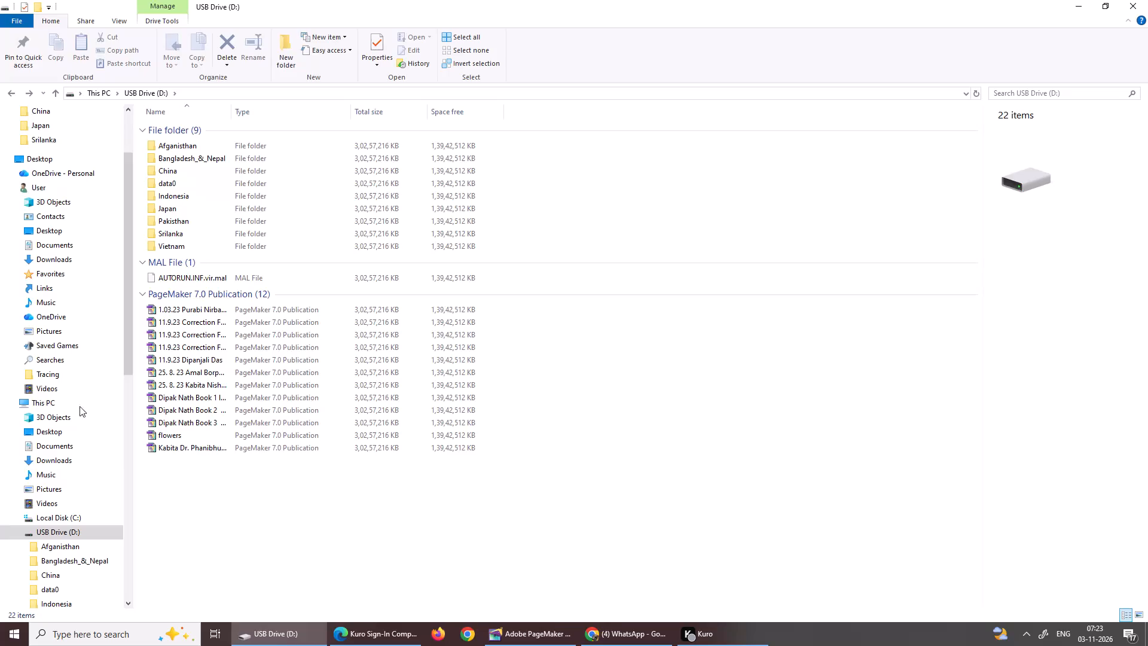
Open the Vietnam folder on the USB drive and display its files as extra large icons.
double_click(295, 252)
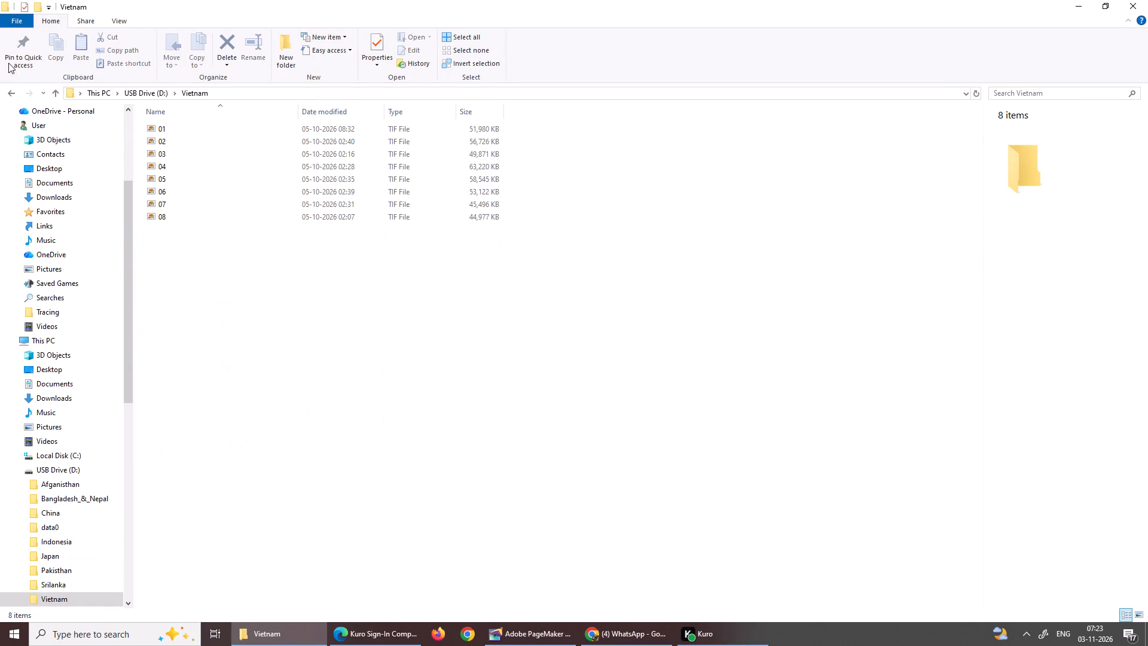
click(112, 22)
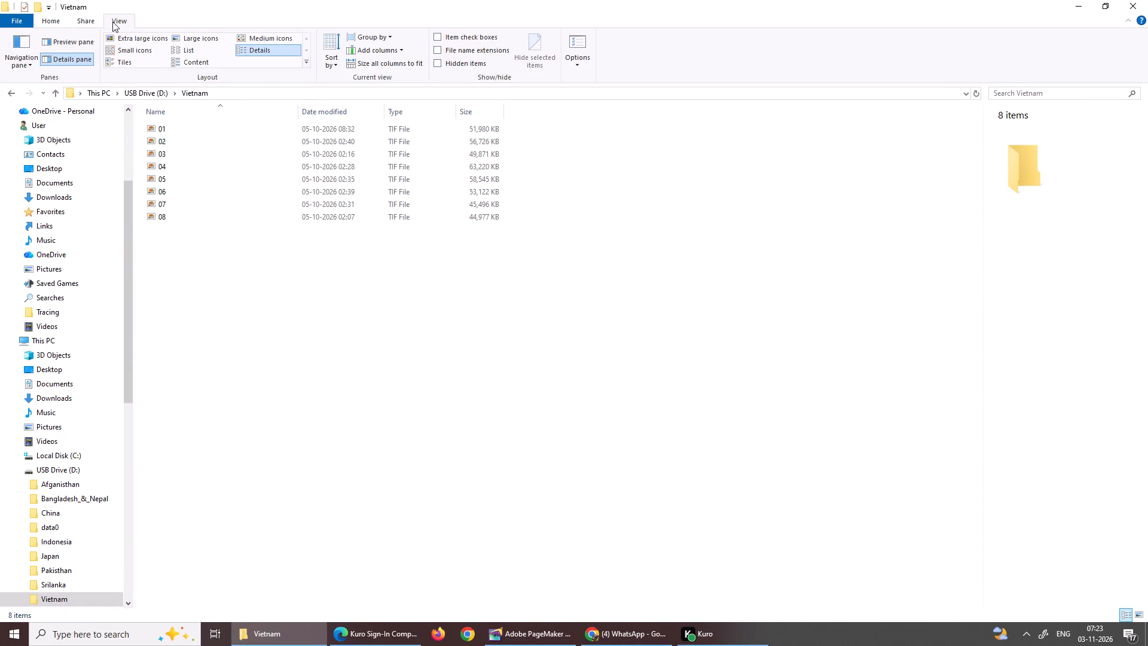
click(147, 39)
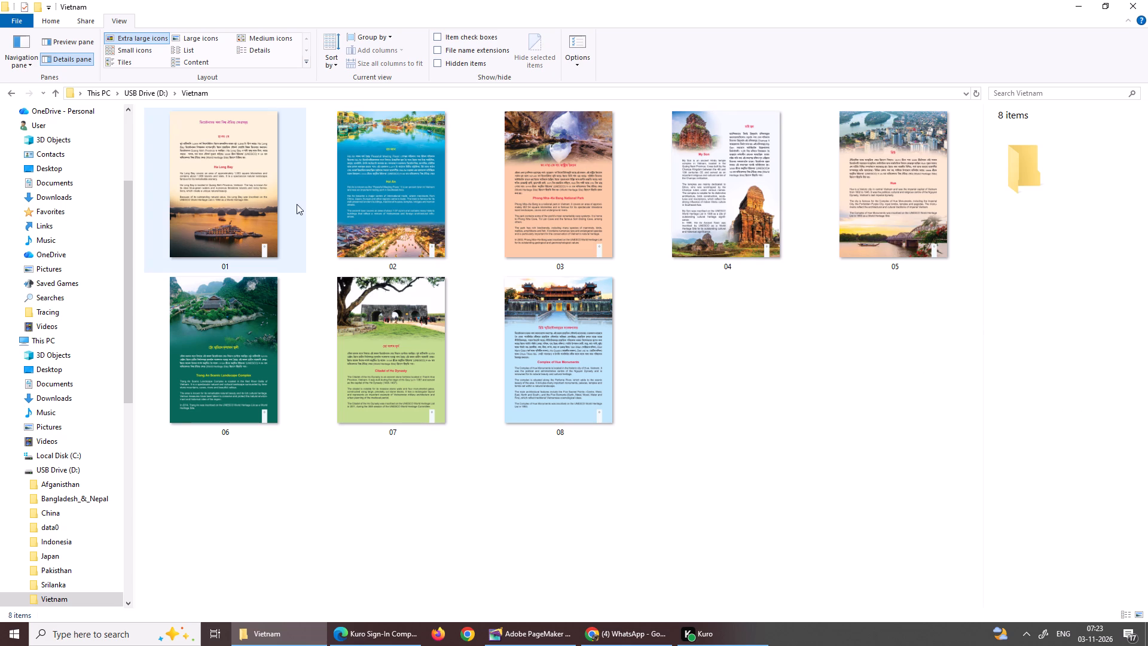
Open the Vietnam page image 01 in Photoshop and dismiss the text engine notice.
right_click(236, 188)
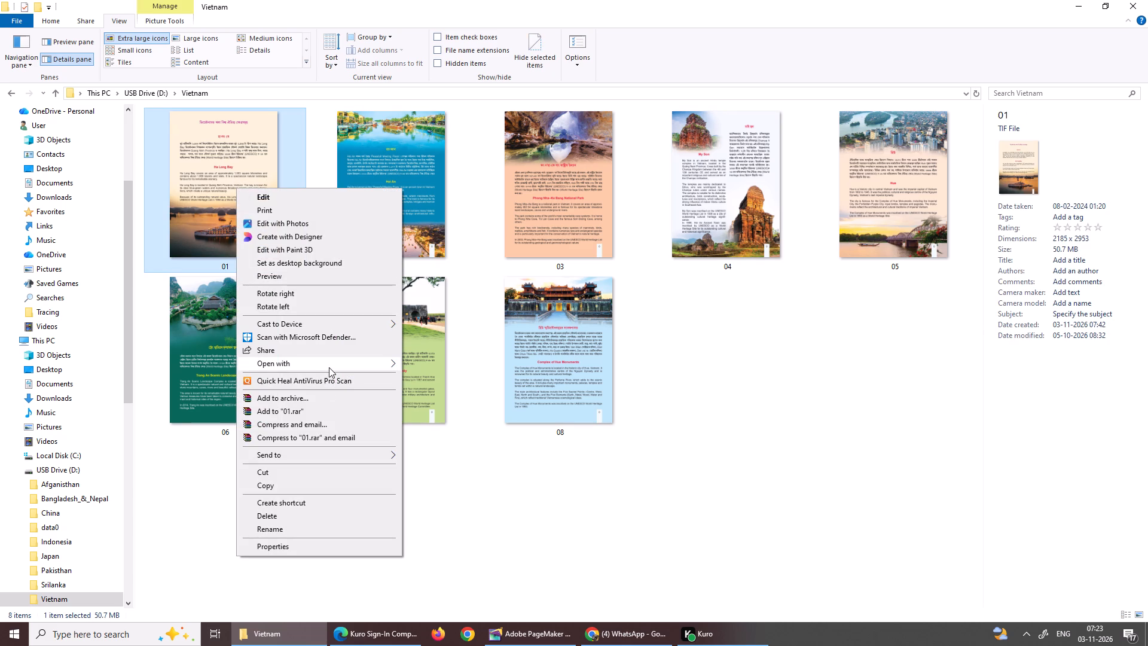
click(429, 369)
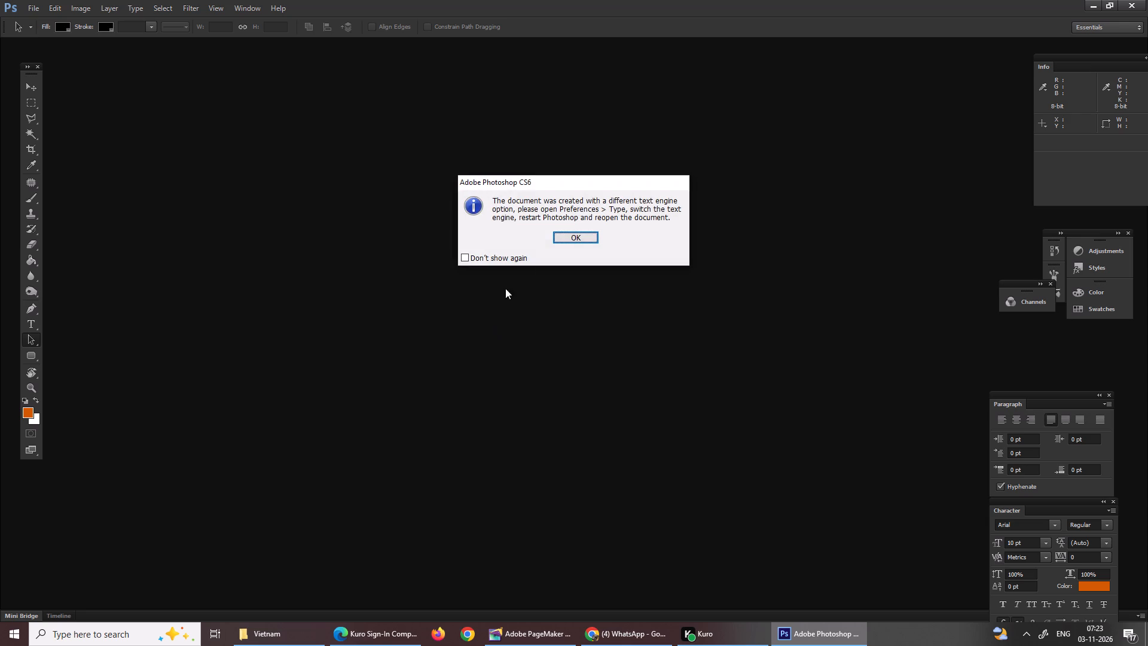
click(573, 233)
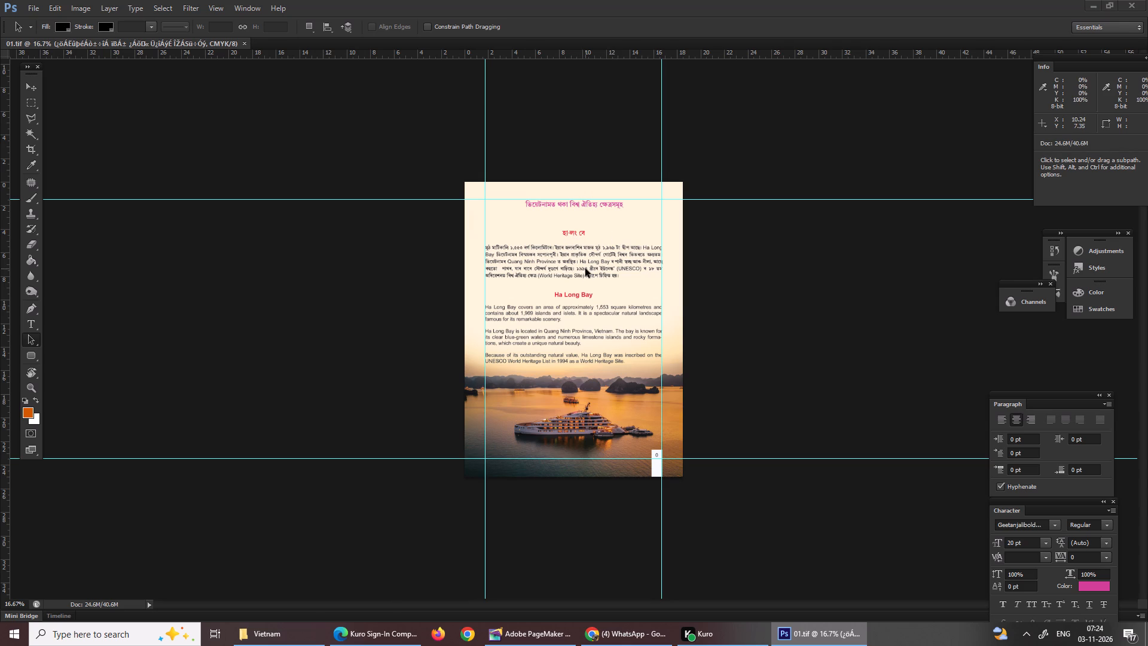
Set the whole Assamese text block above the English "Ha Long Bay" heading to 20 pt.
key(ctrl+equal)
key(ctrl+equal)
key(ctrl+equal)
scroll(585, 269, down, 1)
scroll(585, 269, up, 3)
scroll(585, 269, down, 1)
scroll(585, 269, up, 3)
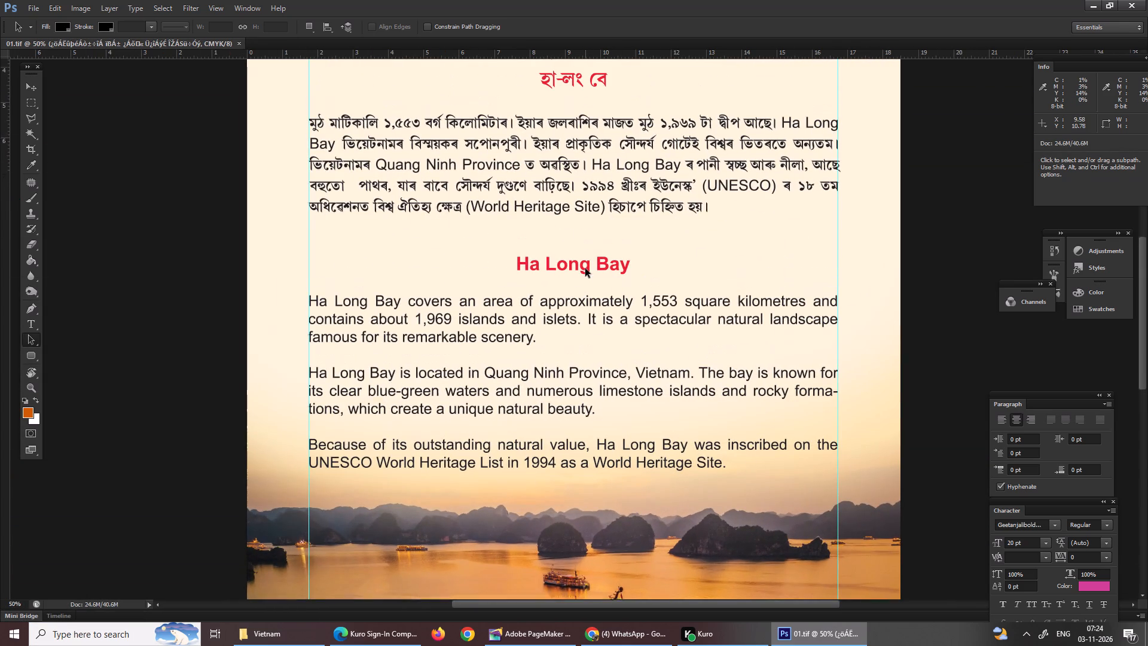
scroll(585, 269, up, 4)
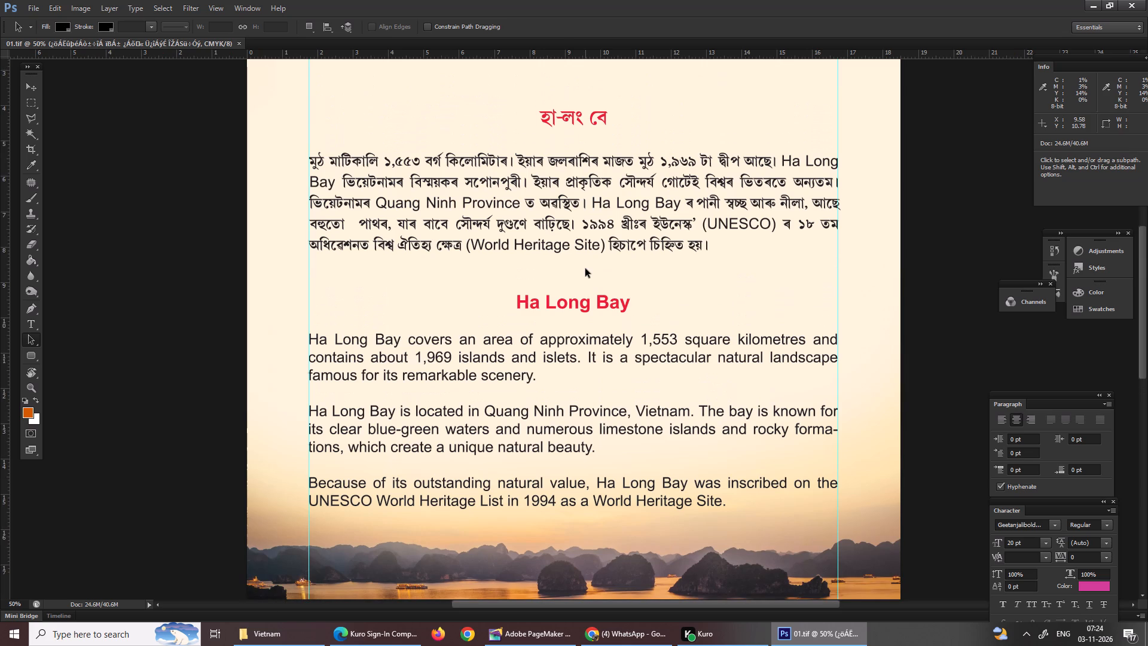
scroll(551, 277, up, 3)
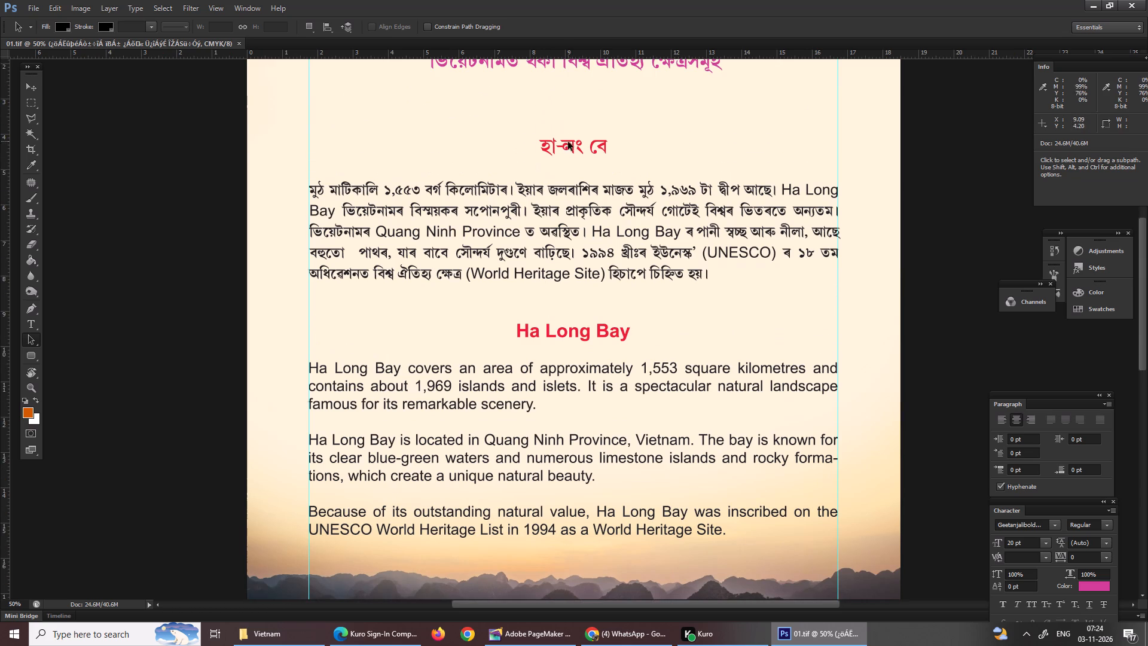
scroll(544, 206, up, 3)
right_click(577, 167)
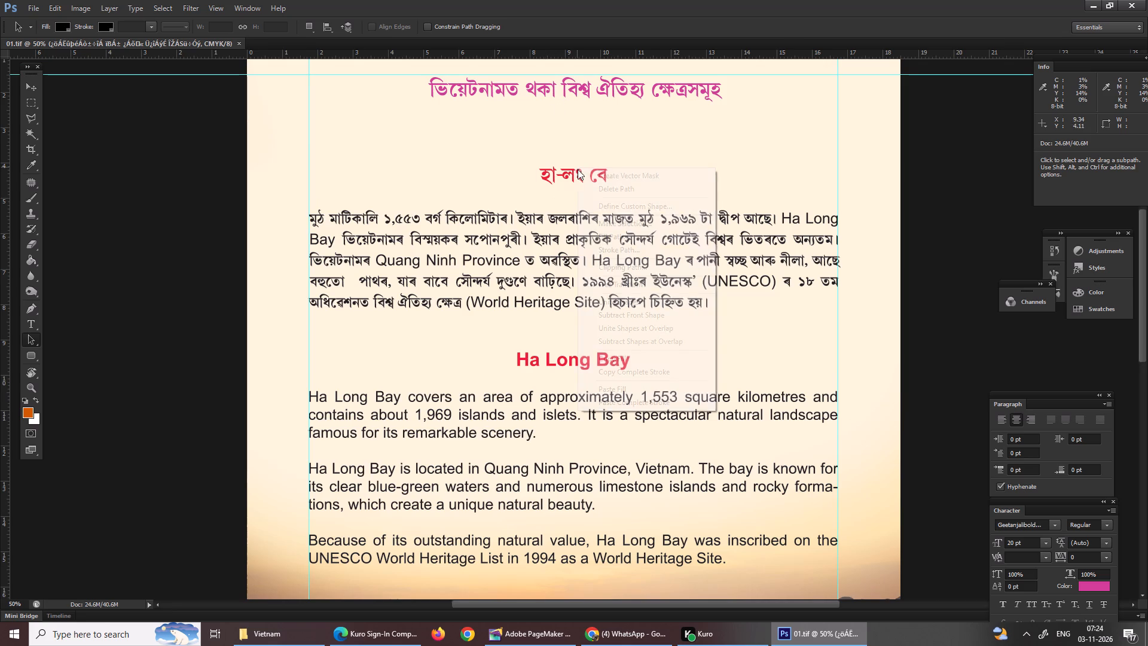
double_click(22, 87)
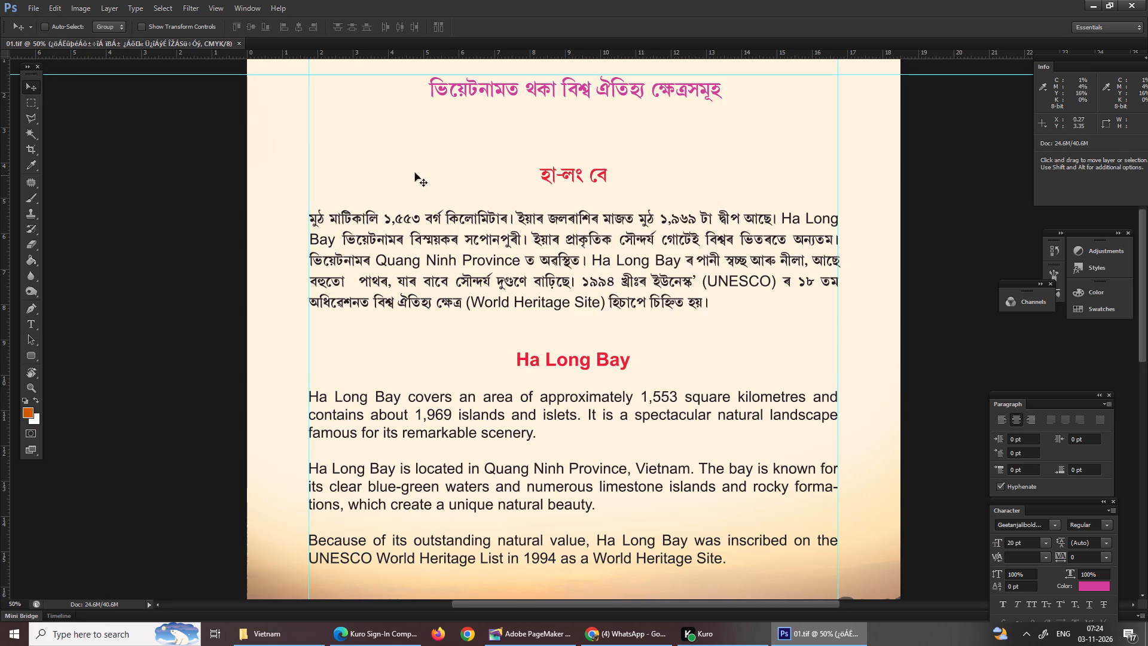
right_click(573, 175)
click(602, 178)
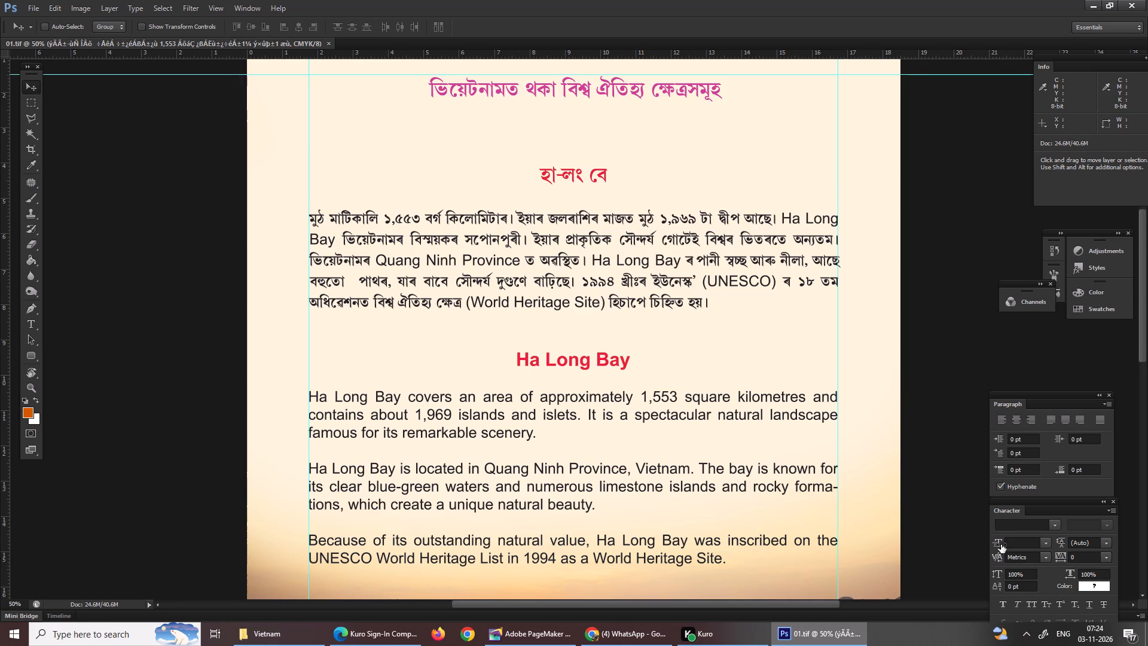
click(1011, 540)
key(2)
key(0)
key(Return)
Set the font size of the whole Assamese Ha Long Bay text block to 12 pt.
right_click(474, 262)
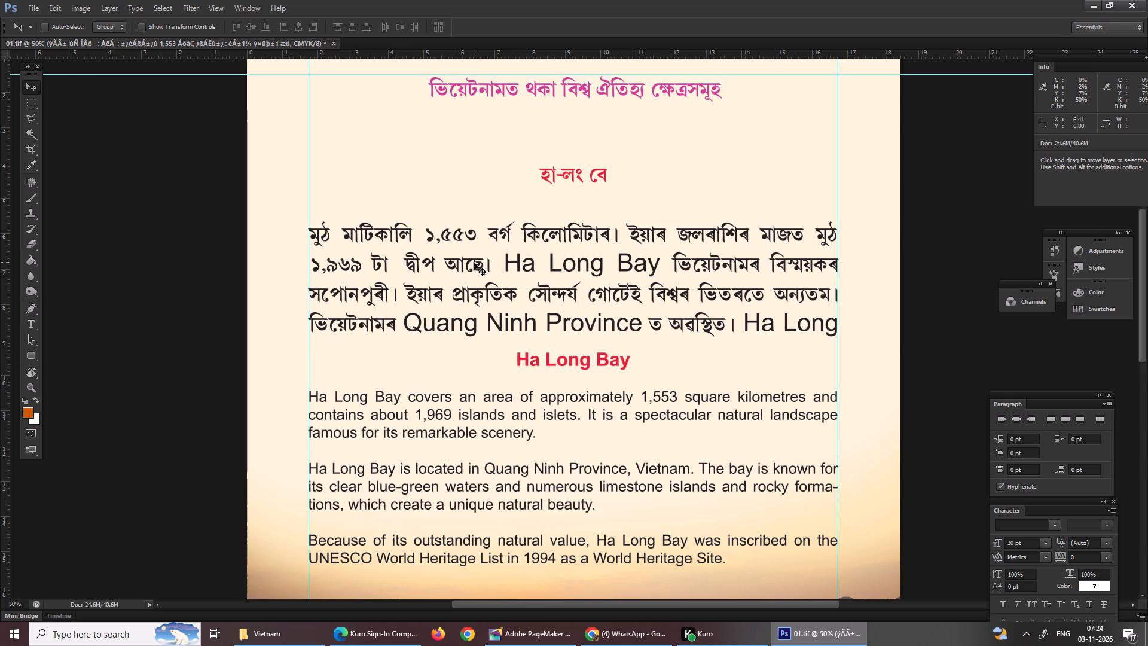
click(529, 267)
drag(1022, 541, 1005, 541)
key(1)
key(2)
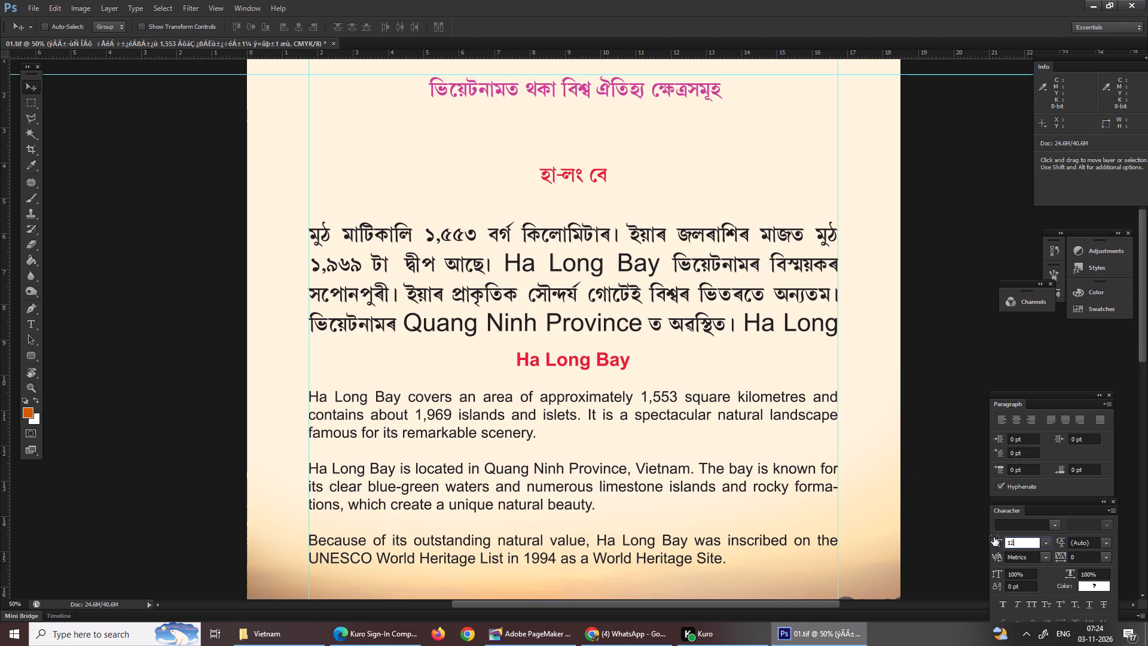
key(Return)
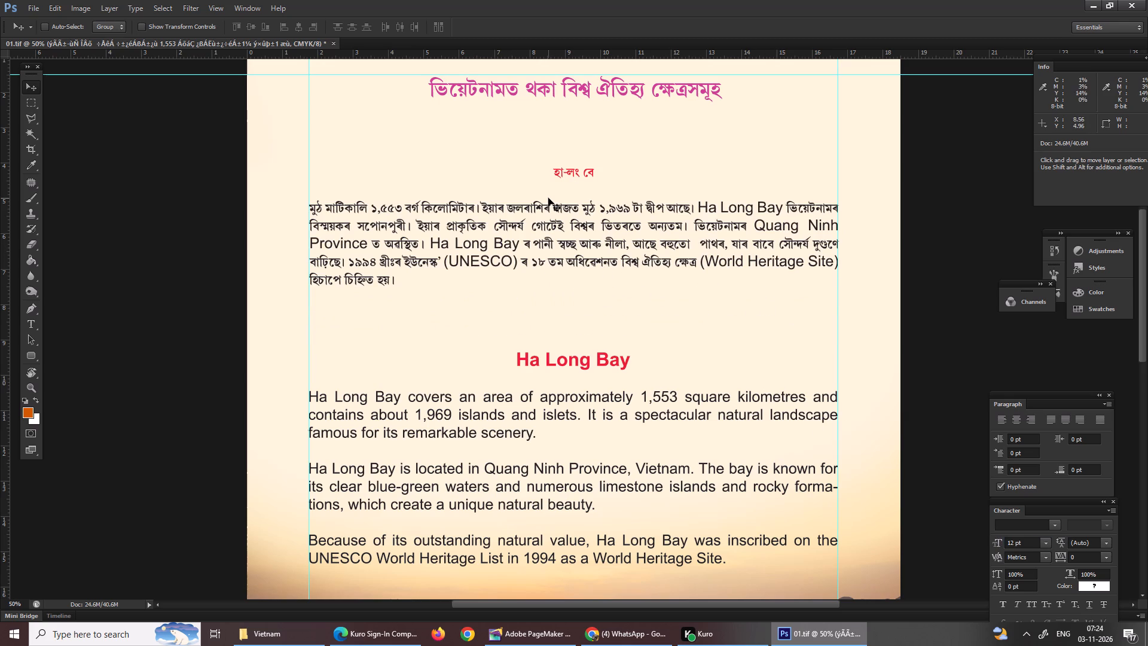
Set the red Assamese heading "হা-লং বে" at the top of the text block to 20 pt.
key(t)
drag(554, 179, 581, 174)
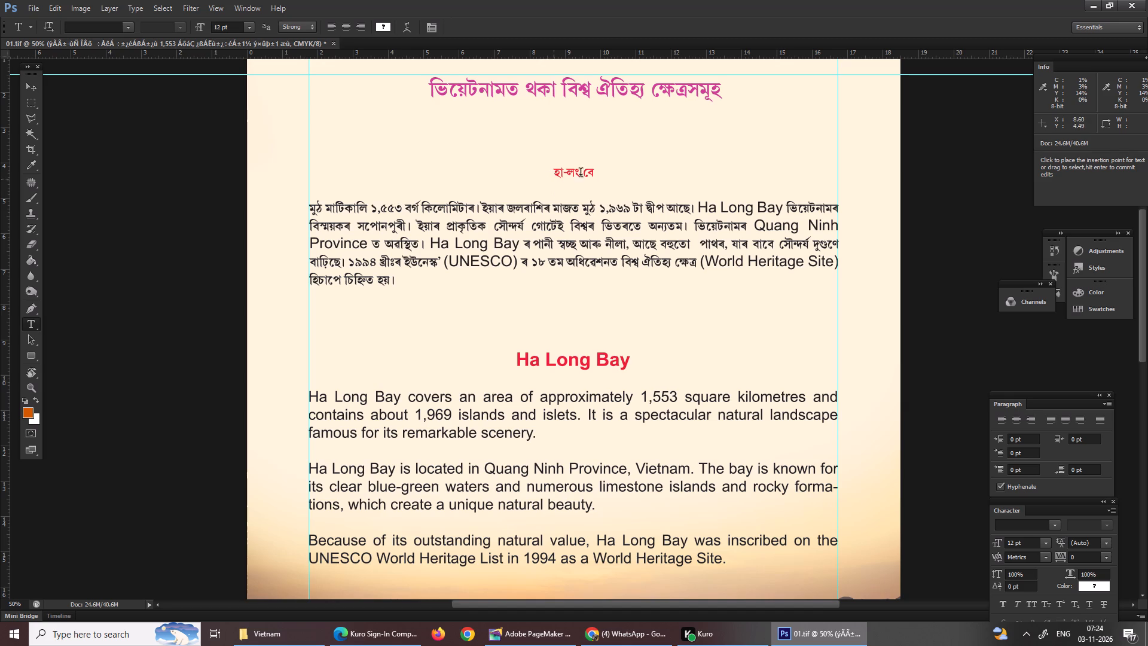
drag(581, 174, 657, 175)
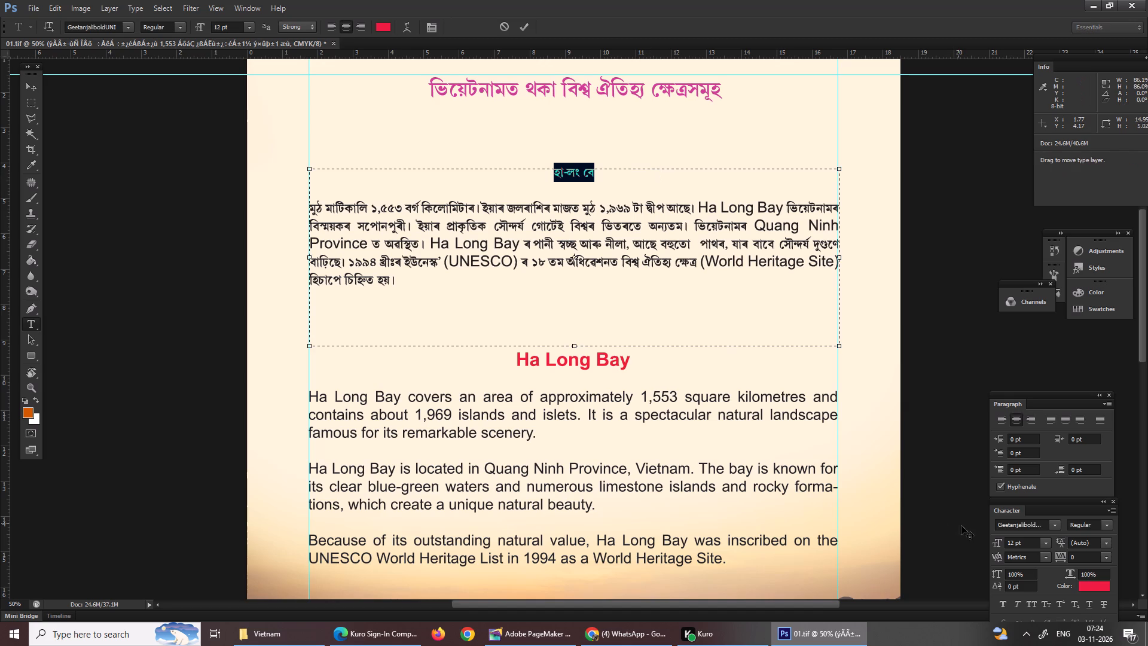
click(1032, 546)
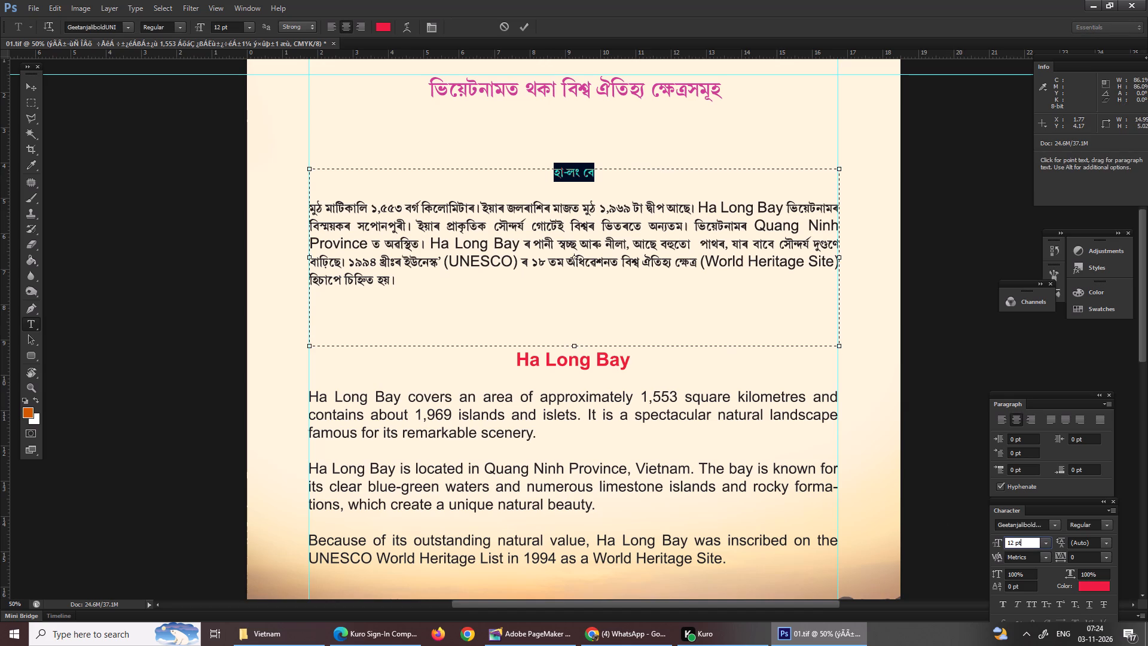
drag(1032, 546, 1009, 546)
key(1)
key(5)
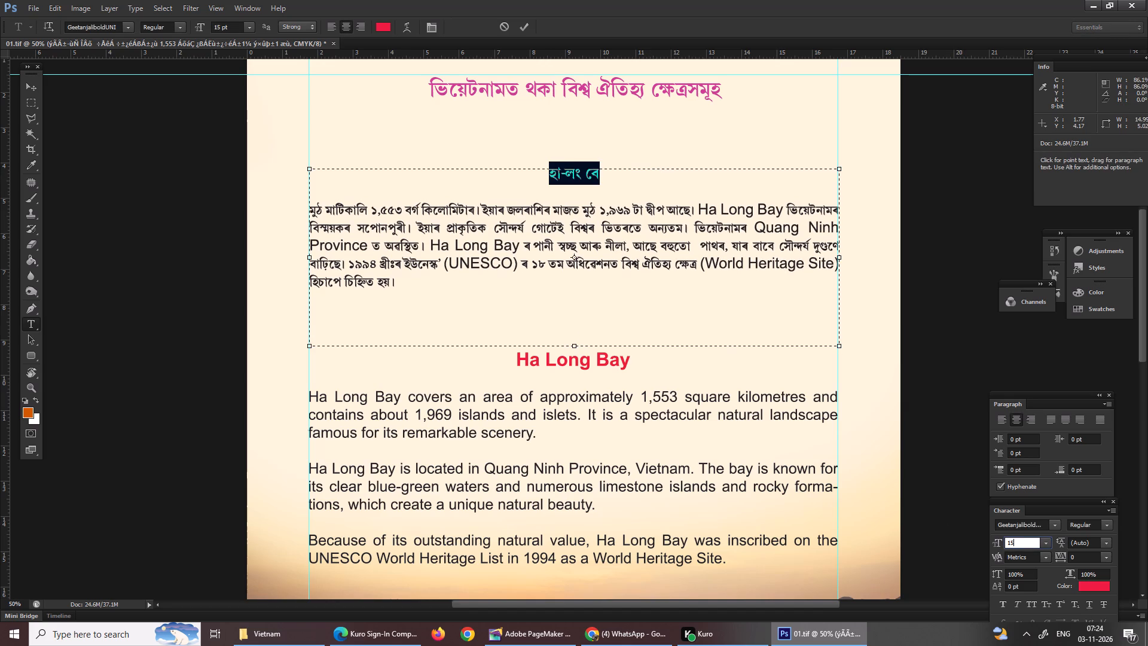
text(20)
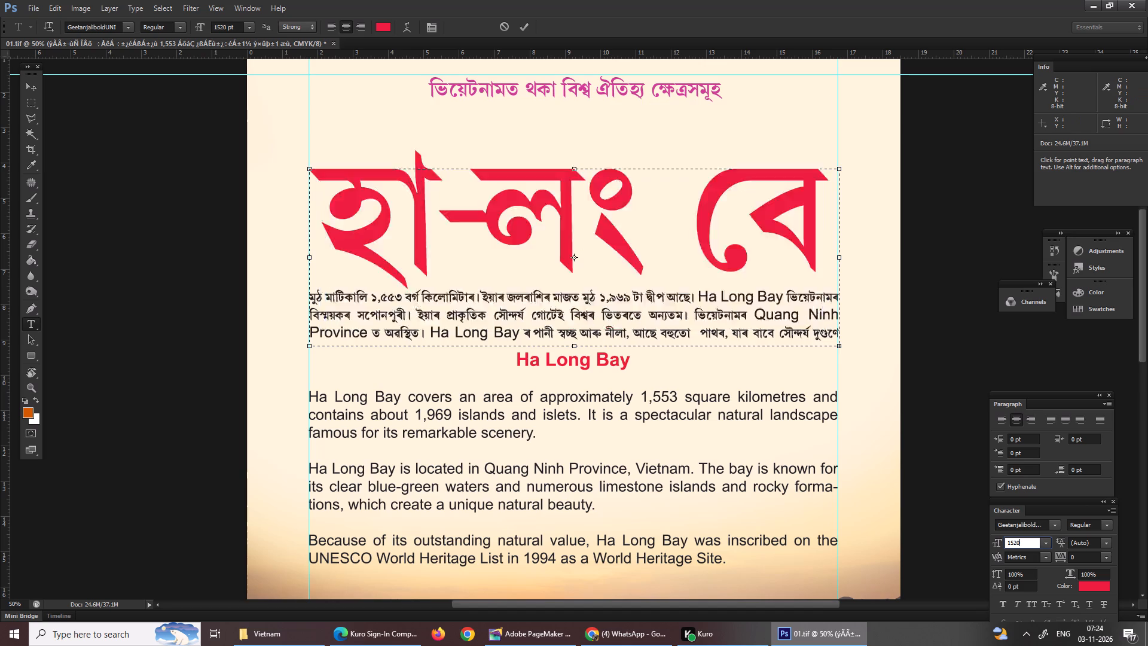
key(BackSpace)
key(BackSpace)
key(BackSpace)
key(BackSpace)
key(BackSpace)
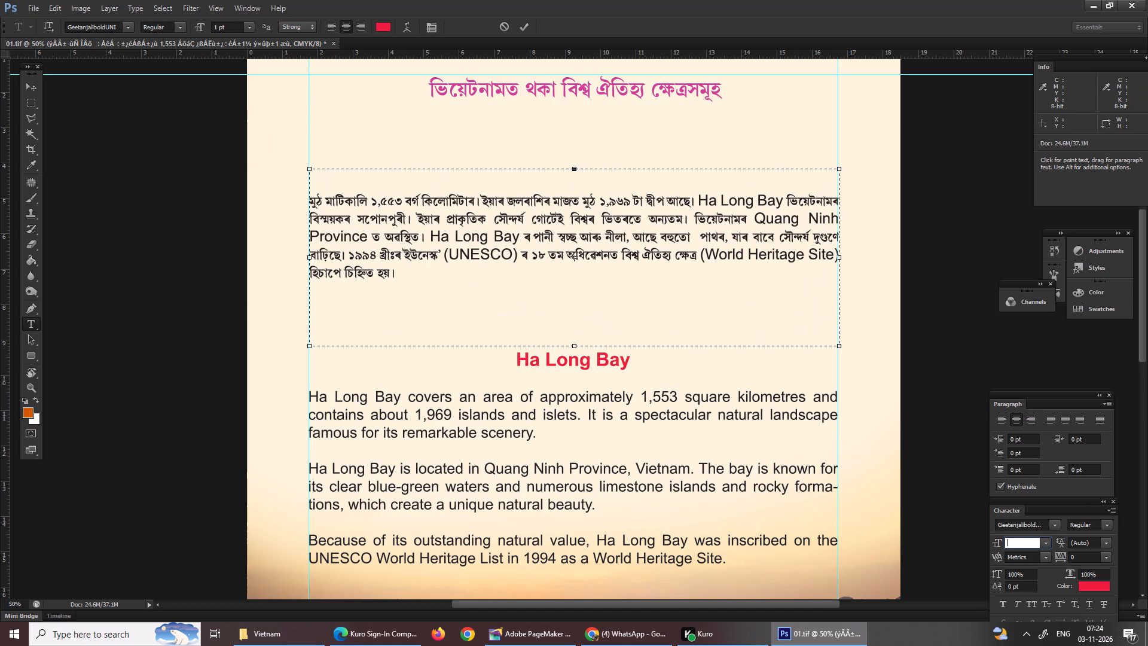
text(20)
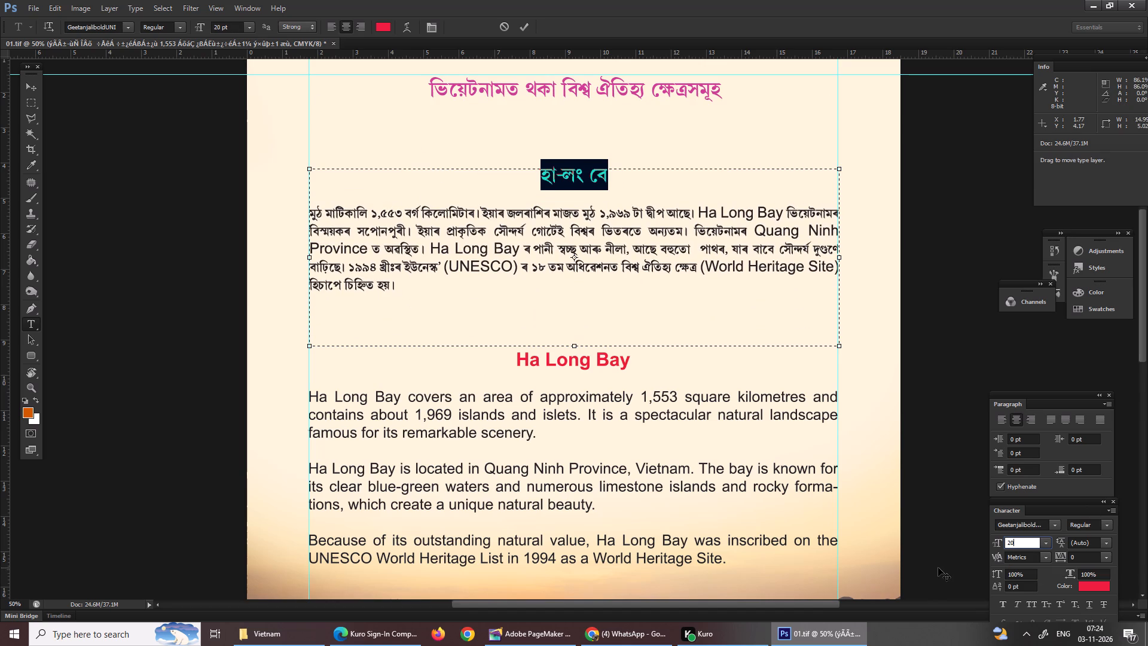
key(Return)
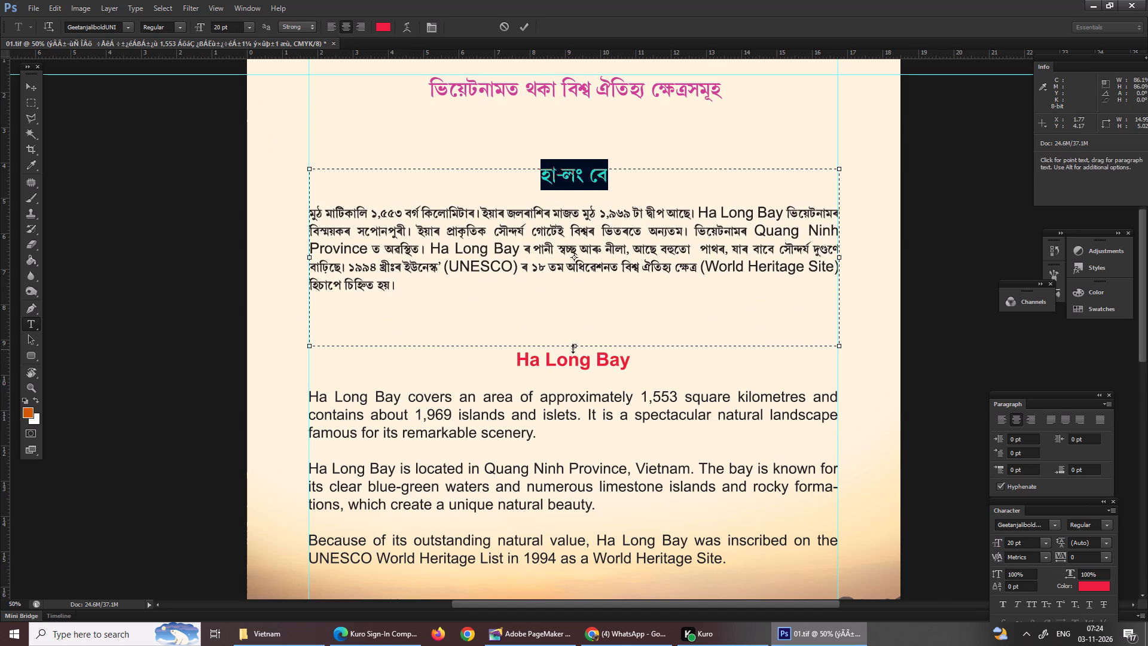
Shorten the Assamese text box from its bottom edge to a height of about 3.97.
drag(573, 349, 577, 312)
key(Return)
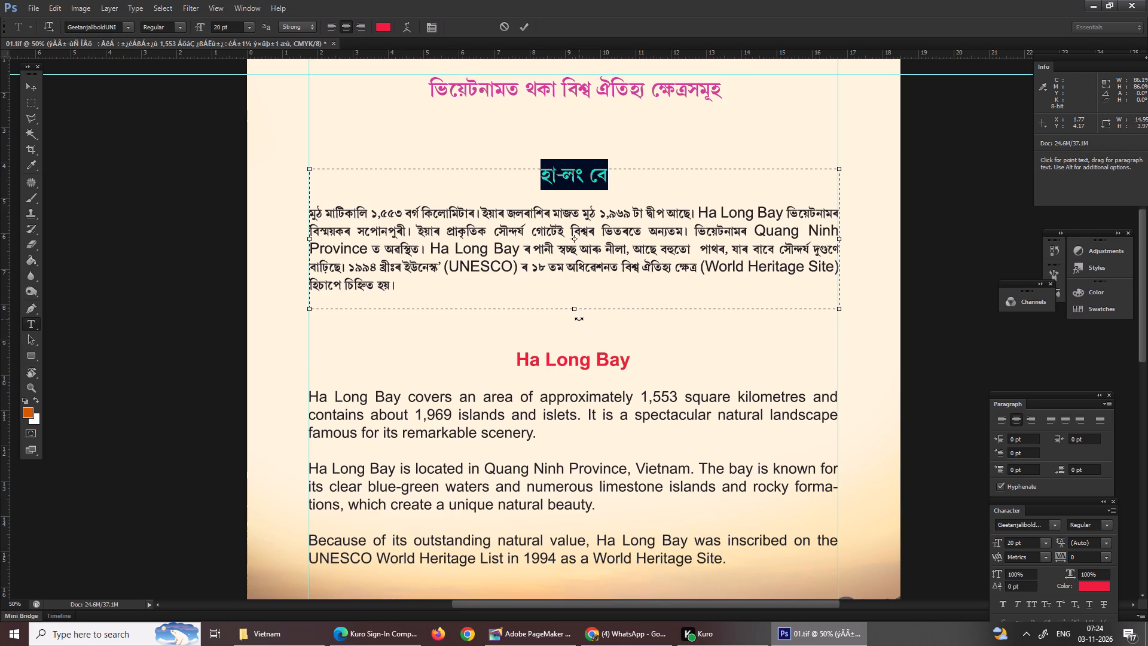
Set "Ha Long Bay" in the Assamese paragraph's first line and "Quang Ninh Province" after it to 10 pt.
drag(698, 211, 780, 210)
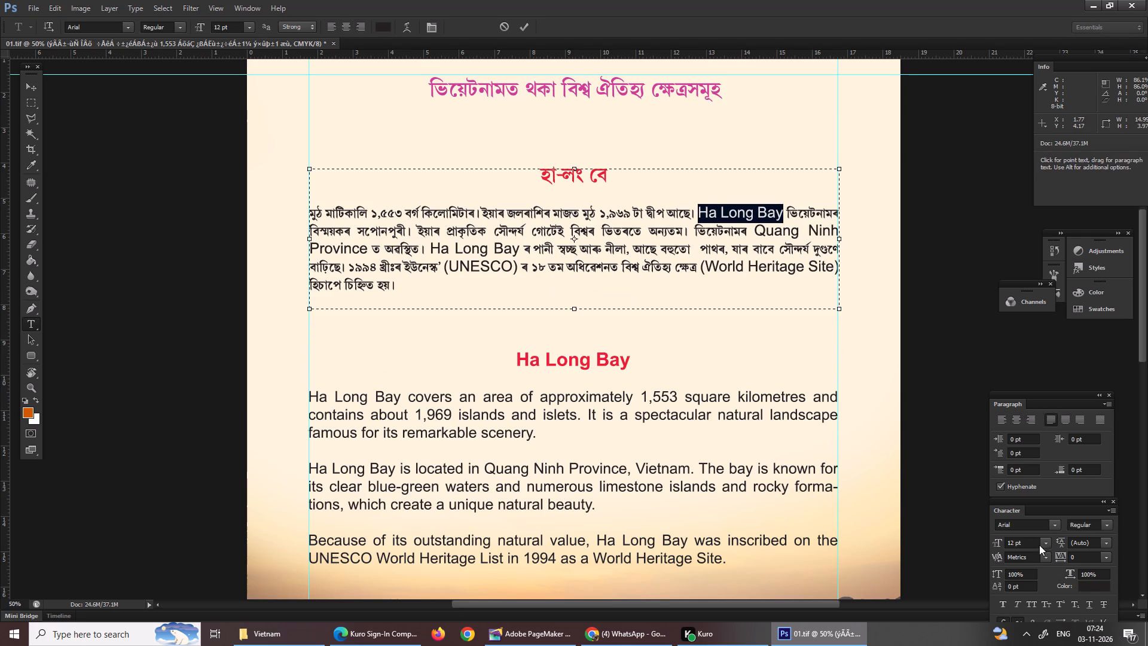
drag(1034, 544, 968, 556)
text(10)
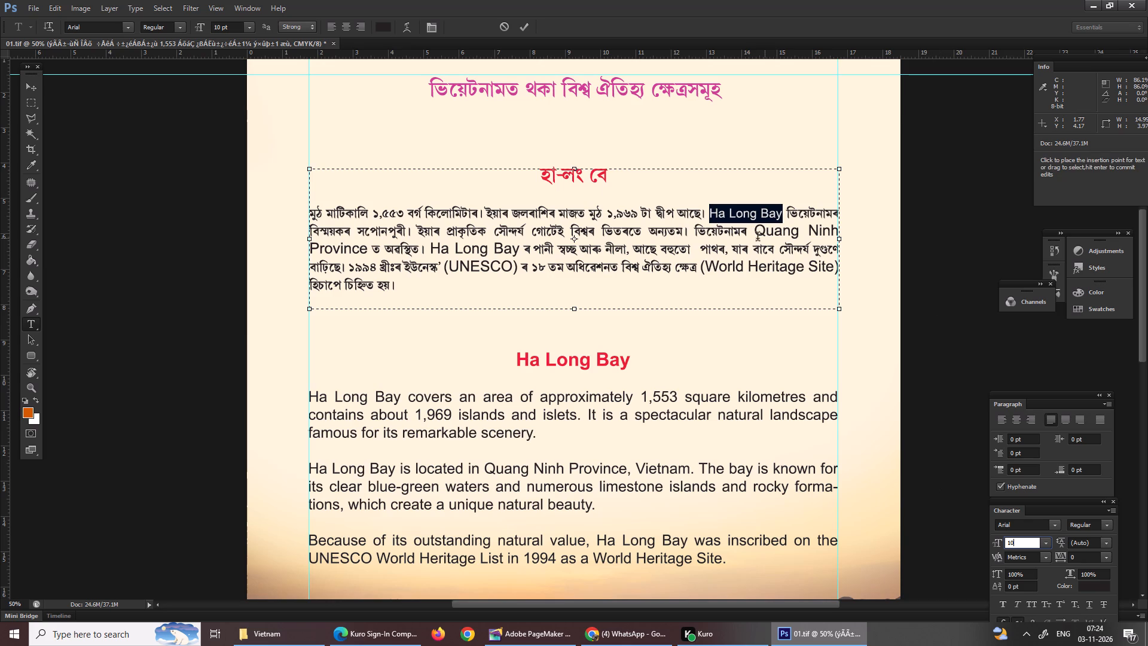
drag(753, 231, 345, 253)
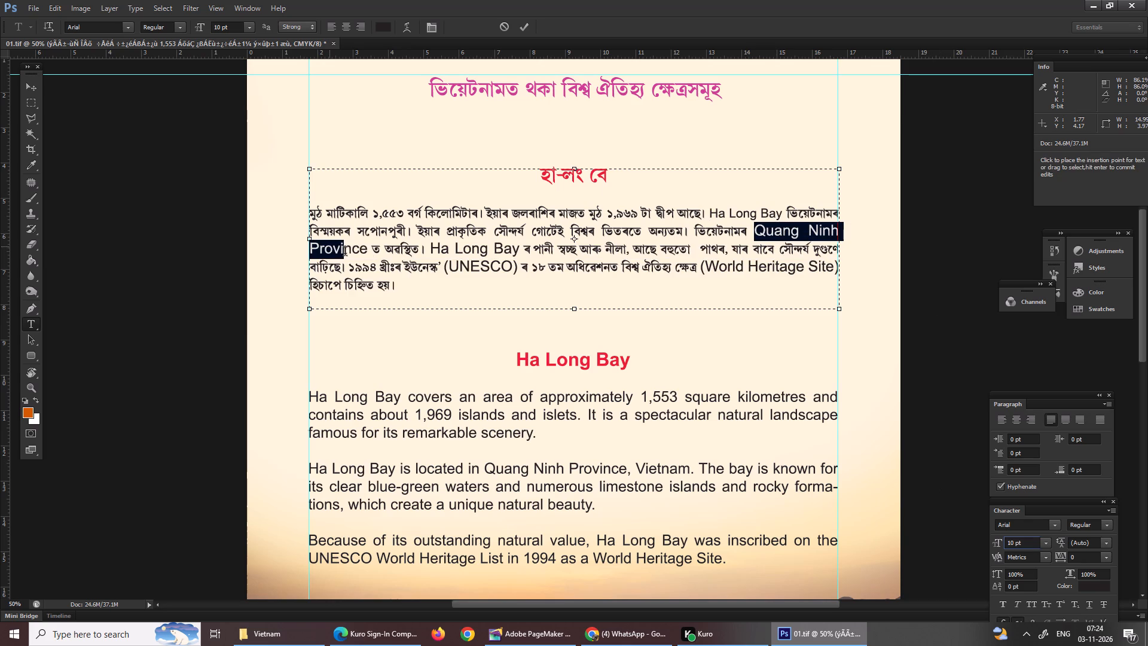
drag(345, 253, 367, 257)
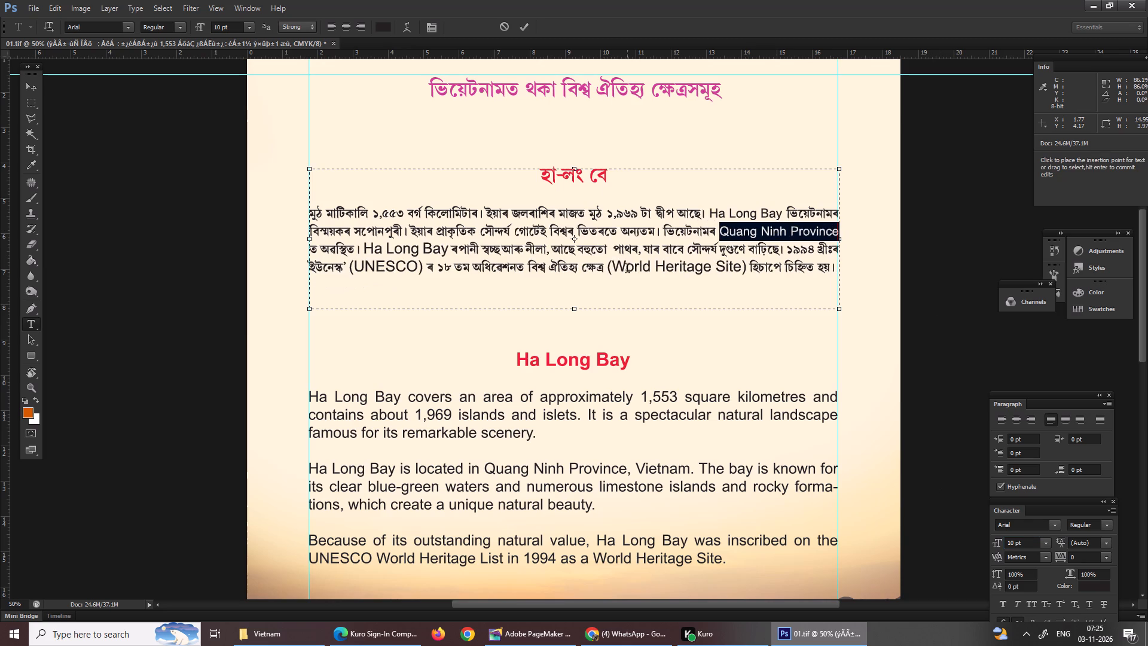
Set "Ha Long Bay" in the Assamese paragraph's third line and "(UNESCO)" in its last line to 10 pt.
drag(367, 251, 429, 243)
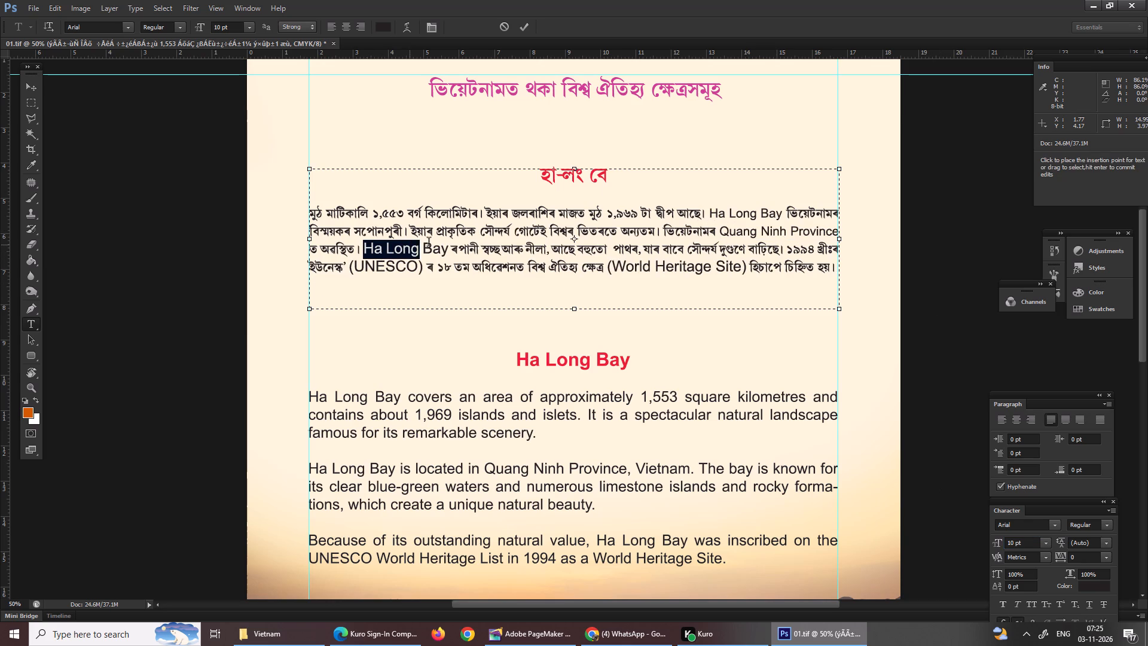
drag(429, 243, 445, 245)
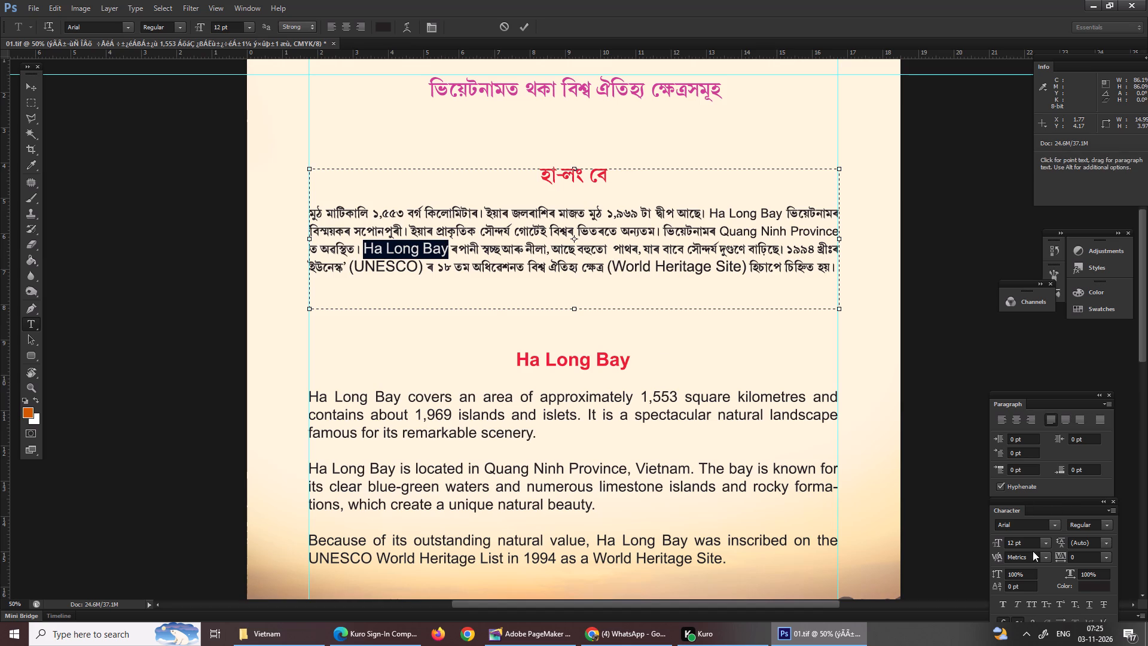
drag(1033, 546, 964, 553)
key(1)
key(0)
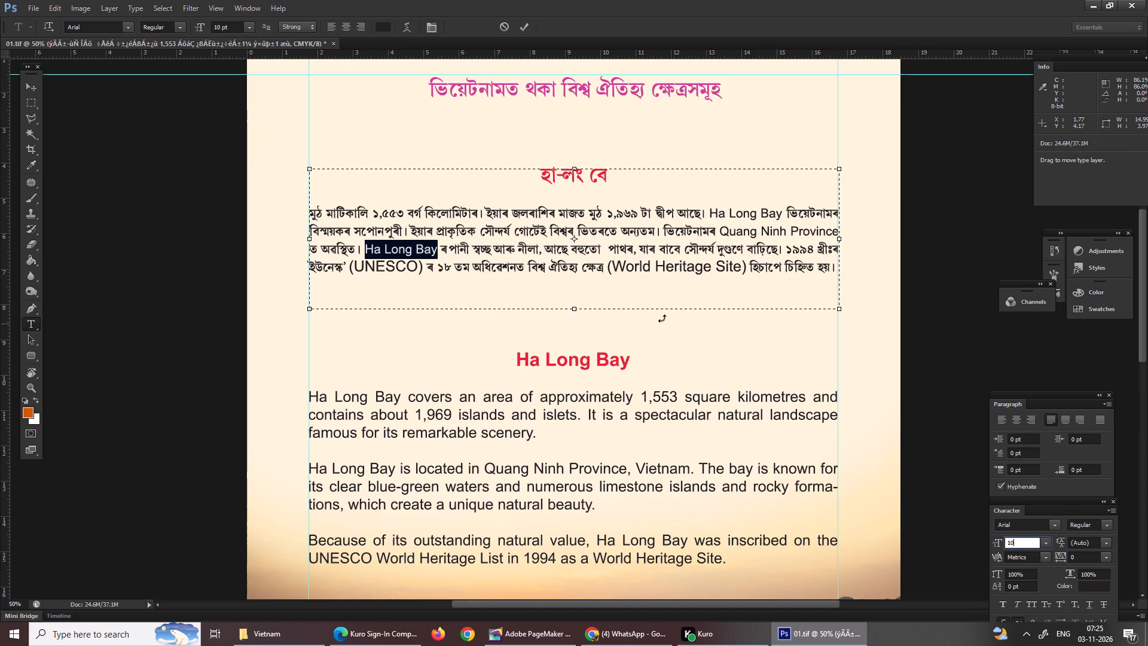
drag(349, 269, 420, 272)
Set "(World Heritage Site)" in the last line of the Assamese paragraph to 10 pt.
click(599, 272)
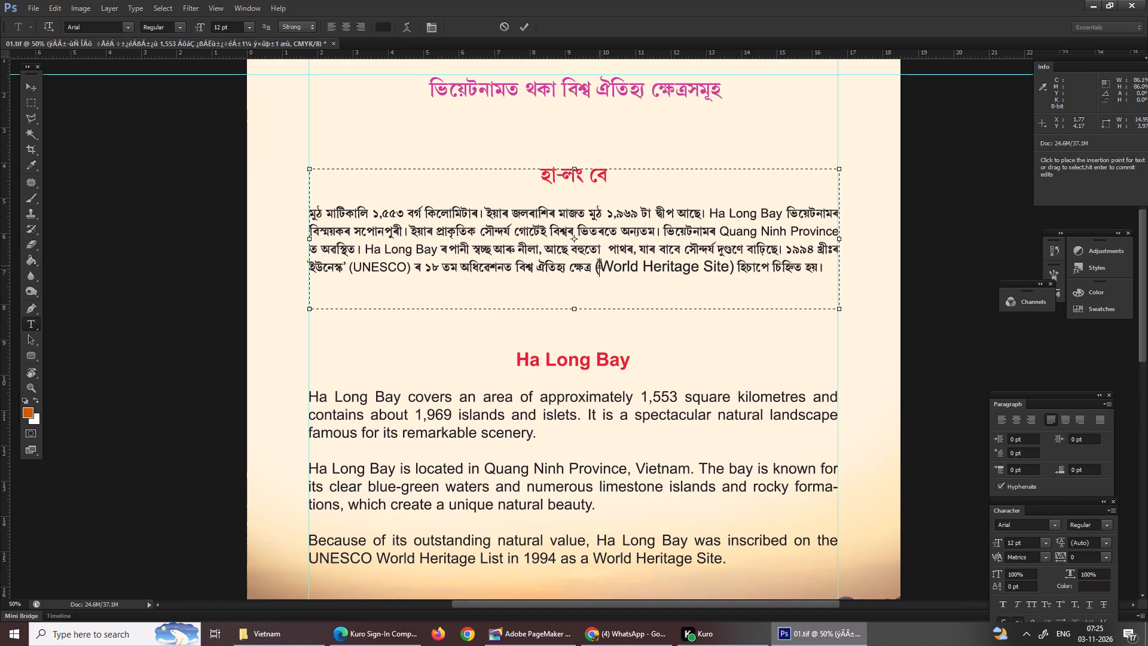
click(588, 264)
drag(593, 264, 733, 268)
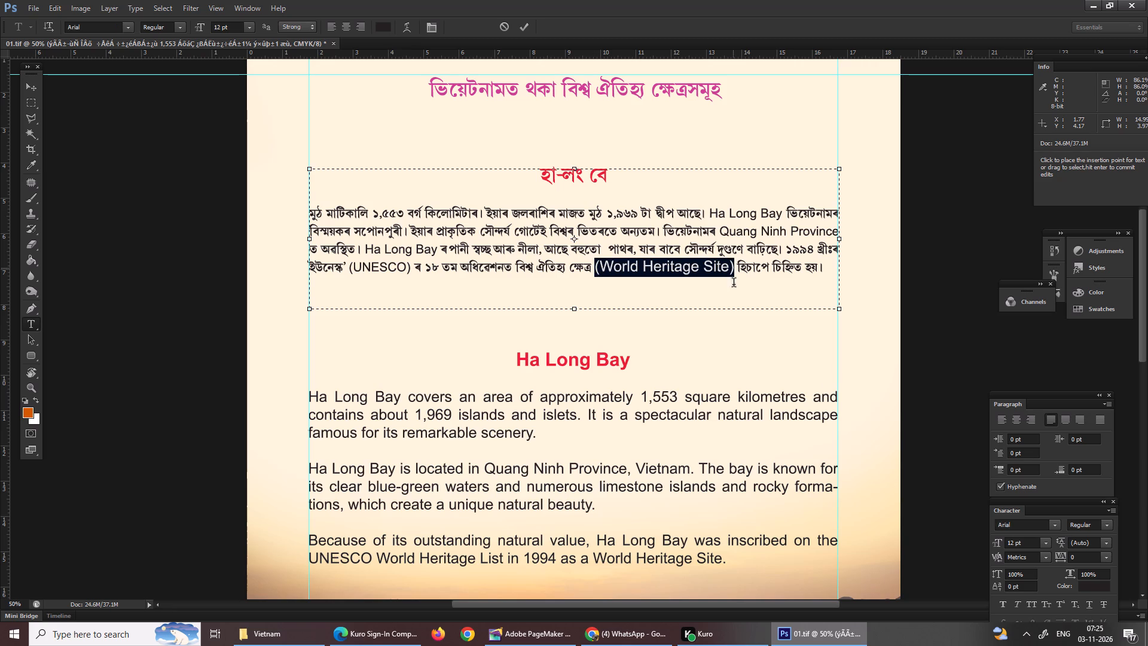
drag(1024, 547, 966, 546)
text(10)
Shorten the Assamese text box from its bottom edge to a height of about 3.43 and commit the text edits.
drag(573, 312, 573, 293)
key(Return)
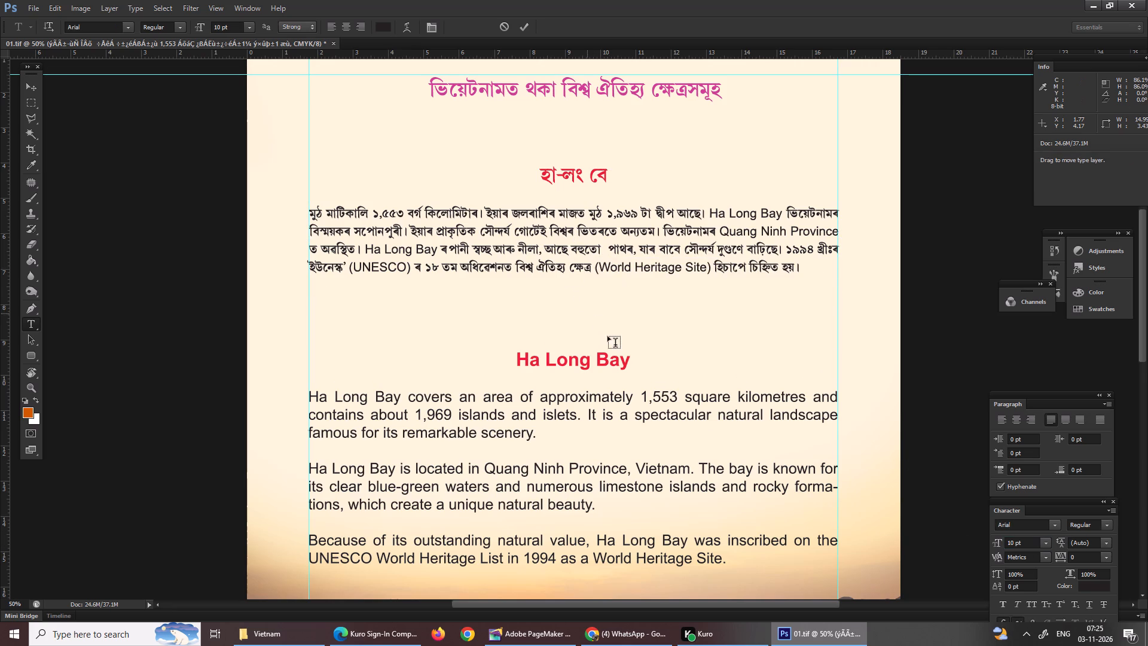
Select the English Ha Long Bay text layer and set all of its text to 10 pt.
scroll(608, 337, down, 5)
click(22, 84)
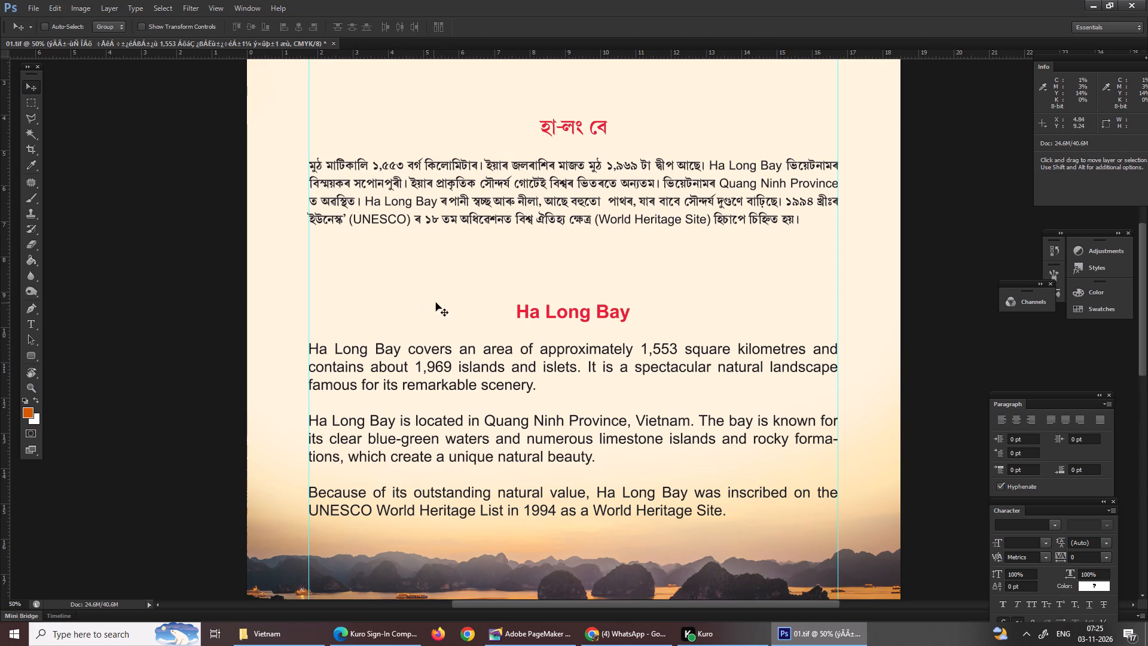
right_click(512, 341)
click(539, 349)
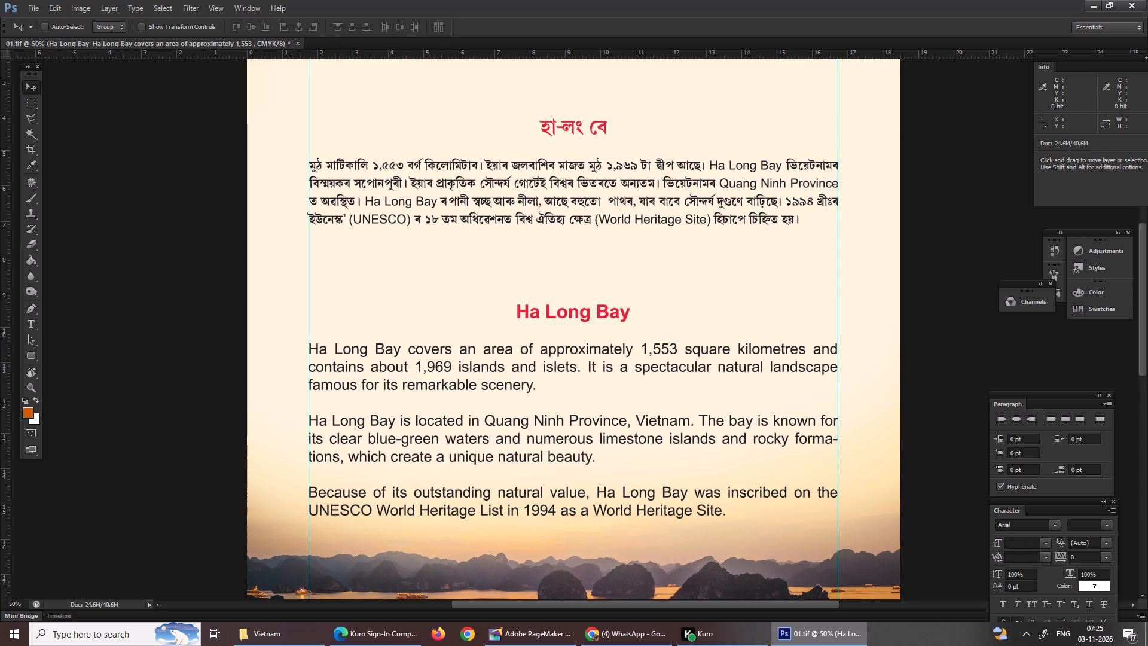
click(1015, 541)
key(1)
key(0)
key(Return)
Set the red English heading "Ha Long Bay" to 15 pt.
key(t)
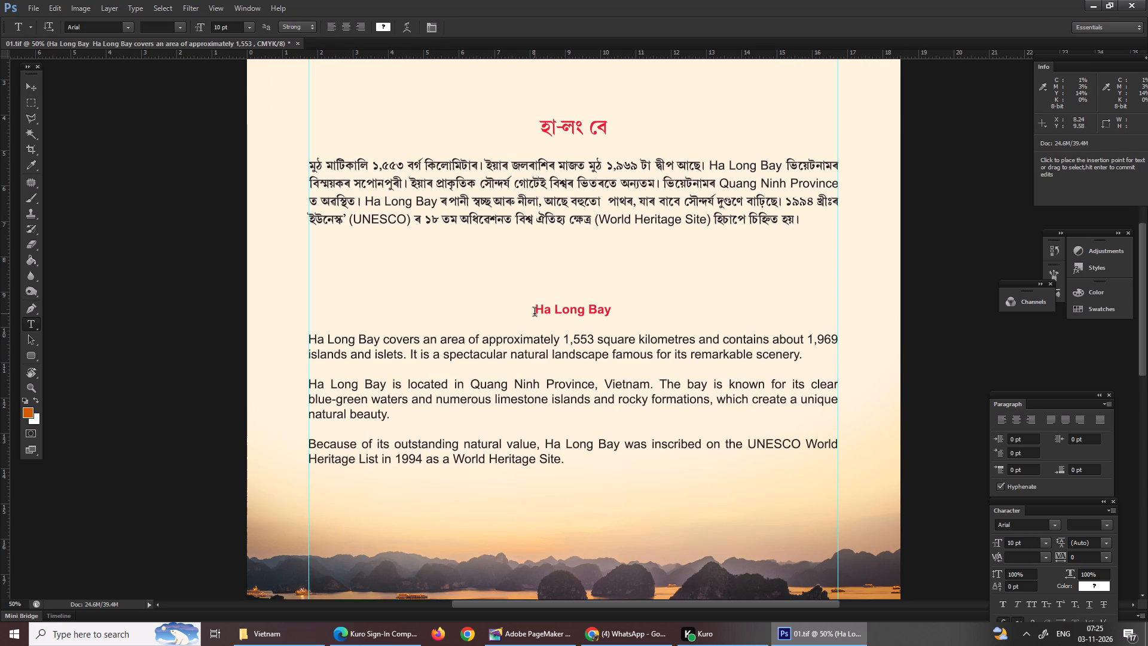
drag(533, 313, 648, 293)
drag(1028, 544, 970, 546)
key(1)
key(5)
key(Return)
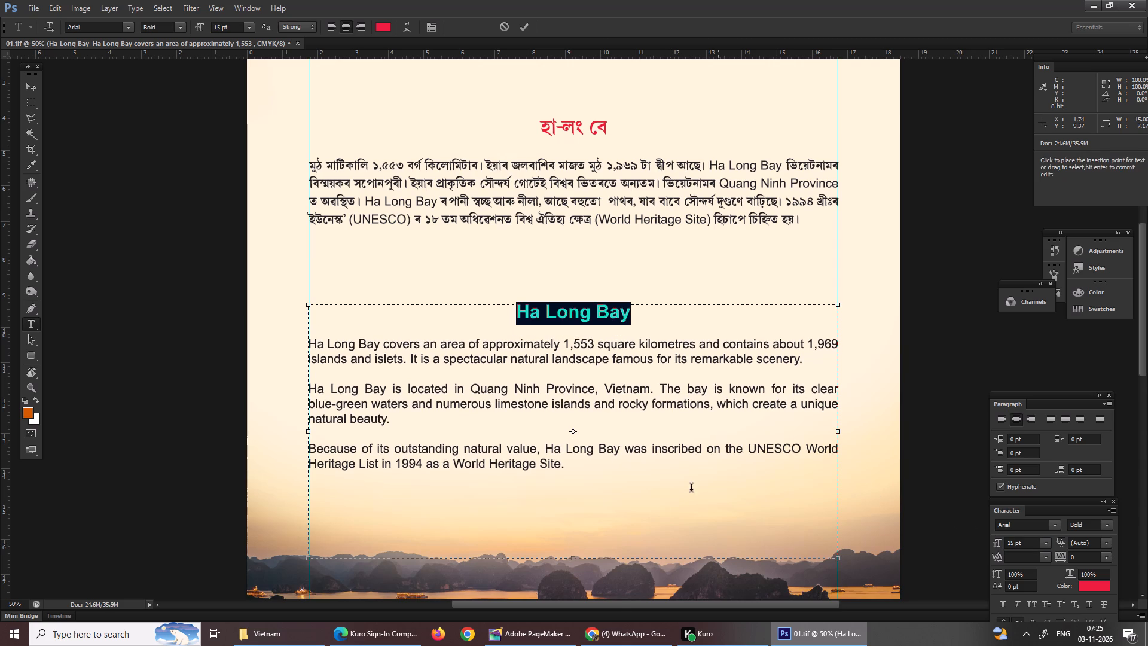
Shorten the English text box from its bottom edge to fit closer beneath the last paragraph, and commit the edits.
scroll(614, 593, up, 1)
scroll(614, 593, down, 5)
scroll(615, 593, up, 1)
scroll(591, 566, down, 3)
drag(573, 503, 568, 456)
key(Return)
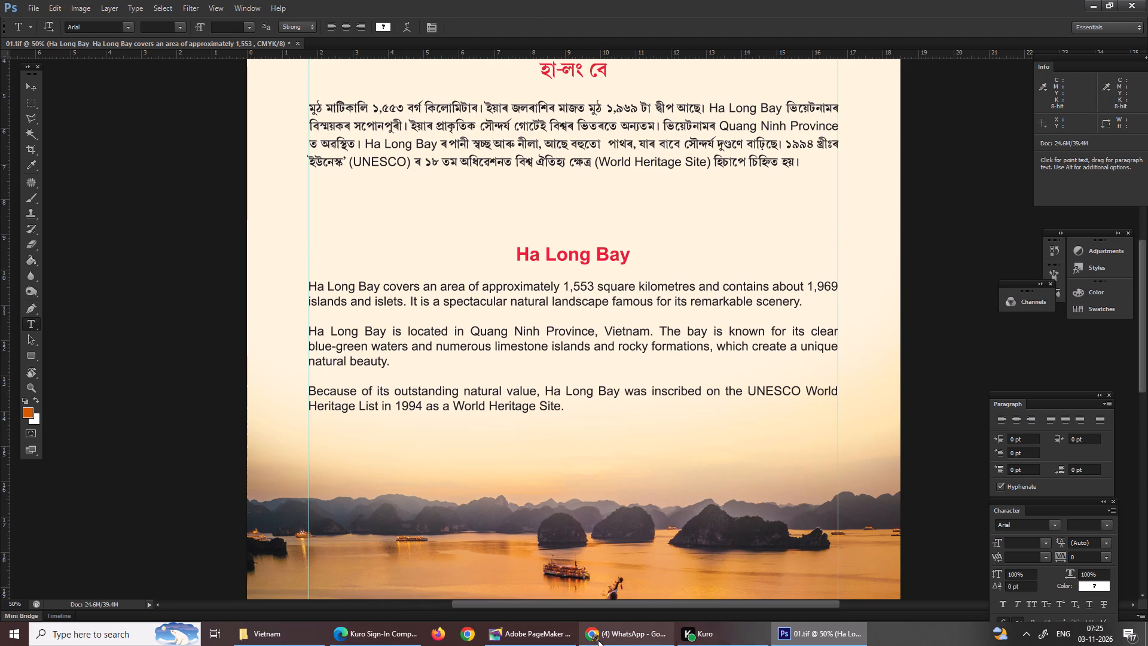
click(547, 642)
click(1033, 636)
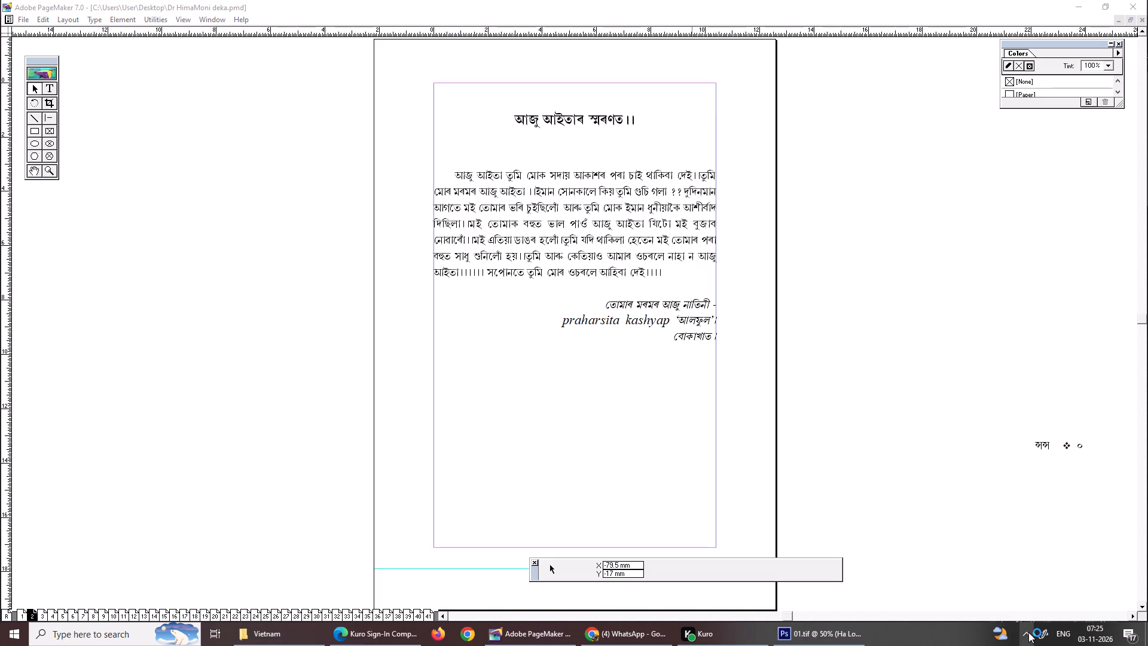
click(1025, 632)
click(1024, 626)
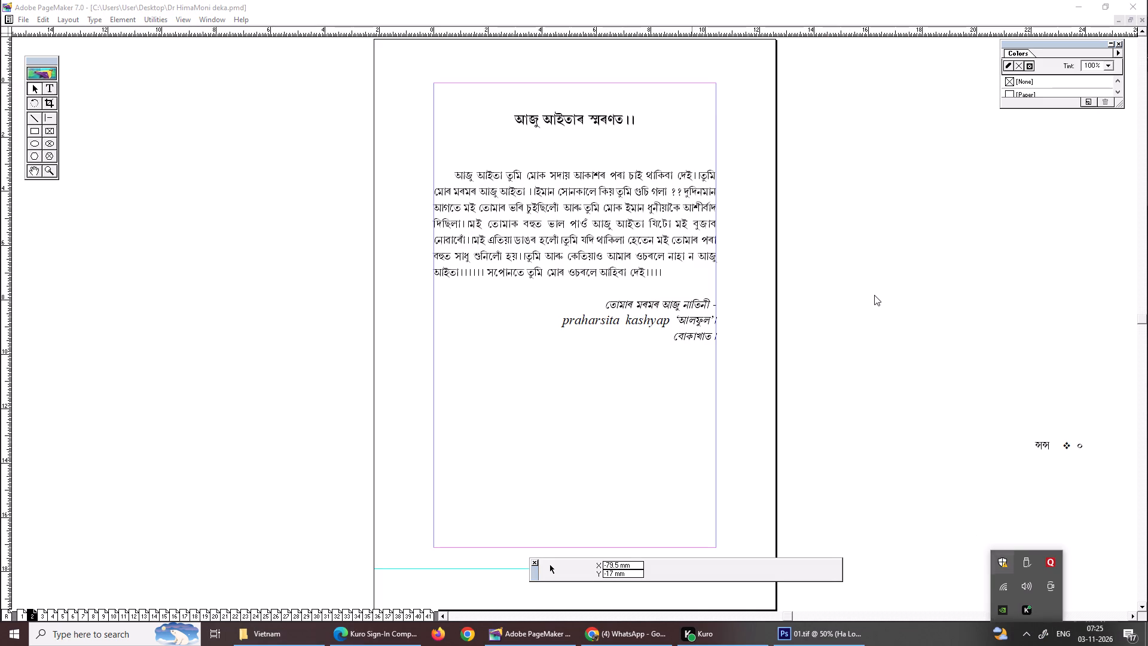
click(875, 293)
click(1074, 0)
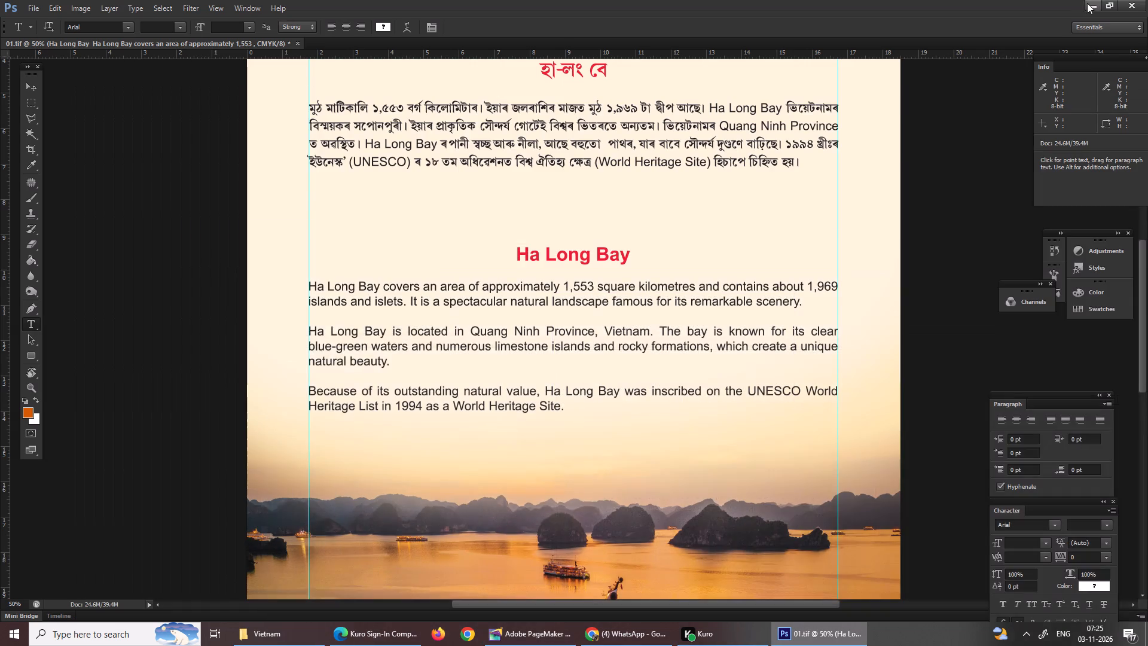
Switch to the Vietnam folder in File Explorer.
click(1088, 3)
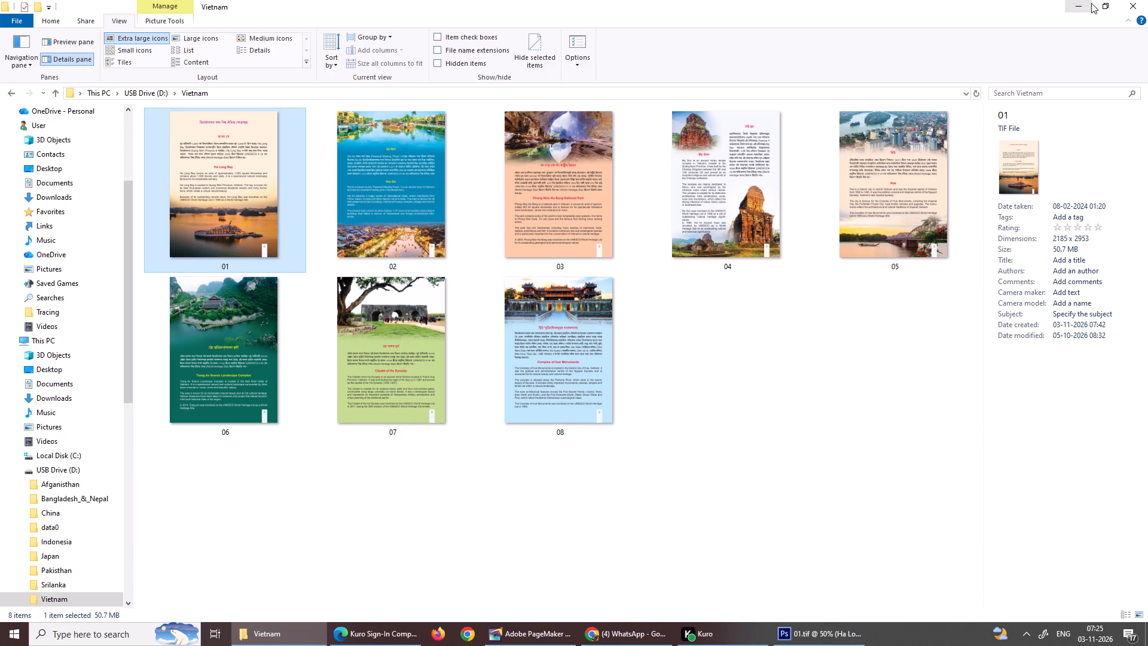
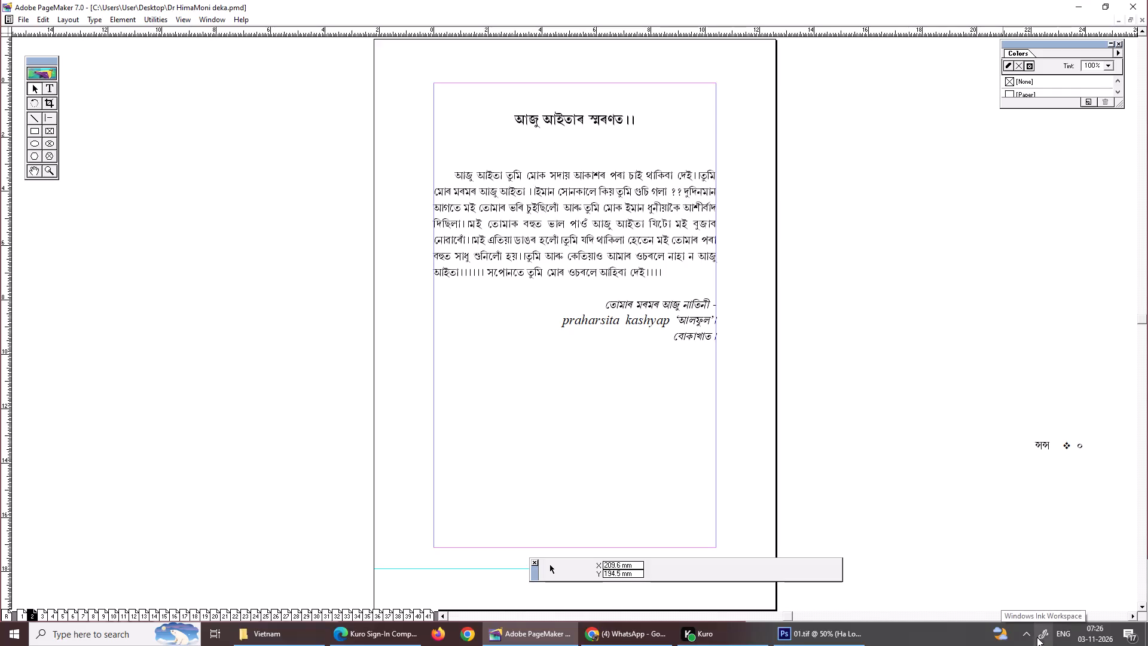
Switch the WinLipi keyboard to ASM-Typewriter.
click(1032, 636)
click(1002, 613)
click(1004, 608)
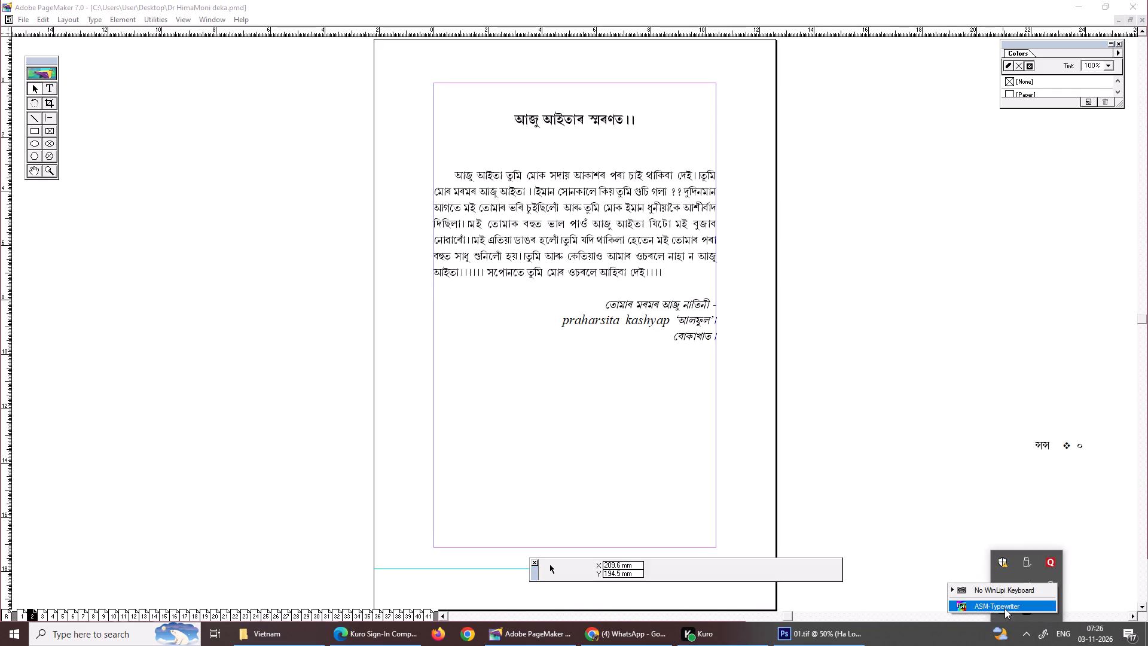
click(581, 355)
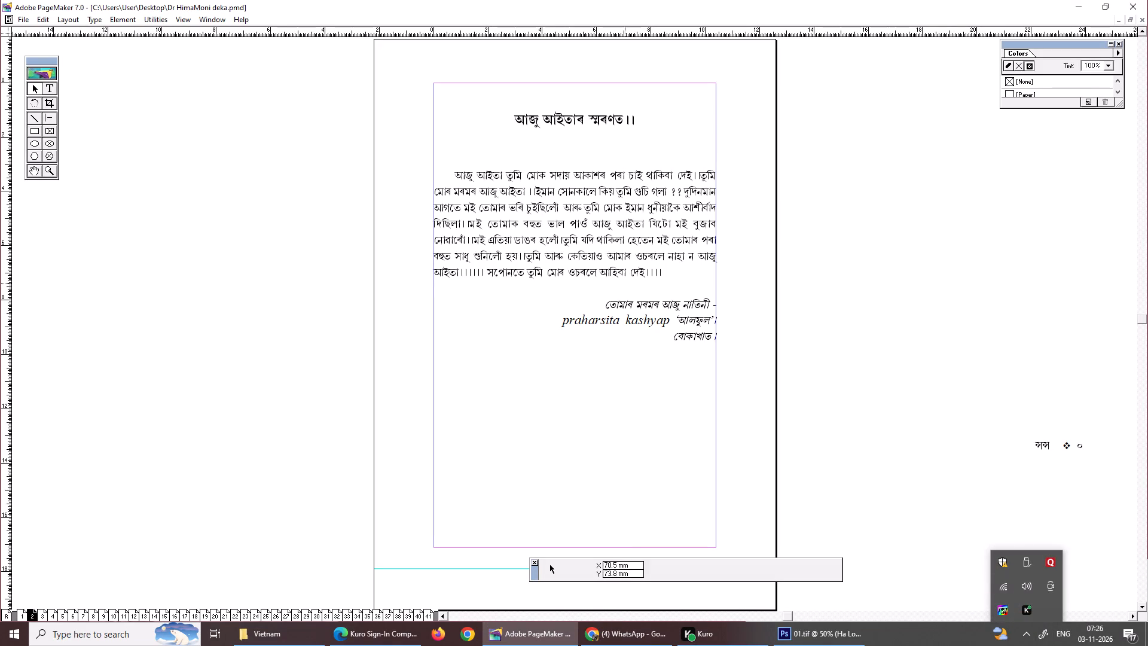
Copy the letters "কাশ" from the page's first Assamese paragraph line and paste them on the empty pasteboard beside the page.
click(41, 90)
click(54, 86)
drag(584, 171, 600, 174)
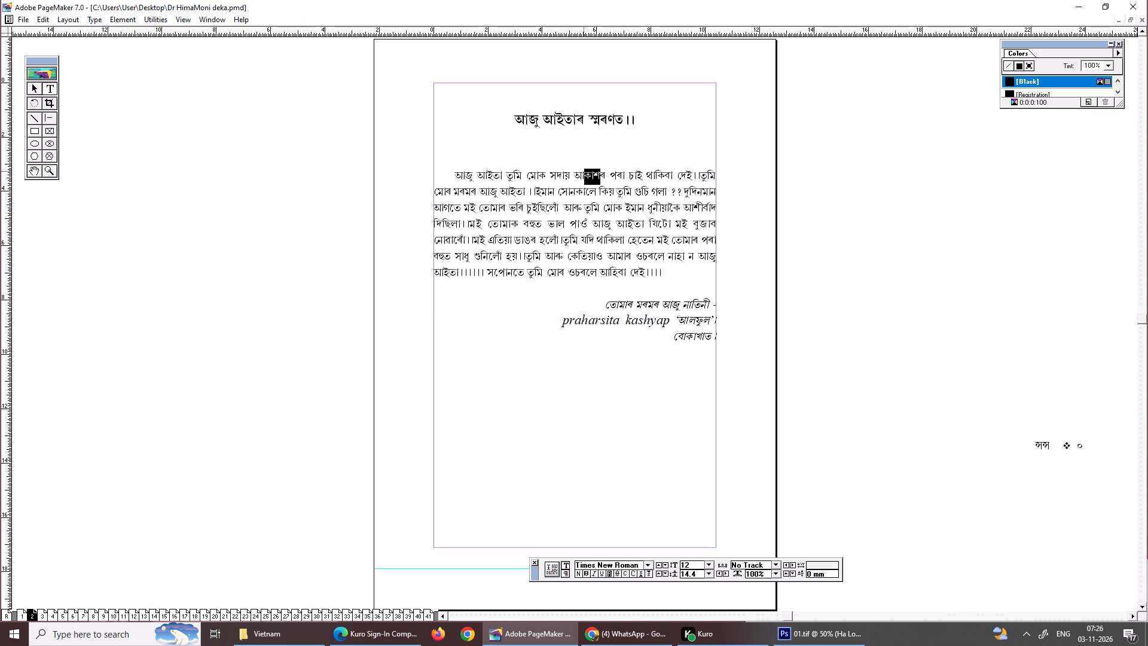
drag(600, 174, 602, 175)
key(ctrl+c)
click(887, 325)
key(ctrl+v)
Replace the pasted pasteboard text with "এই ঐতিহ্য ক্ষেত্ৰখনৰ কিঃমিঃ".
key(ctrl+2)
alt+drag(584, 379, 442, 318)
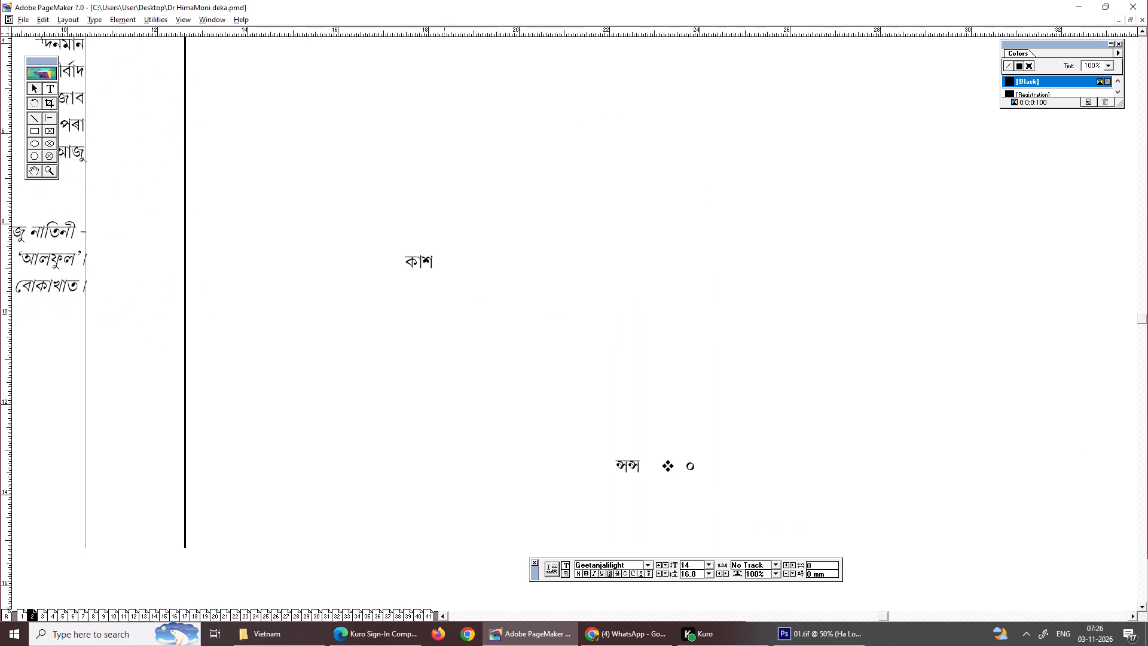
drag(444, 275, 288, 254)
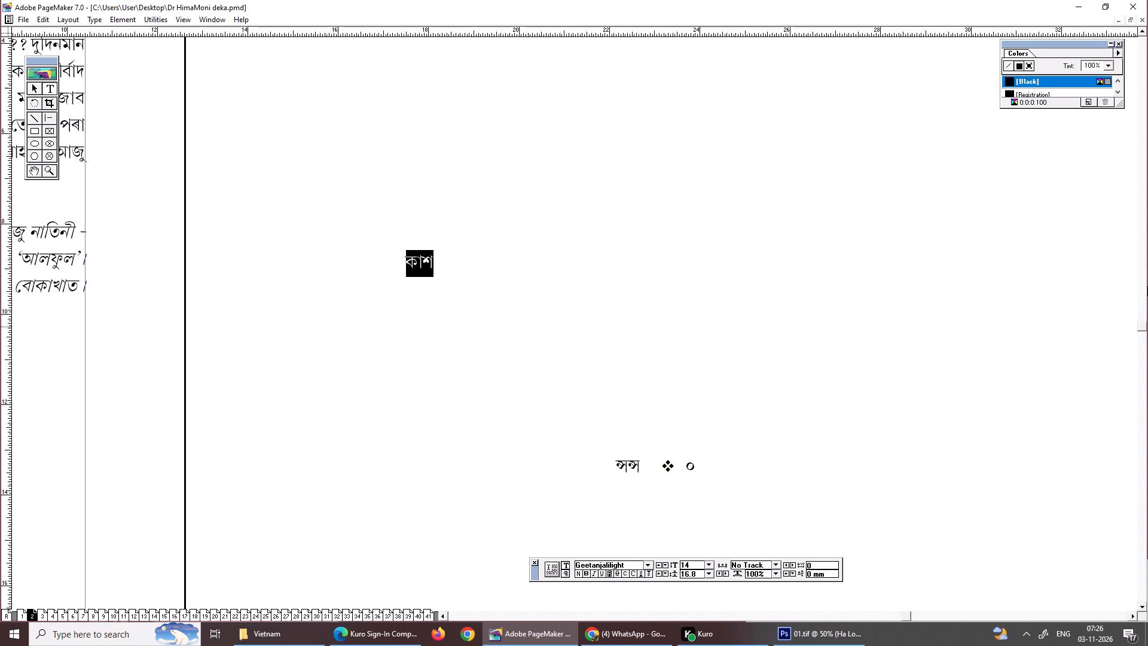
text(SF Wflu` a&ldjKvj)
key(space)
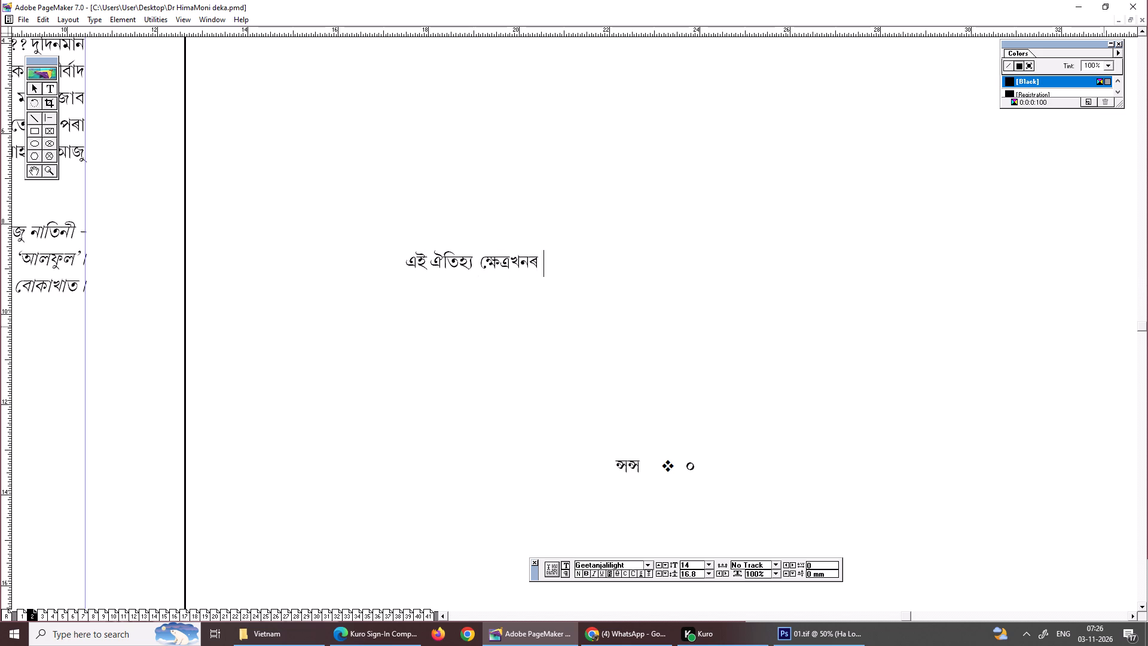
text(fk_fc))
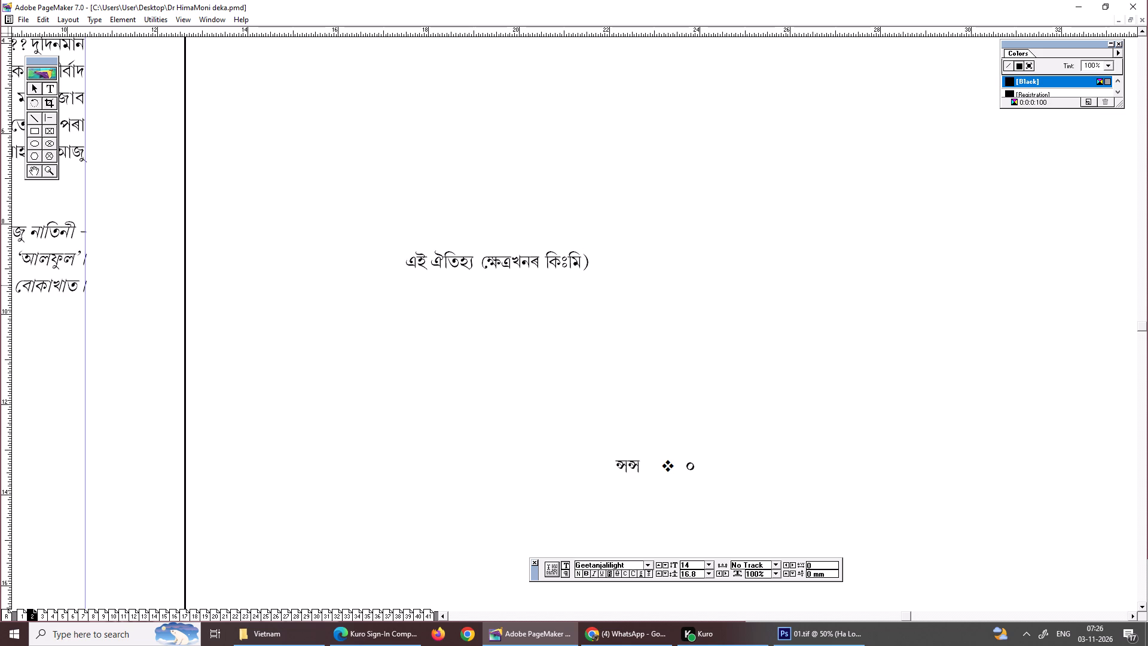
key(BackSpace)
key(shift+underscore)
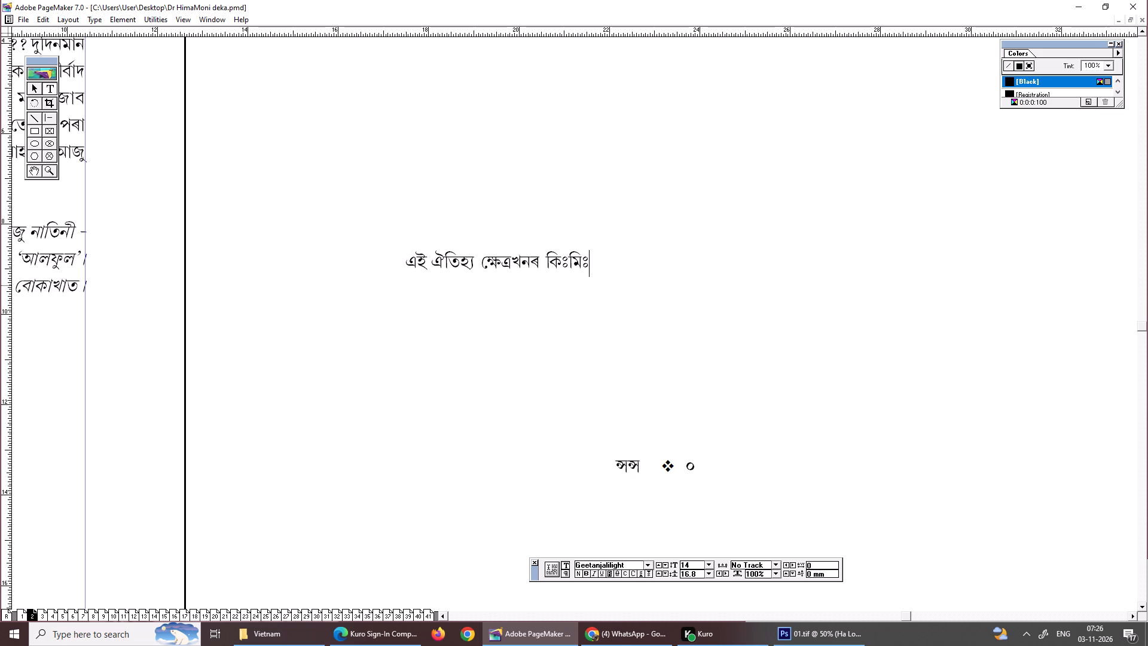
Copy "এই ঐতিহ্য ক্ষেত্ৰখনৰ" and insert it in Photoshop before "মুঠ মাটিকালি" at the start of the Assamese paragraph, followed by a space.
key(ctrl+a)
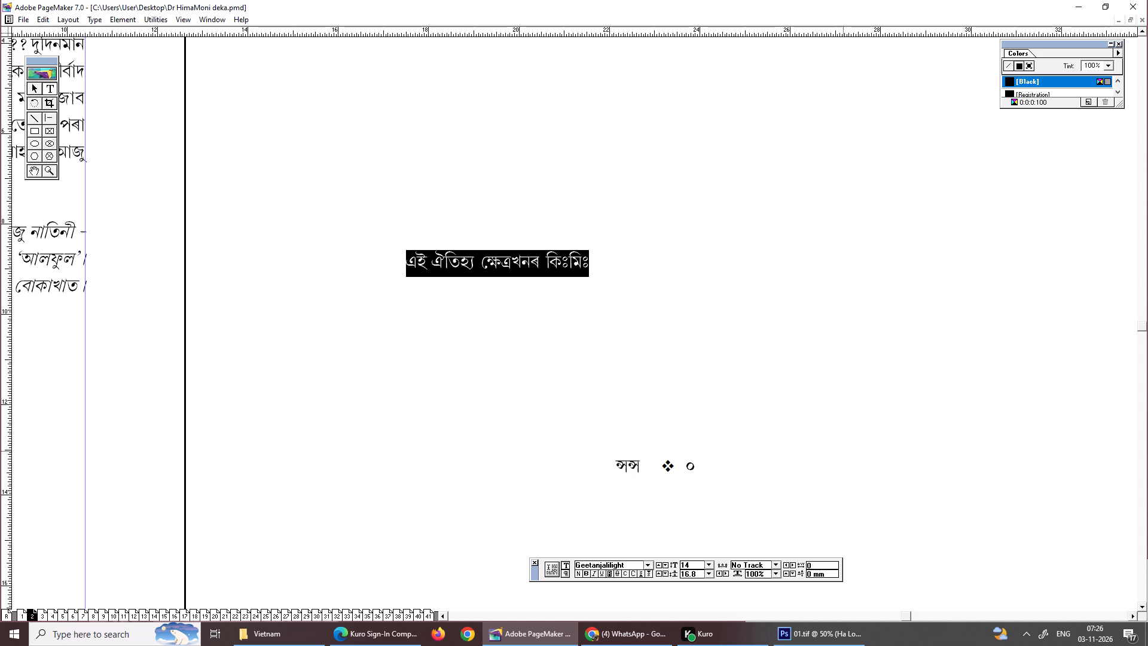
click(542, 291)
drag(537, 269, 400, 270)
key(ctrl+c)
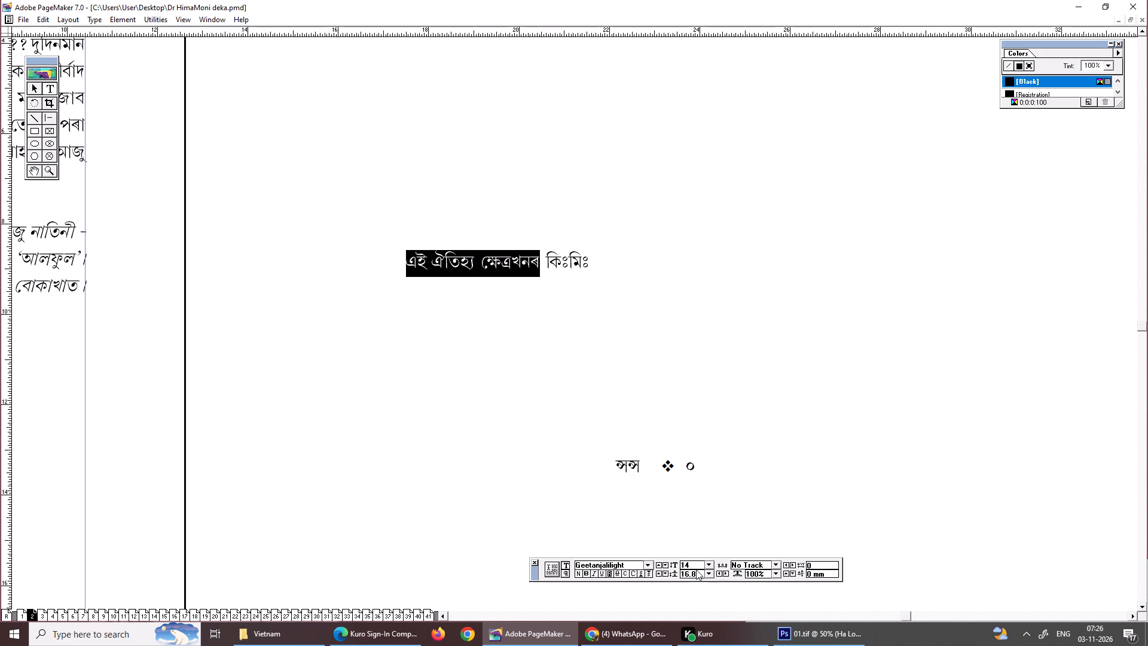
key(ctrl+c)
click(805, 645)
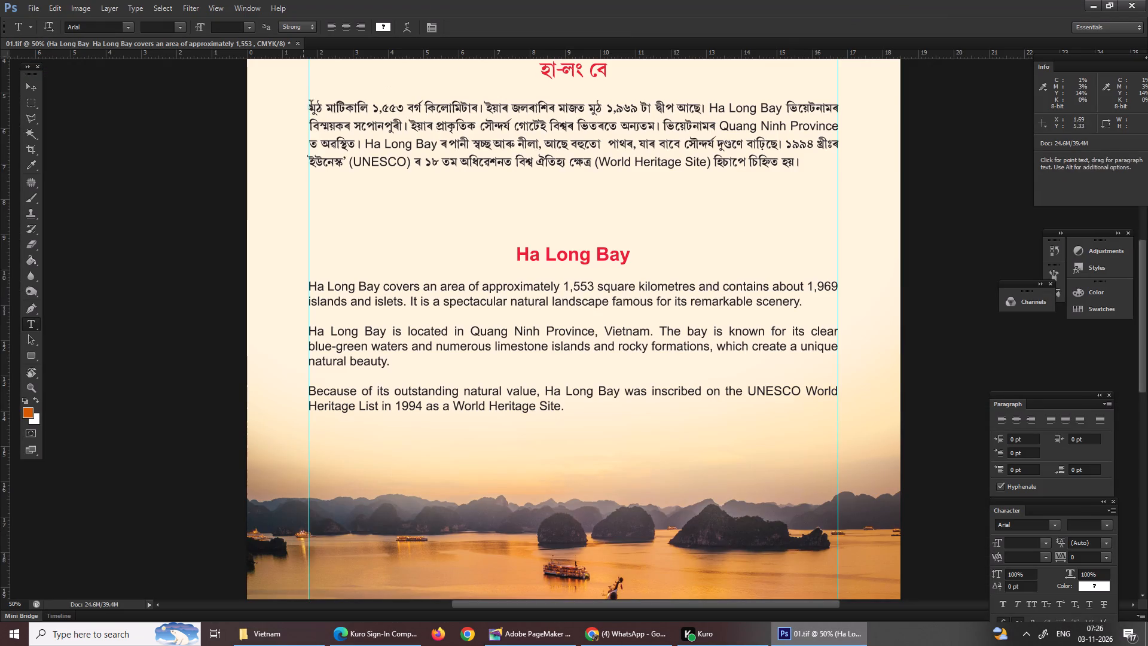
click(309, 104)
key(ctrl+v)
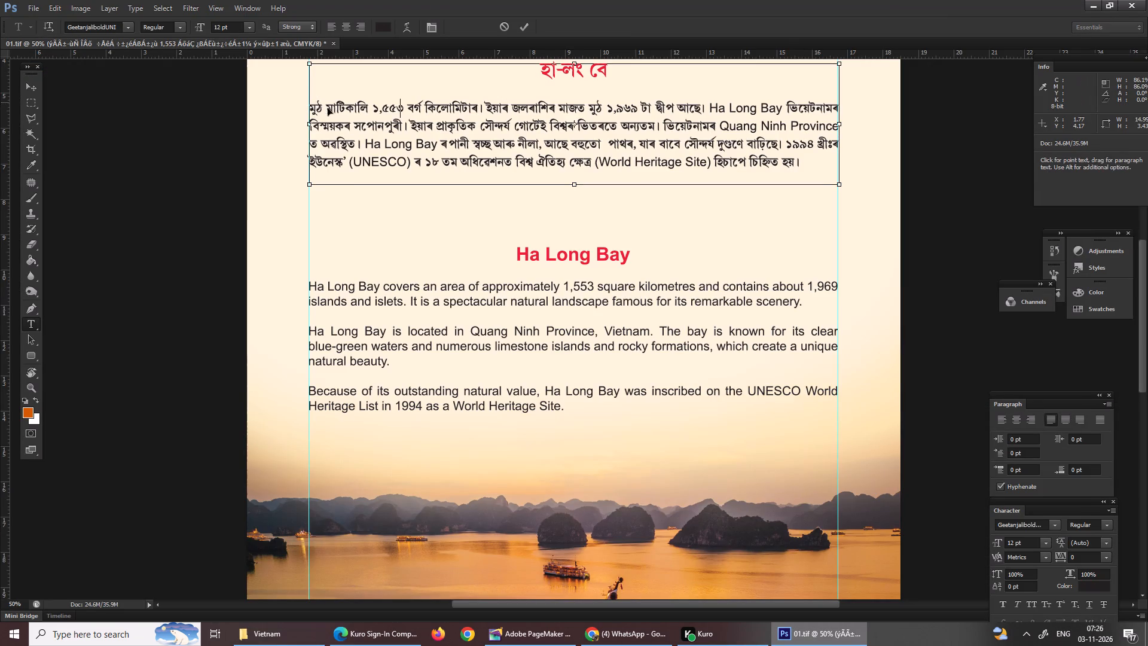
key(space)
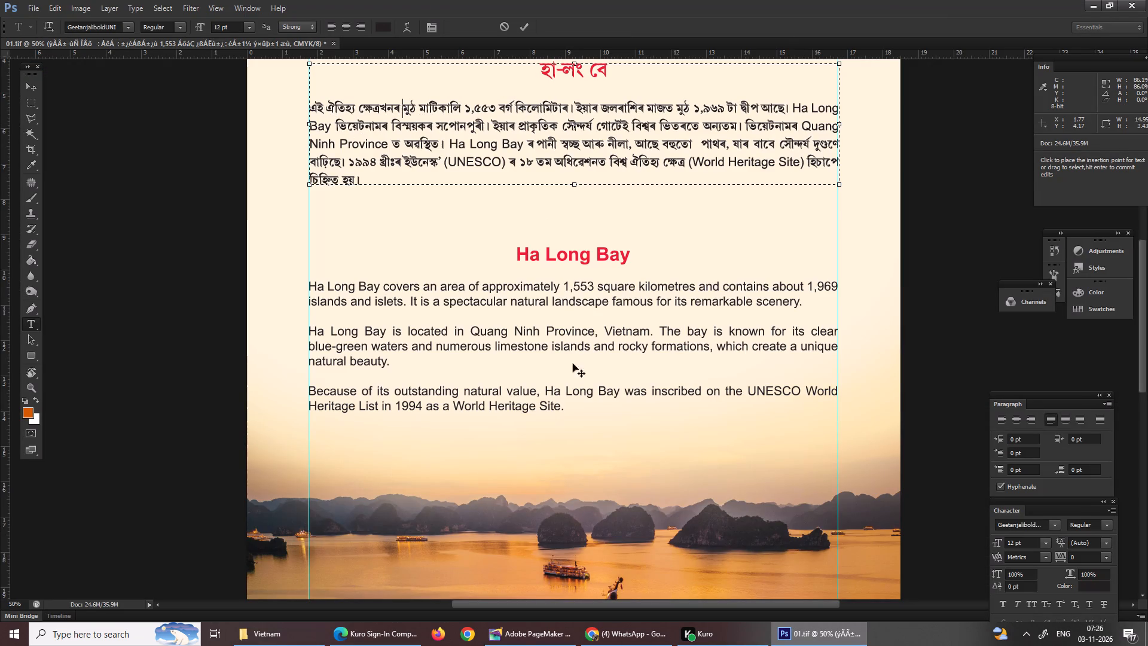
Copy "কিঃমিঃ" from PageMaker and replace "কিলোমিটাৰ" with it in Photoshop's Assamese paragraph, adding a space before the full stop.
click(526, 645)
drag(545, 259, 660, 266)
key(ctrl+c)
key(ctrl+c)
click(795, 628)
drag(515, 112, 569, 112)
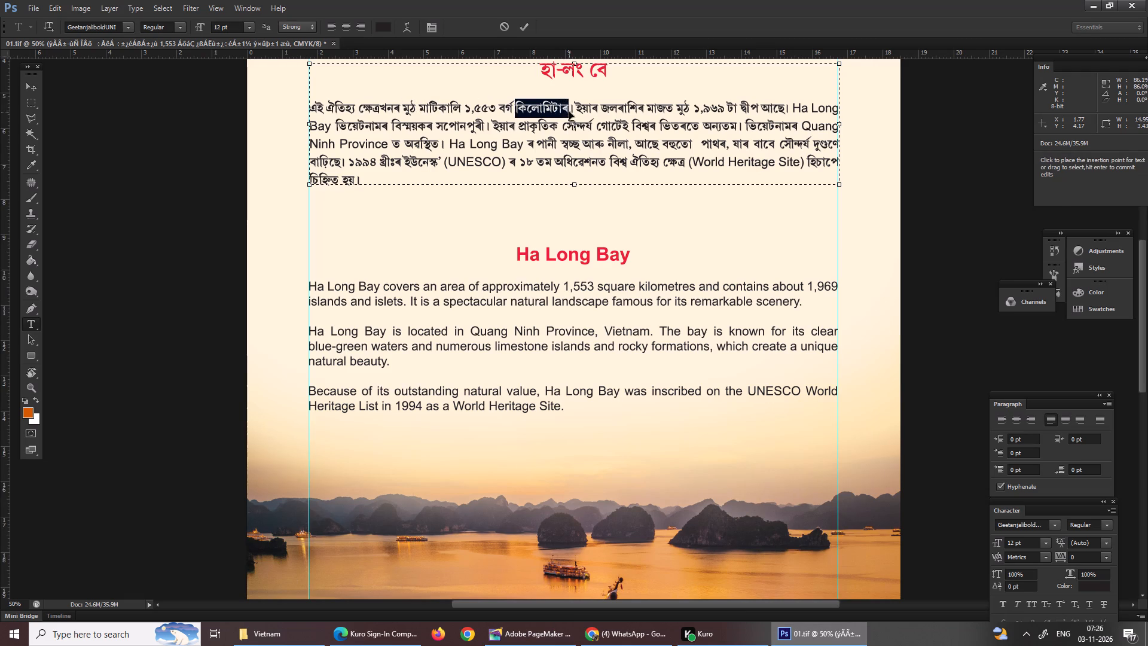
key(ctrl+v)
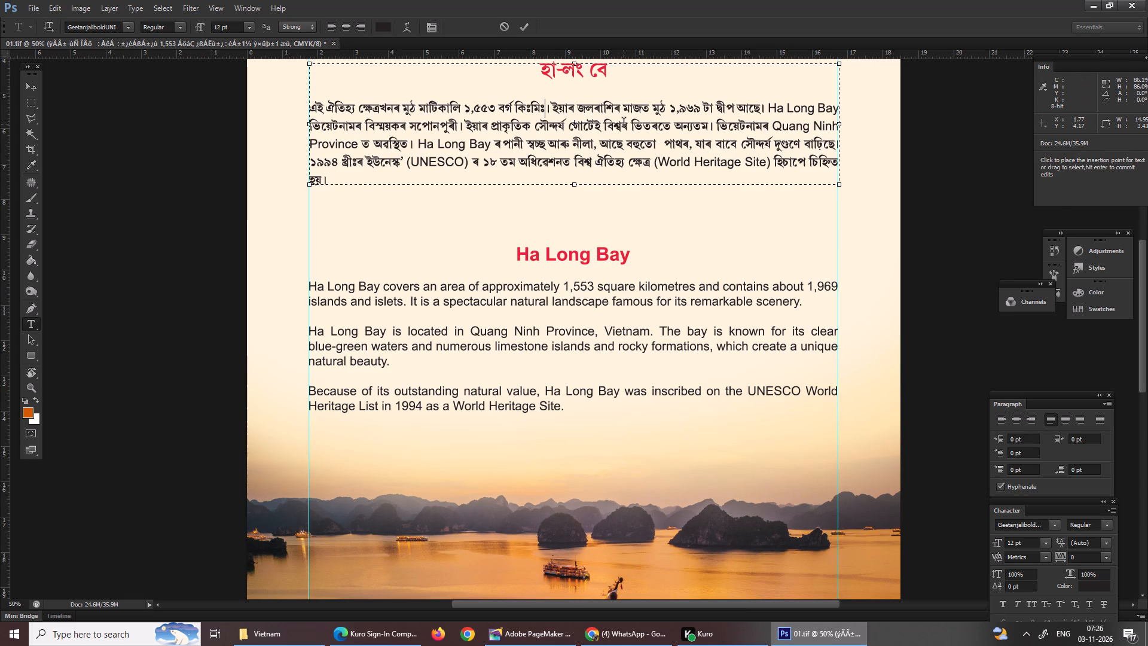
key(space)
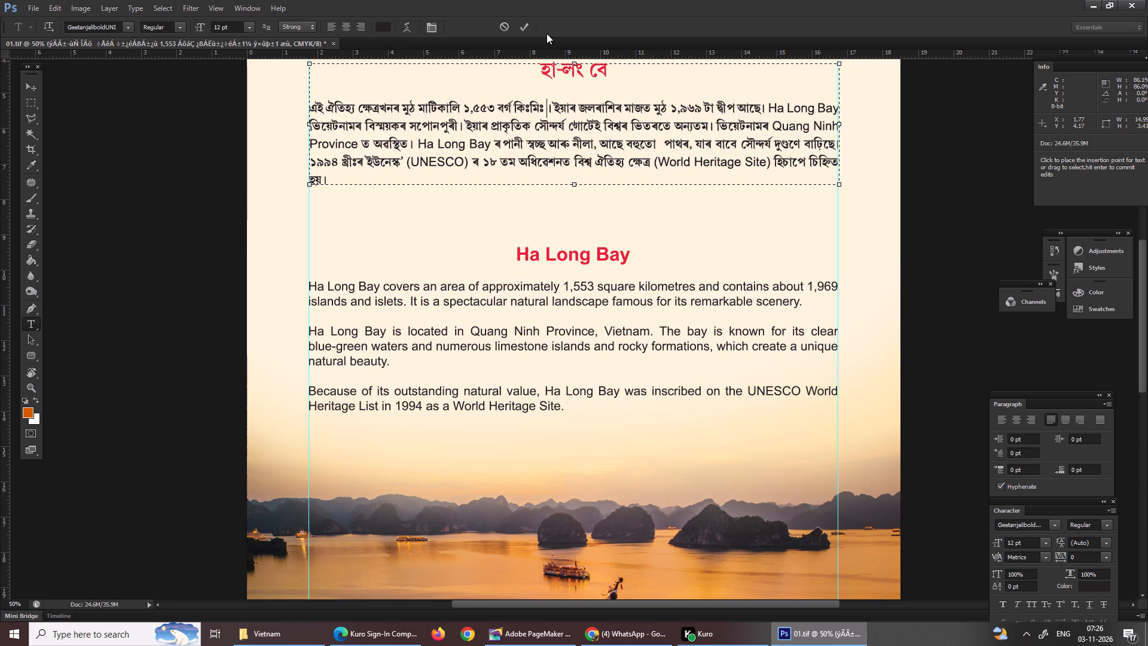
Save 01.tif and finish the text edit by switching to the Move tool.
key(ctrl+0)
key(ctrl+s)
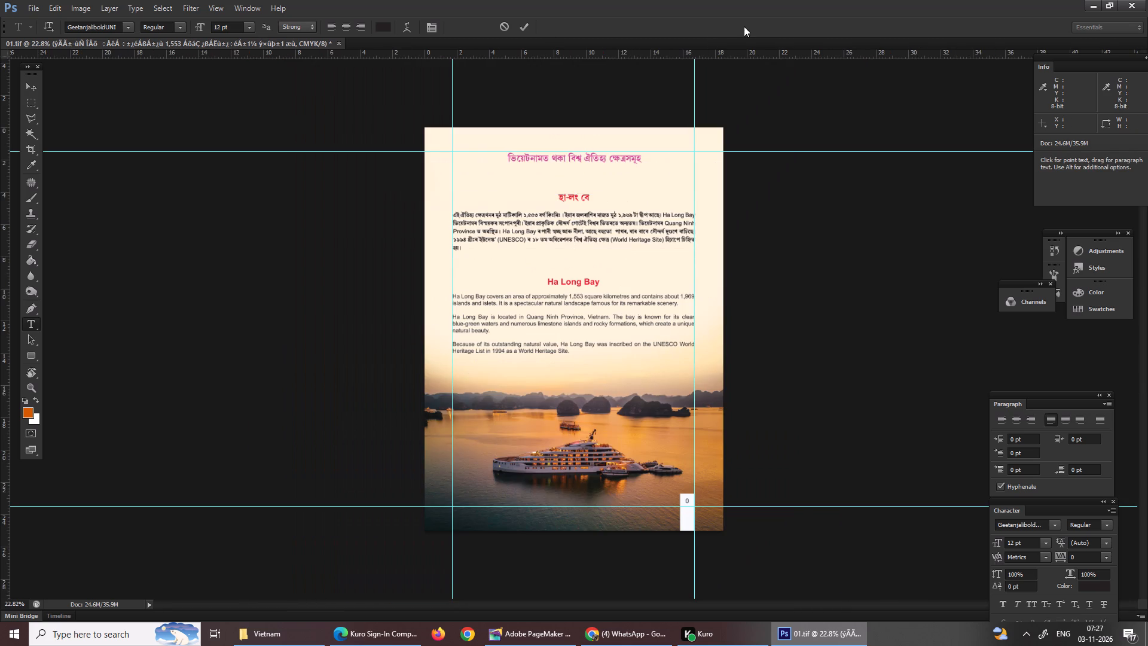
key(Return)
double_click(25, 89)
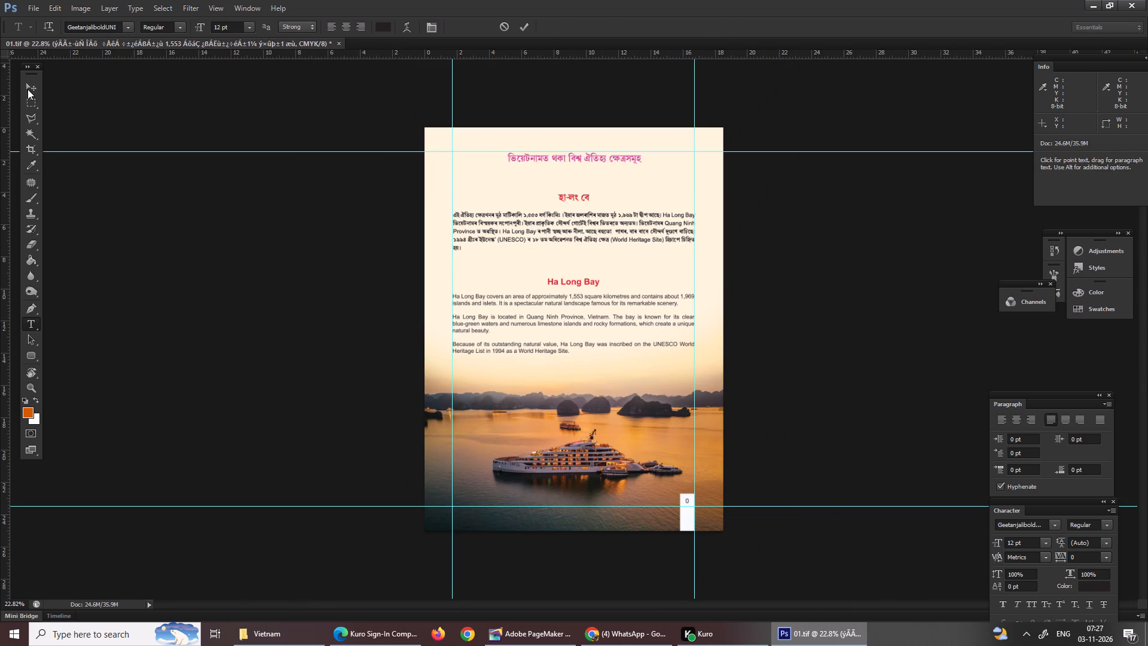
triple_click(30, 84)
click(32, 87)
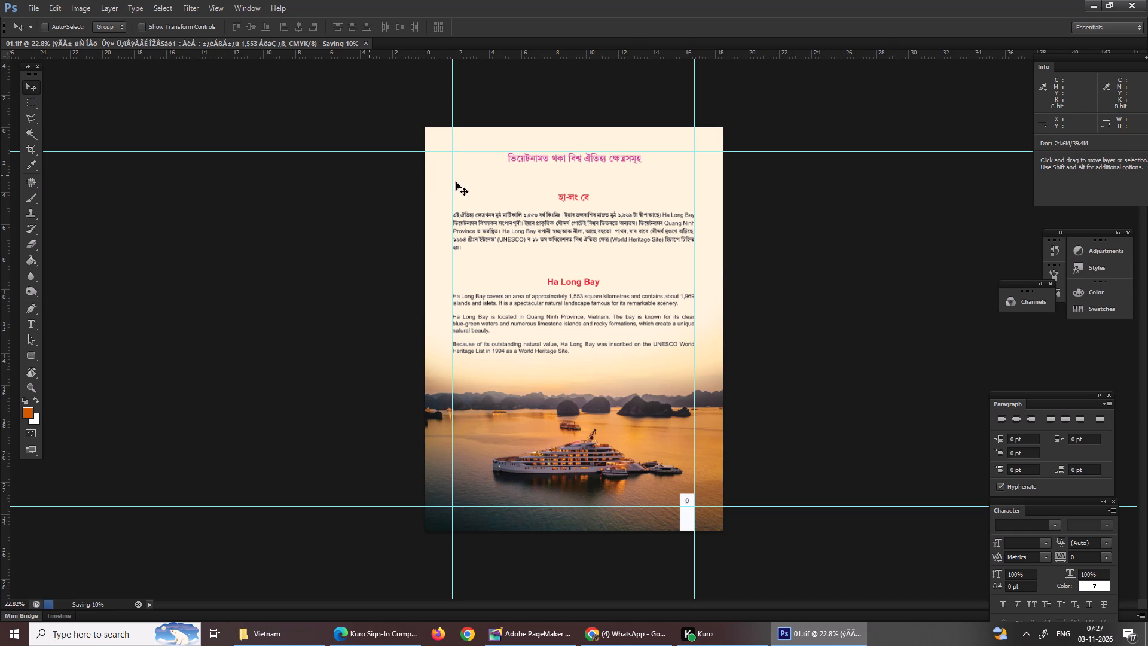
Move the Assamese Ha Long Bay text layer slightly up, closer to the page title.
right_click(517, 210)
click(552, 221)
drag(551, 221, 551, 210)
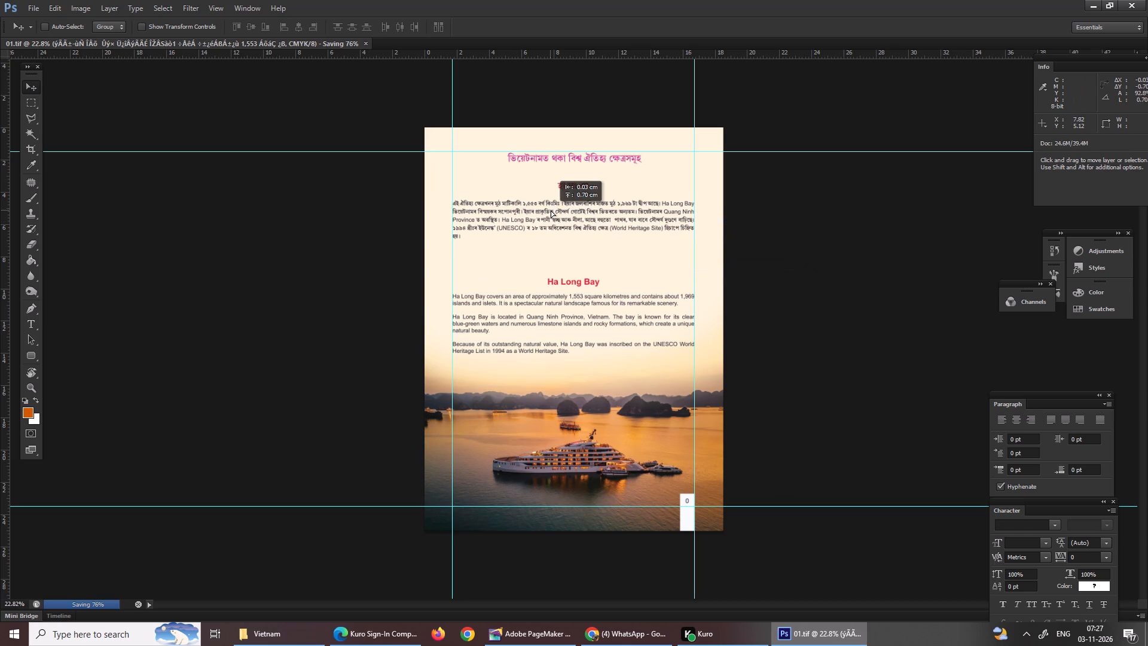
drag(551, 210, 551, 213)
Move the English Ha Long Bay text layer up about 1.2 cm, closer beneath the Assamese paragraph.
right_click(552, 295)
click(570, 300)
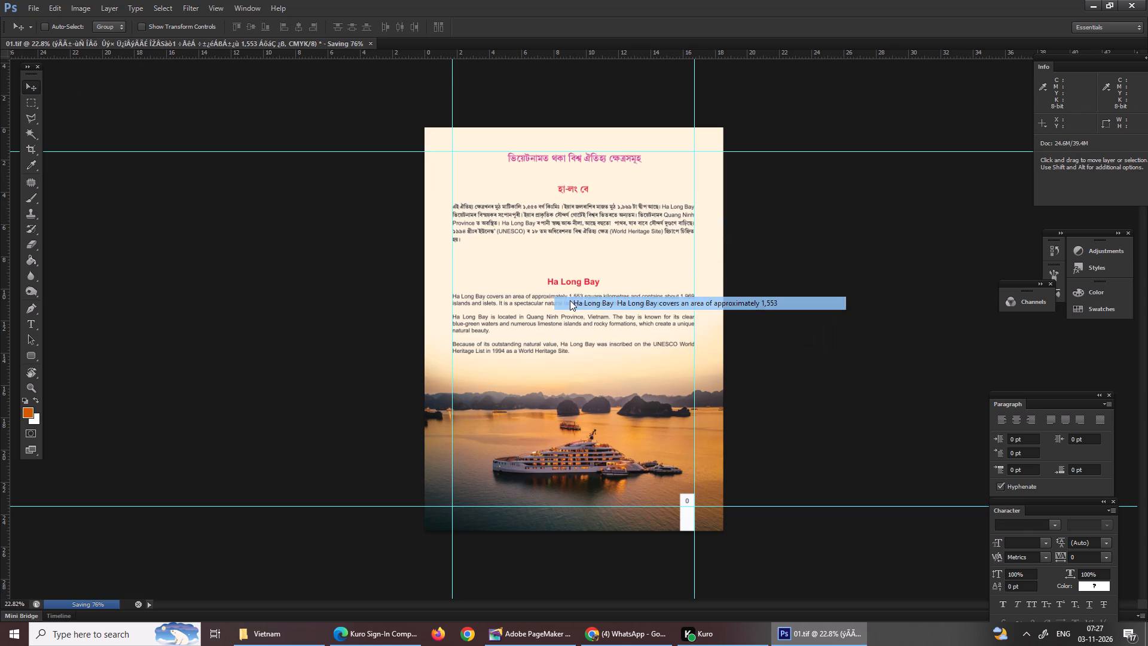
drag(570, 301, 573, 284)
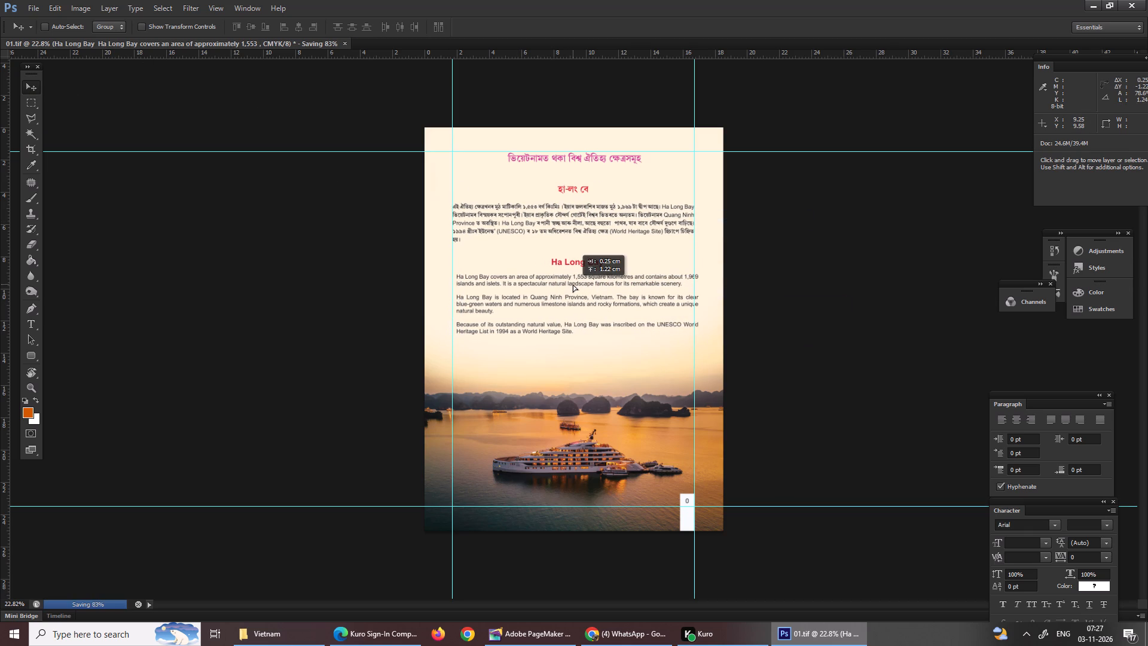
drag(573, 284, 571, 284)
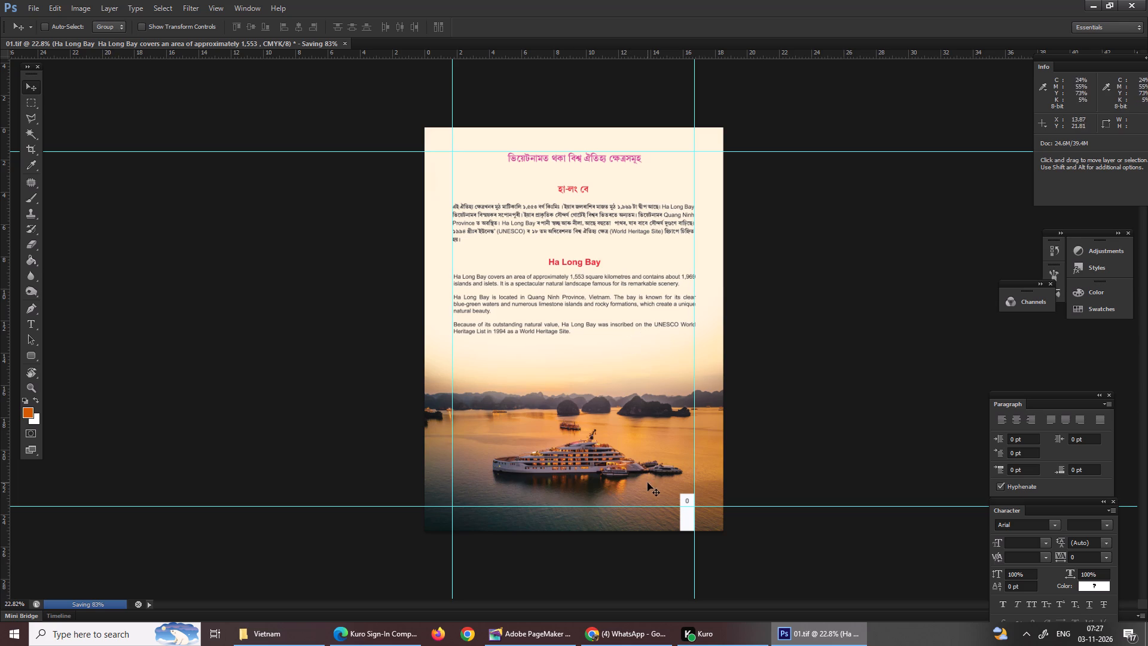
Select the ship photo layer, Layer 37, and move it up about 1 cm toward the English text.
right_click(626, 467)
double_click(651, 467)
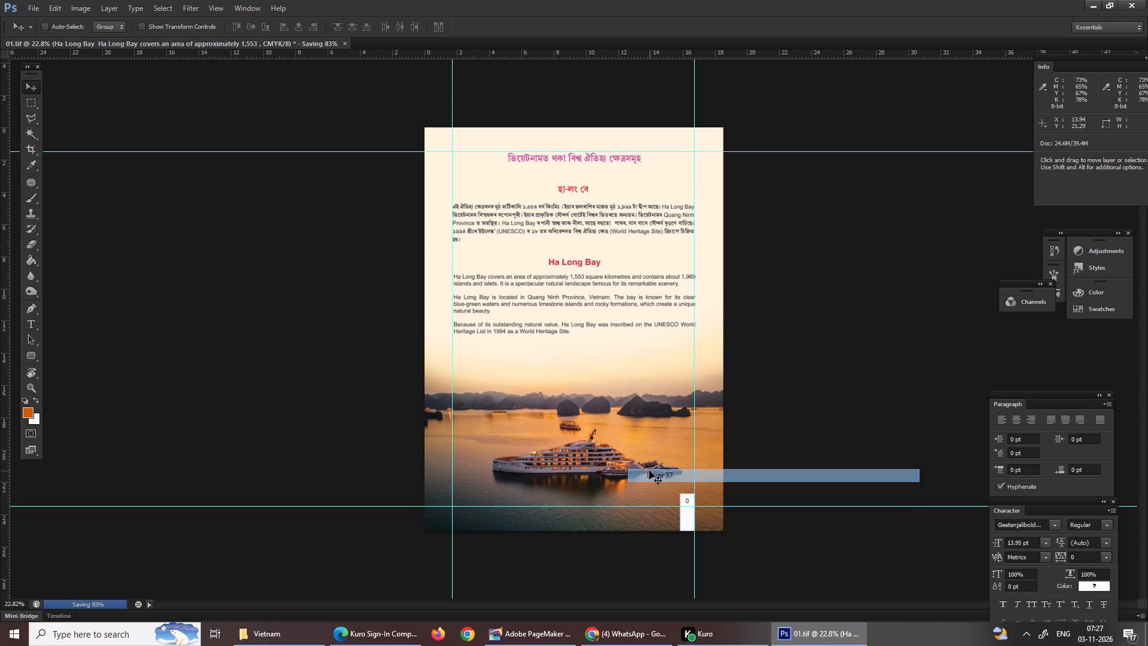
drag(646, 471, 644, 454)
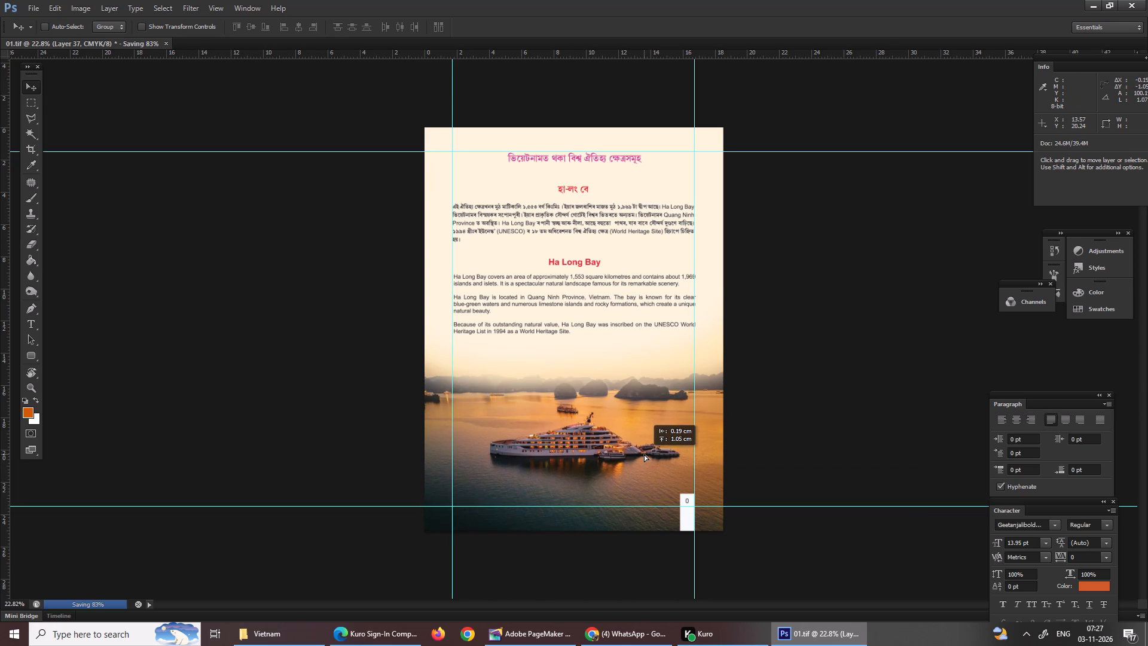
drag(644, 454, 644, 449)
key(Return)
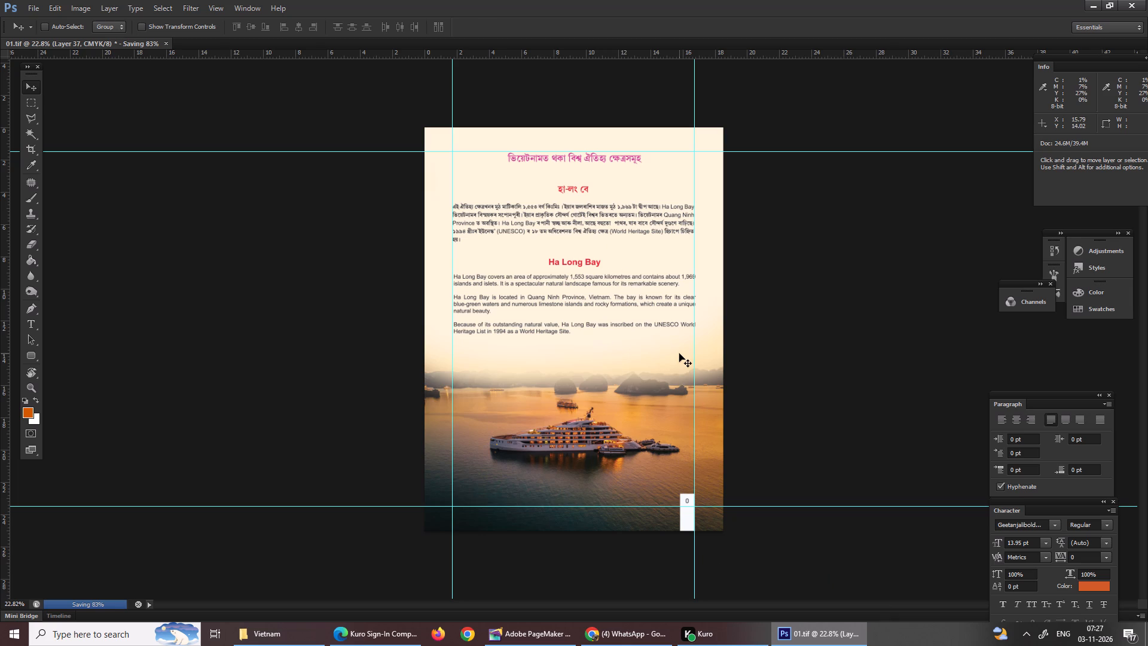
key(Return)
Save 01.tif with the repositioned text and photo.
key(ctrl+s)
key(ctrl+s)
Select the entire canvas.
key(ctrl+a)
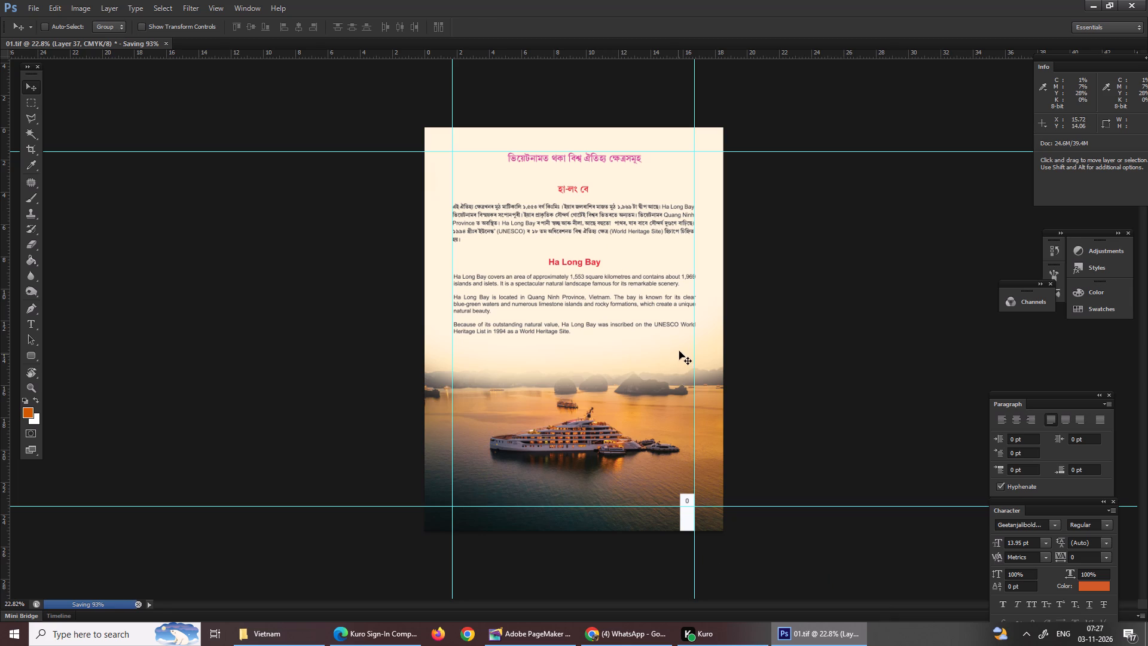
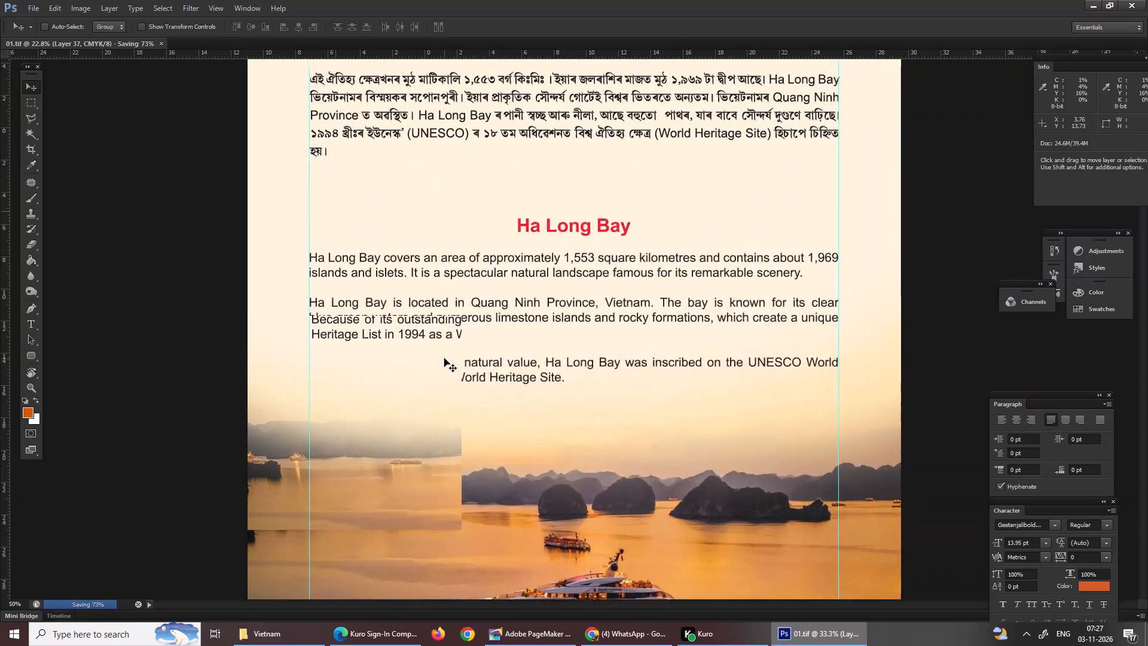
Review the whole Ha Long Bay page and save 01.tif again.
scroll(444, 358, up, 13)
scroll(444, 358, down, 1)
scroll(444, 358, up, 6)
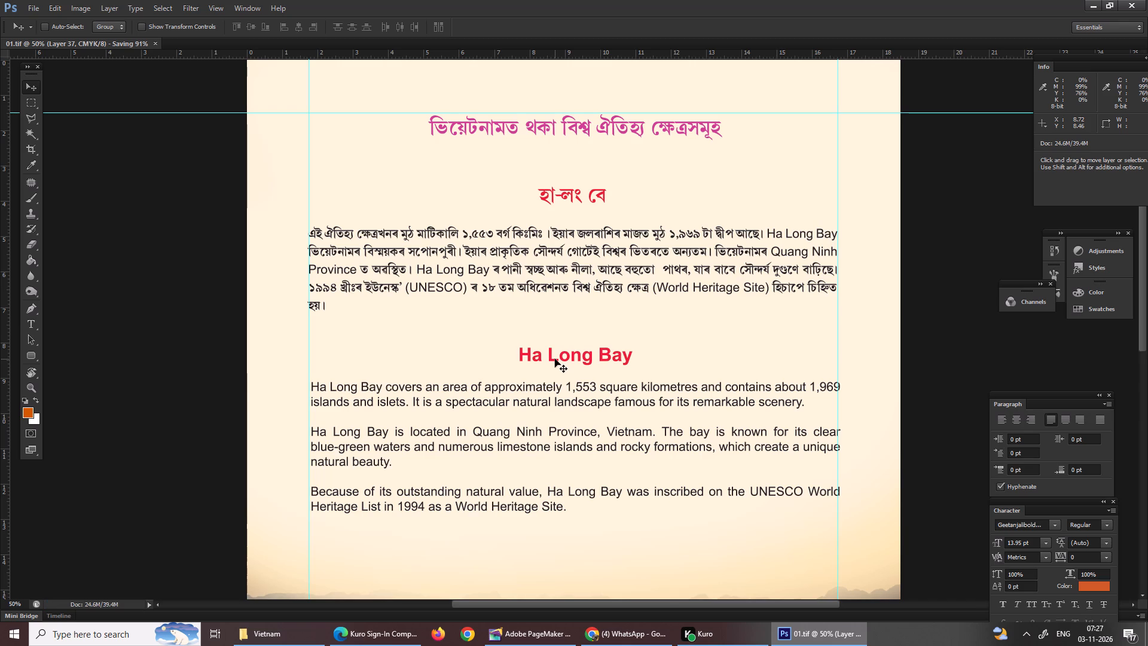
key(ctrl+0)
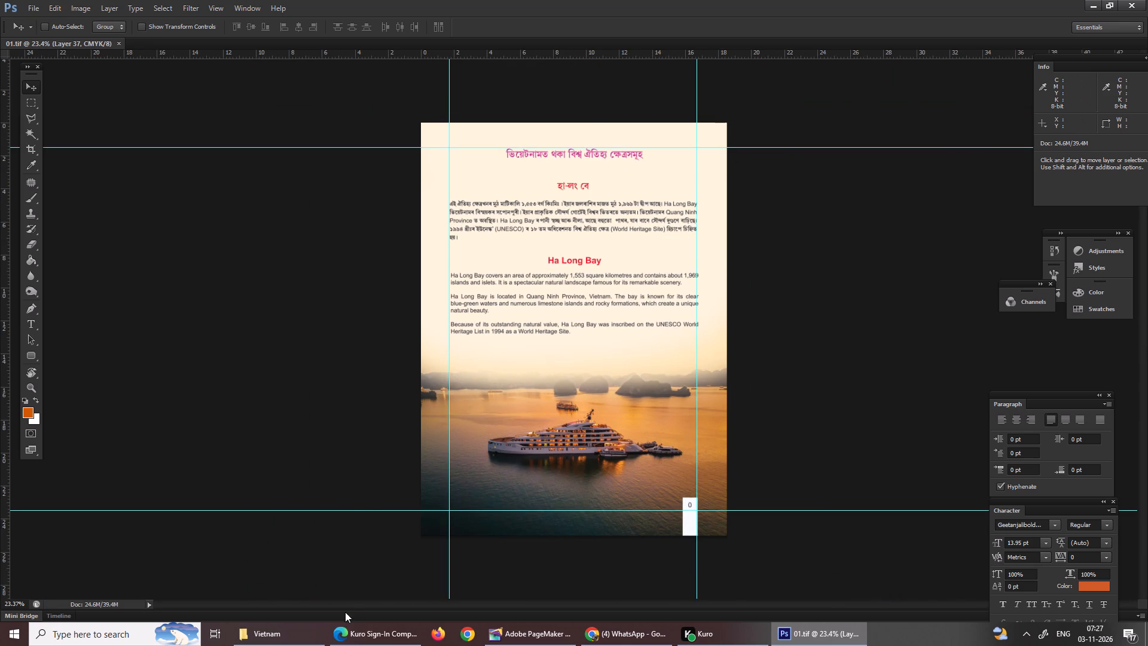
key(ctrl+s)
Open page file 02 from the Vietnam folder in Photoshop, dismissing the text engine notice.
click(319, 628)
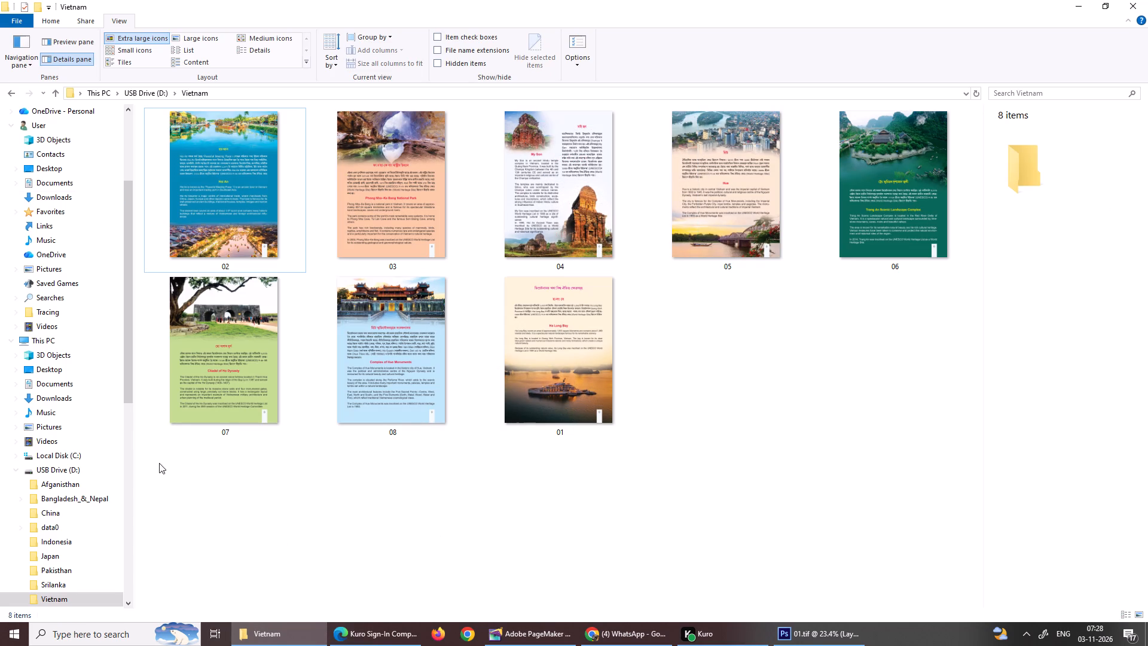
right_click(242, 209)
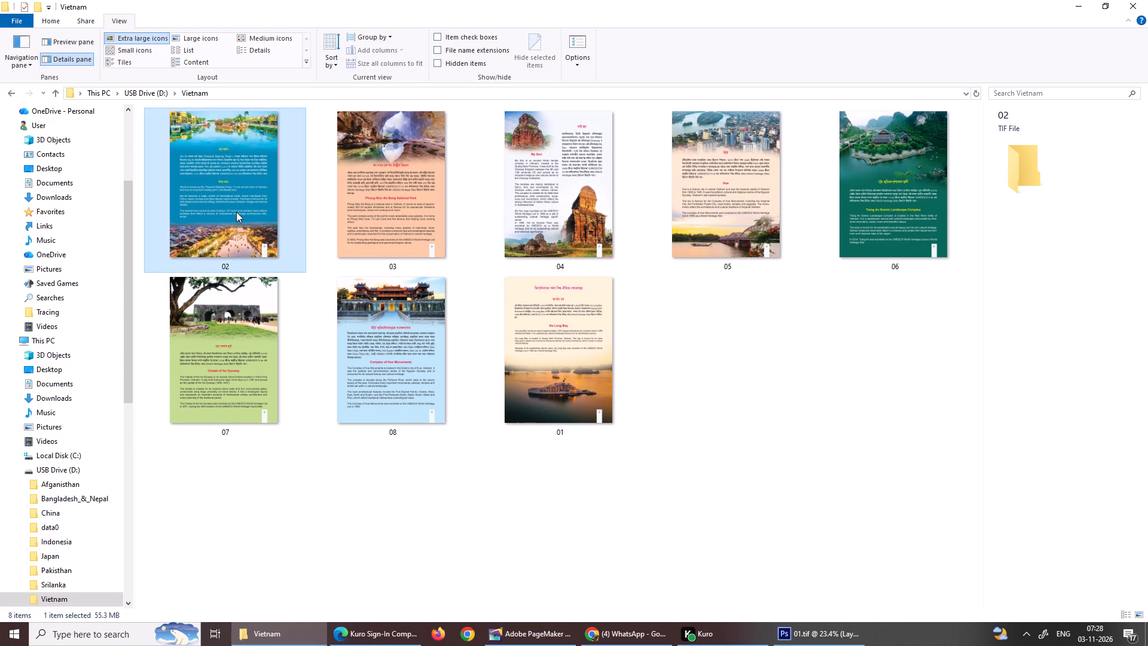
right_click(236, 212)
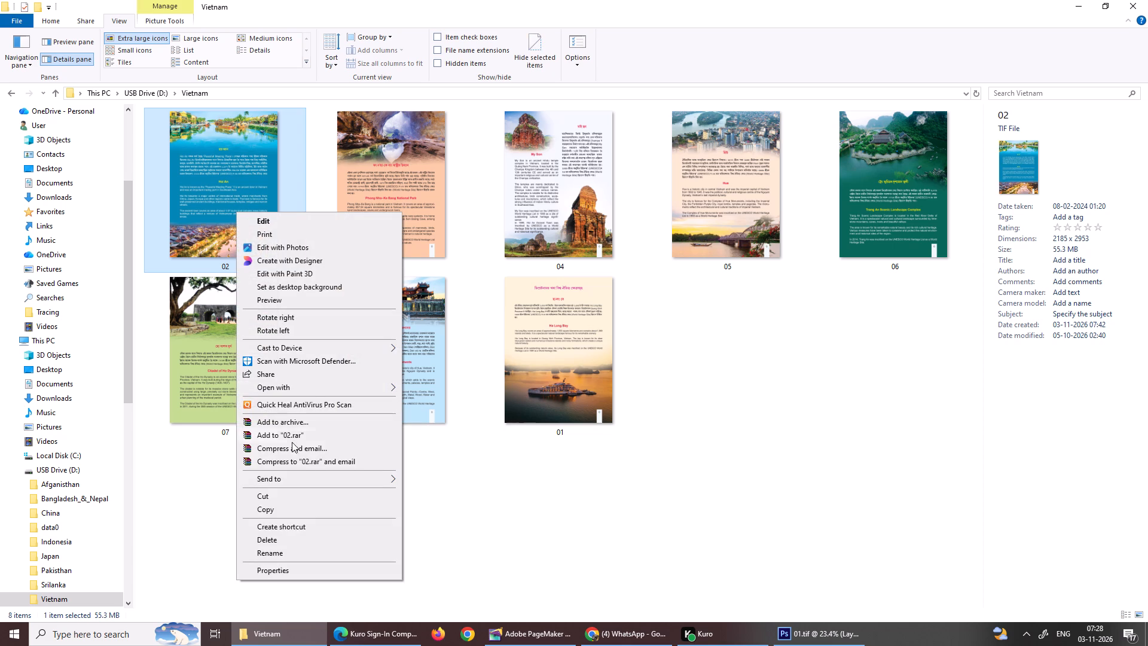
click(424, 388)
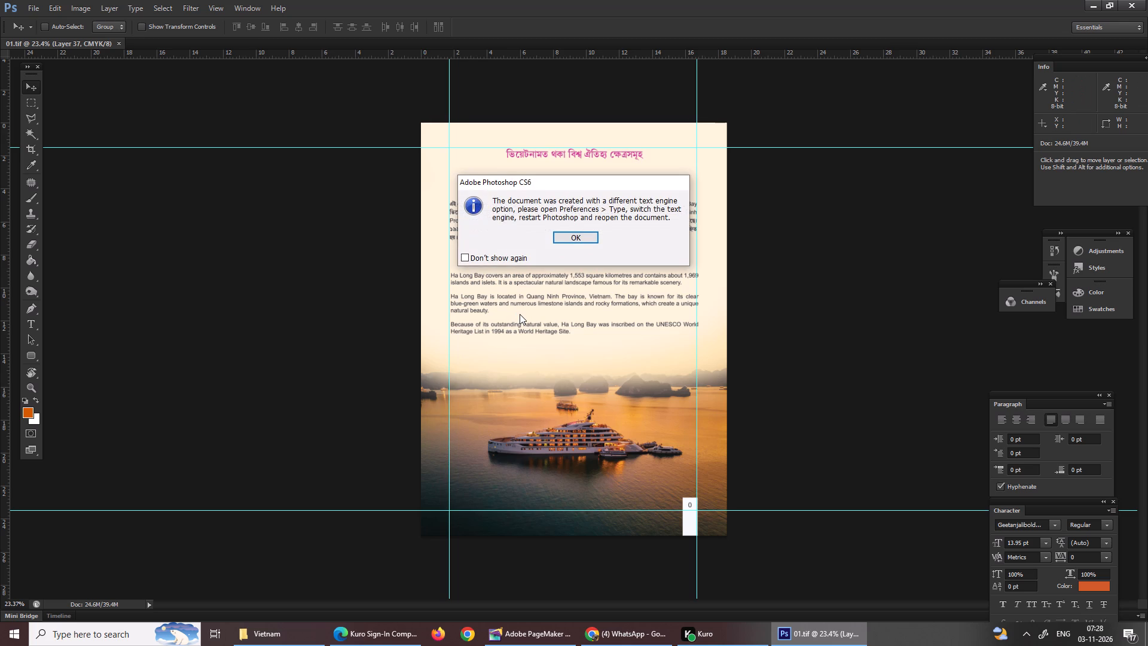
click(576, 233)
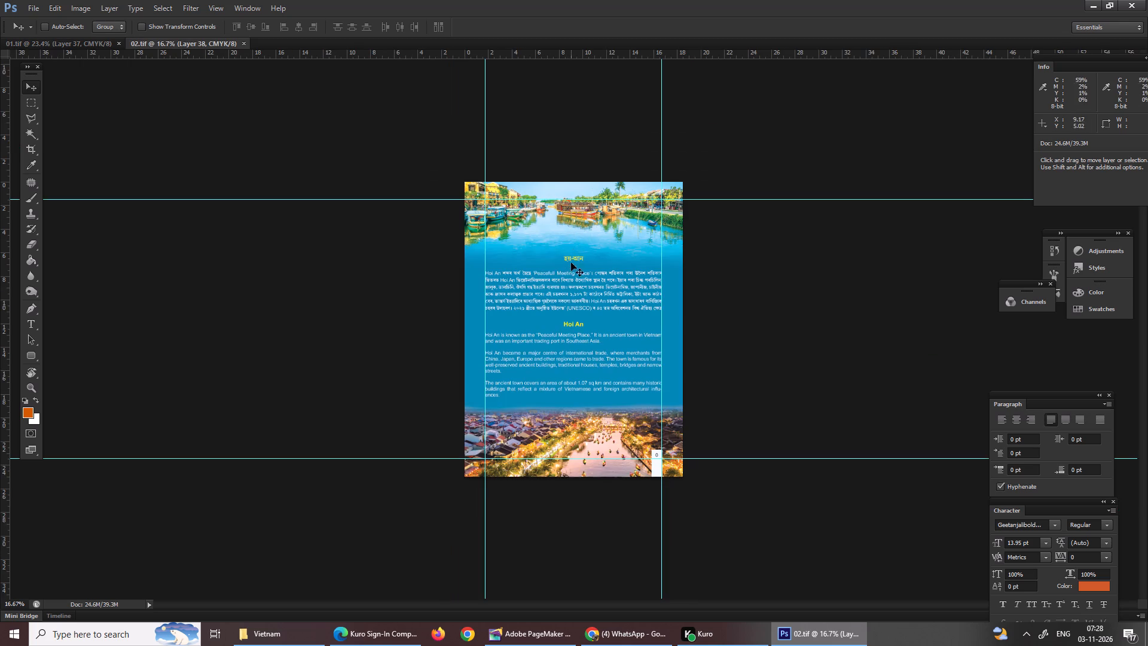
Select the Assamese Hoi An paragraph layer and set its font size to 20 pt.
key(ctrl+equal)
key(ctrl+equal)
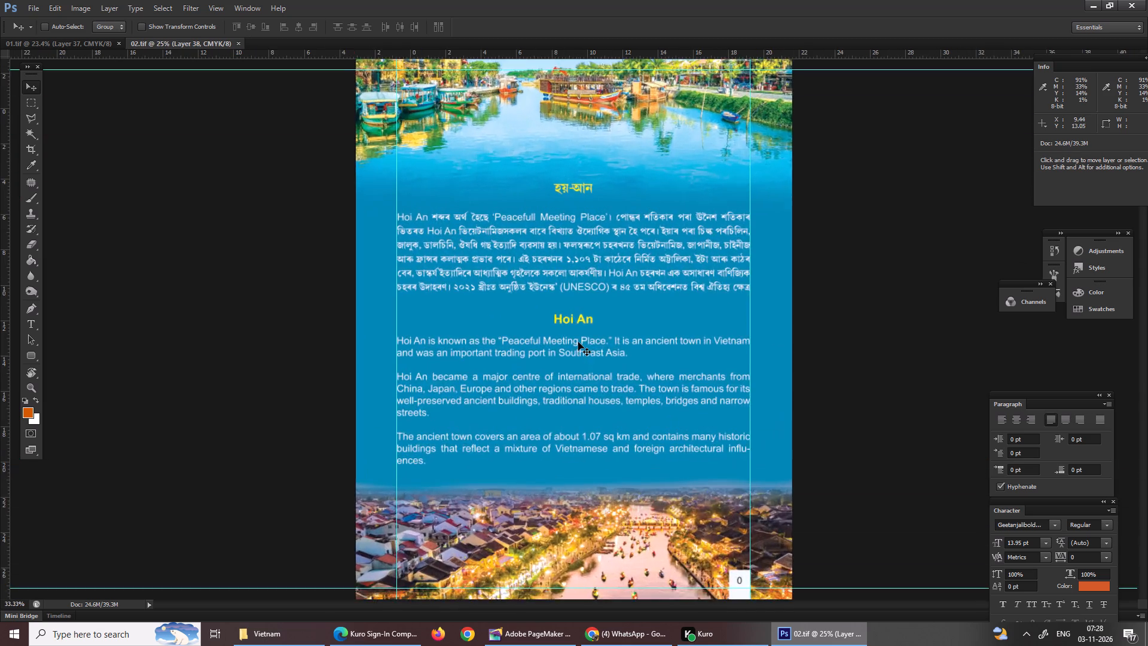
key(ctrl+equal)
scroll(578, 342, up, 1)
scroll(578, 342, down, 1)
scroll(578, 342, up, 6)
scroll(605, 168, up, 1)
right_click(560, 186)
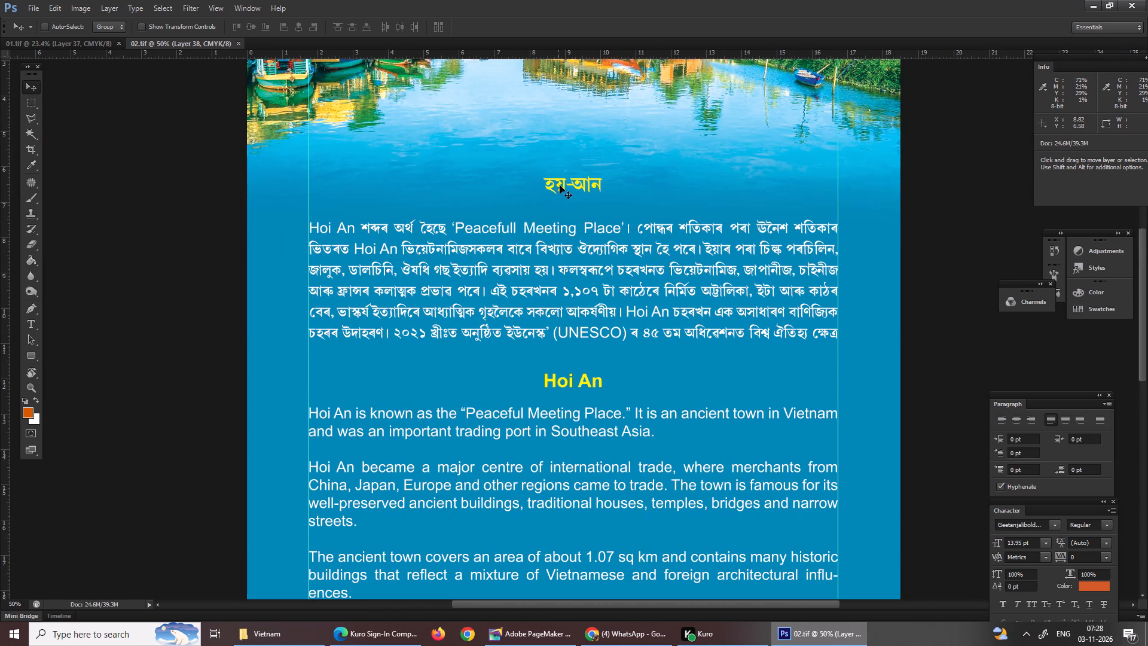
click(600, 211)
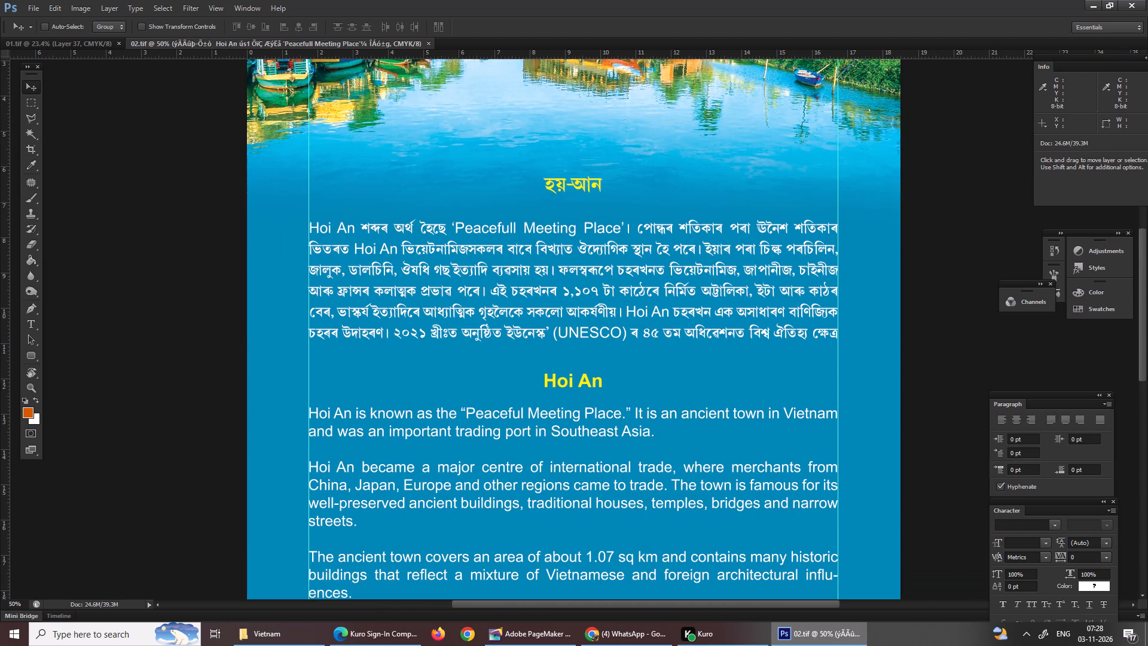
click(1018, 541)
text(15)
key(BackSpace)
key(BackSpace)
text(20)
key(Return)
Reselect the Assamese Hoi An paragraph layer, highlight its visible body text below the heading, and set it to 12 pt.
right_click(502, 262)
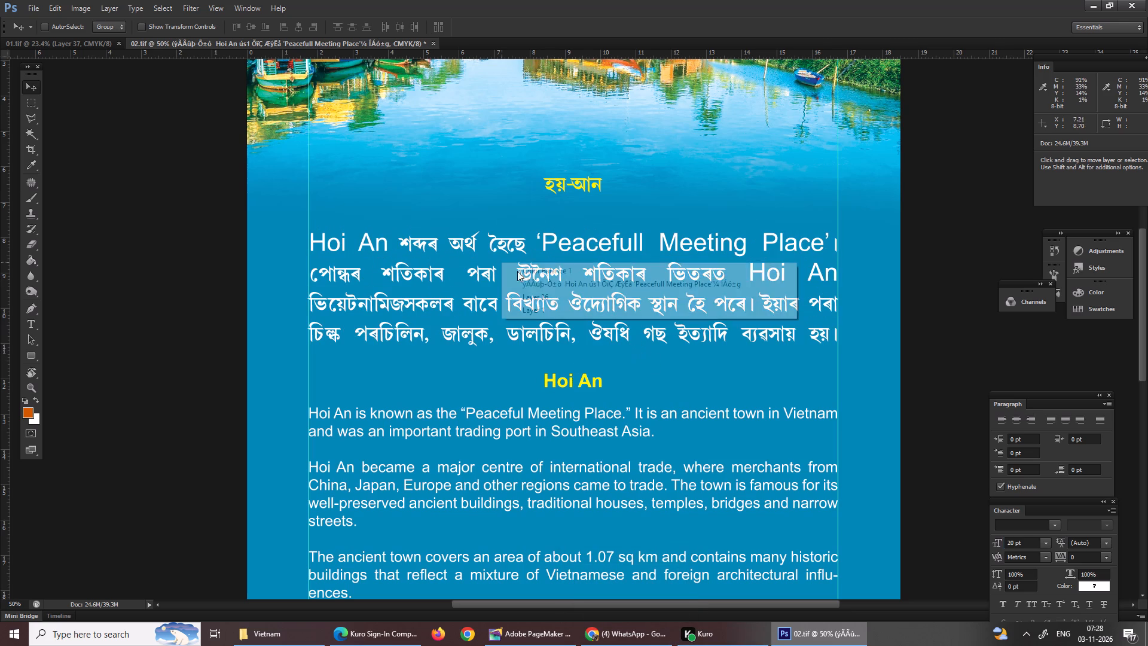
click(539, 279)
click(536, 284)
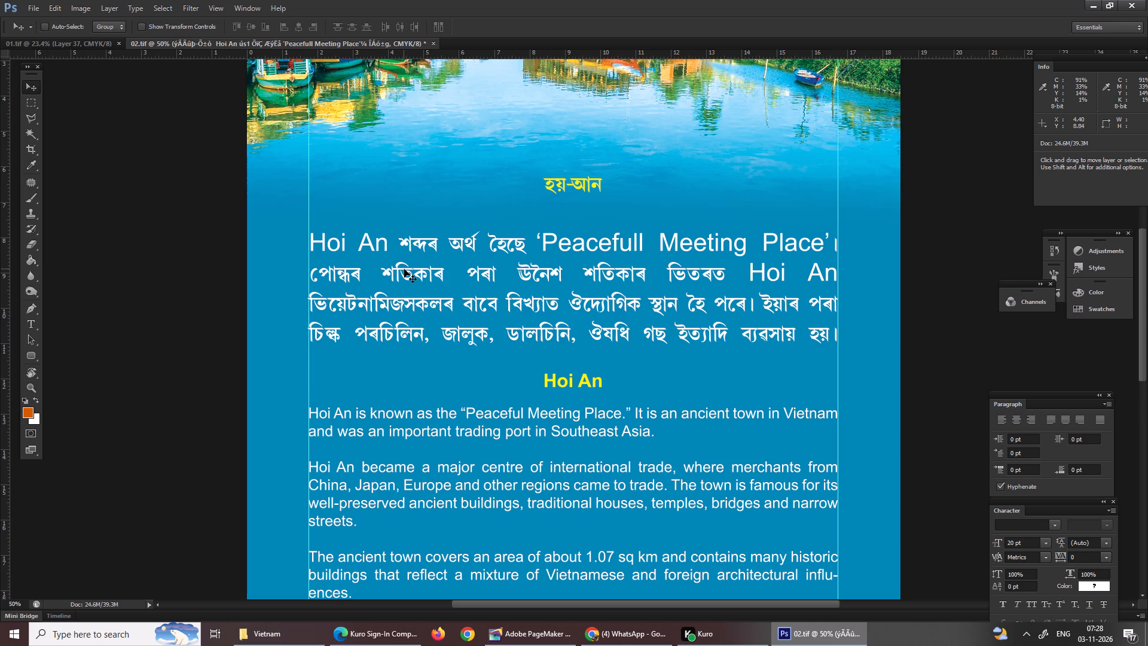
key(t)
drag(312, 241, 845, 334)
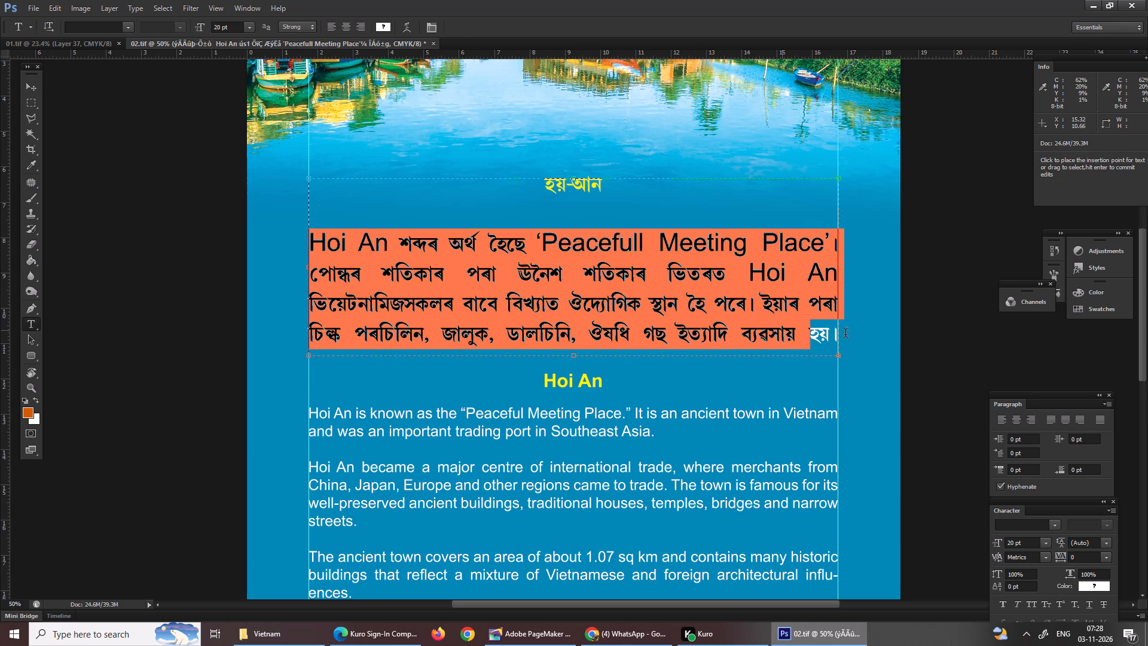
drag(845, 334, 941, 321)
drag(1024, 540, 972, 544)
text(12)
key(Return)
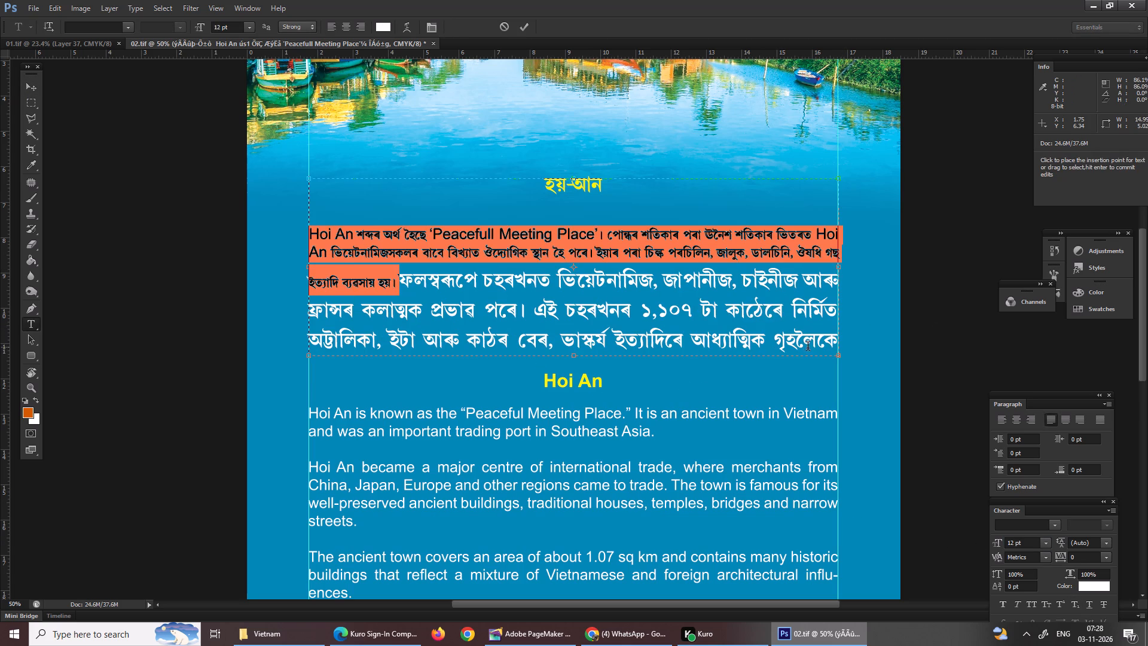
Extend the highlighted Assamese text over the larger lines, up to the sentence ending in উদাহৰণ।, setting them to 12 pt.
shift+click(839, 339)
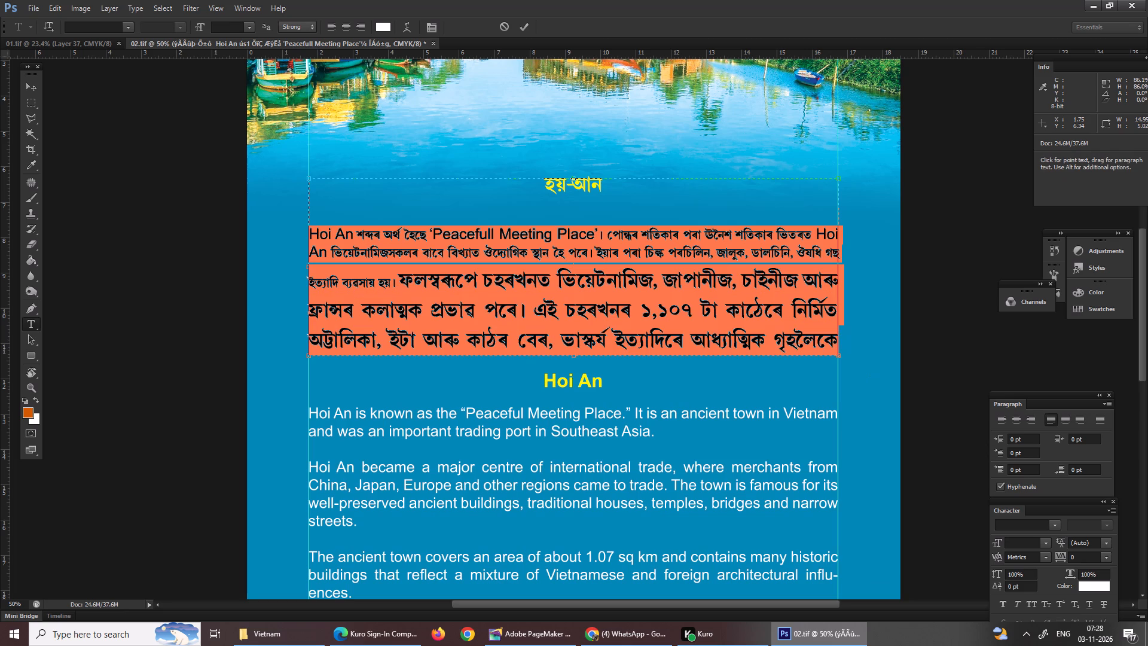
click(1025, 541)
text(12)
key(Return)
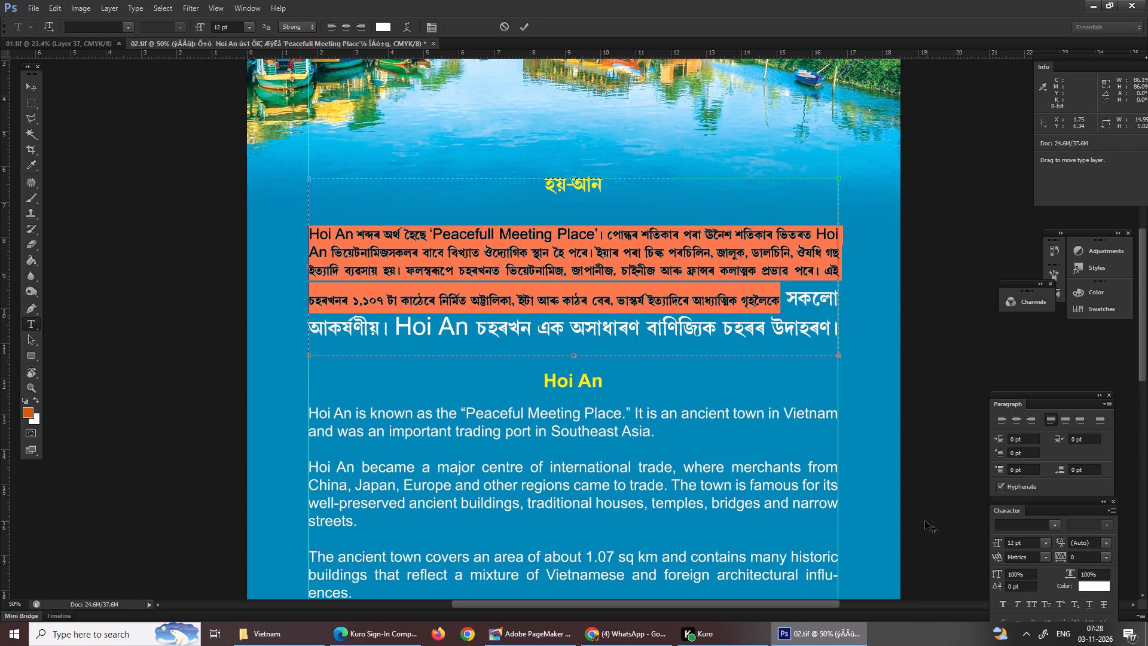
shift+click(838, 333)
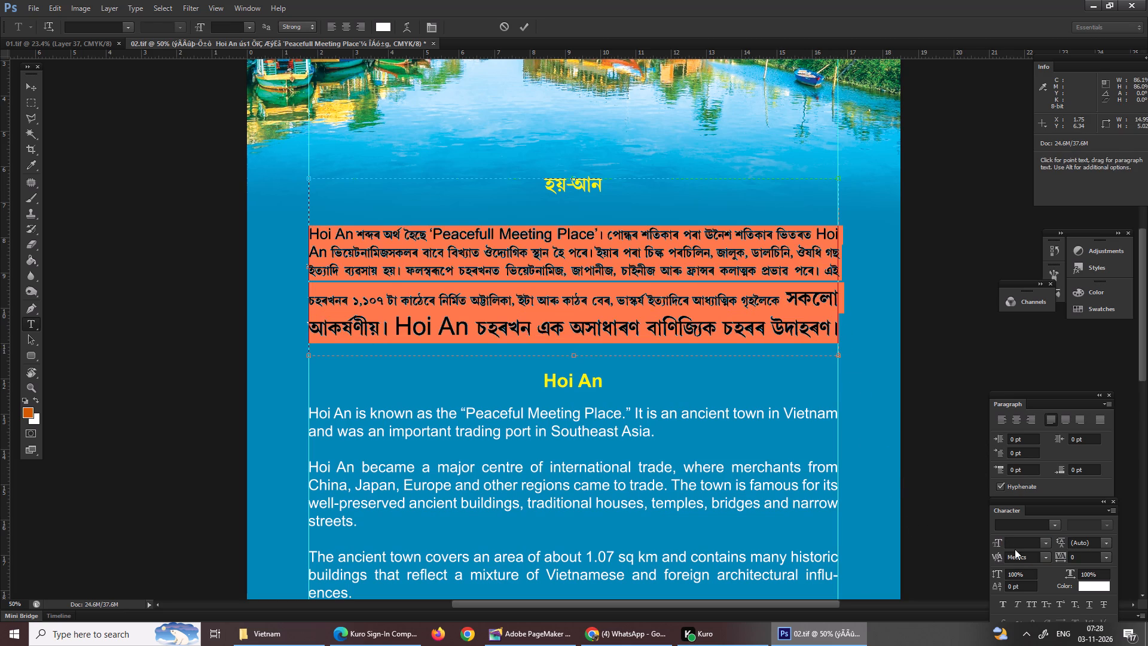
click(1017, 544)
text(12)
key(Return)
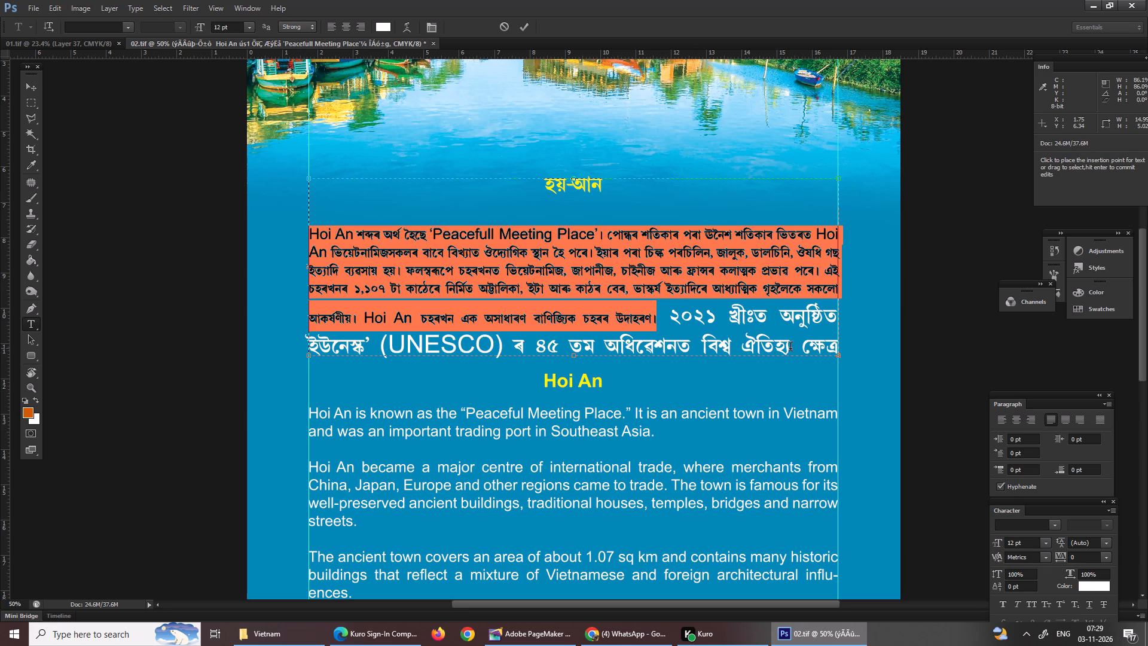
Extend the highlighted text through the UNESCO sentence to the end of the Assamese paragraph and set it to 12 pt.
shift+drag(825, 352, 827, 352)
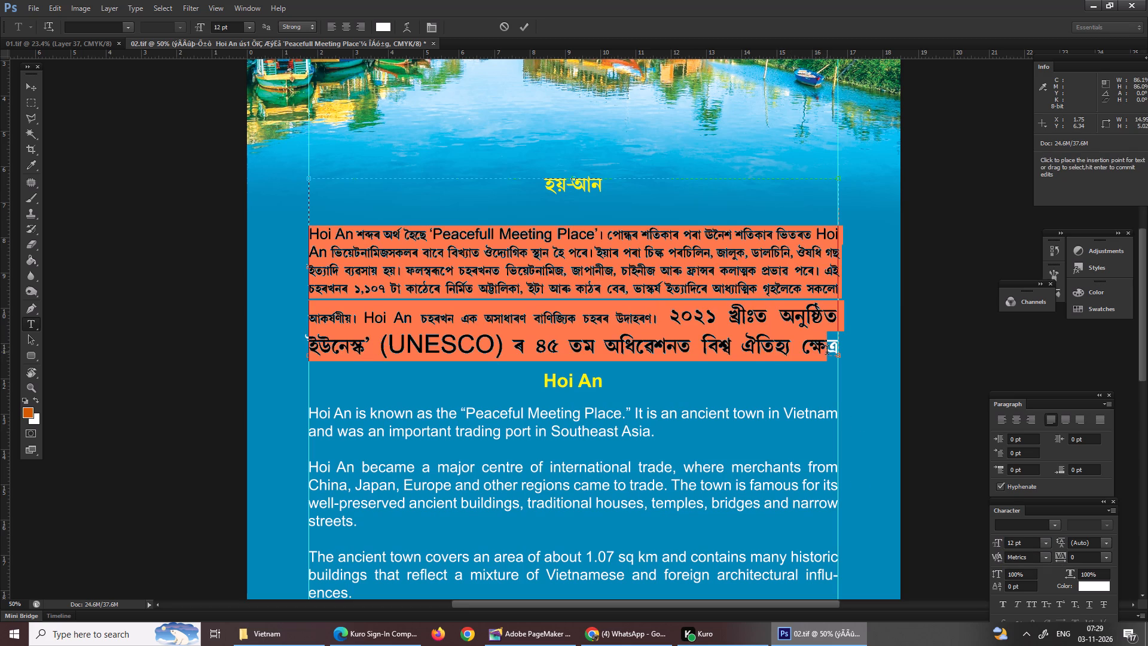
shift+drag(827, 352, 830, 352)
shift+click(835, 346)
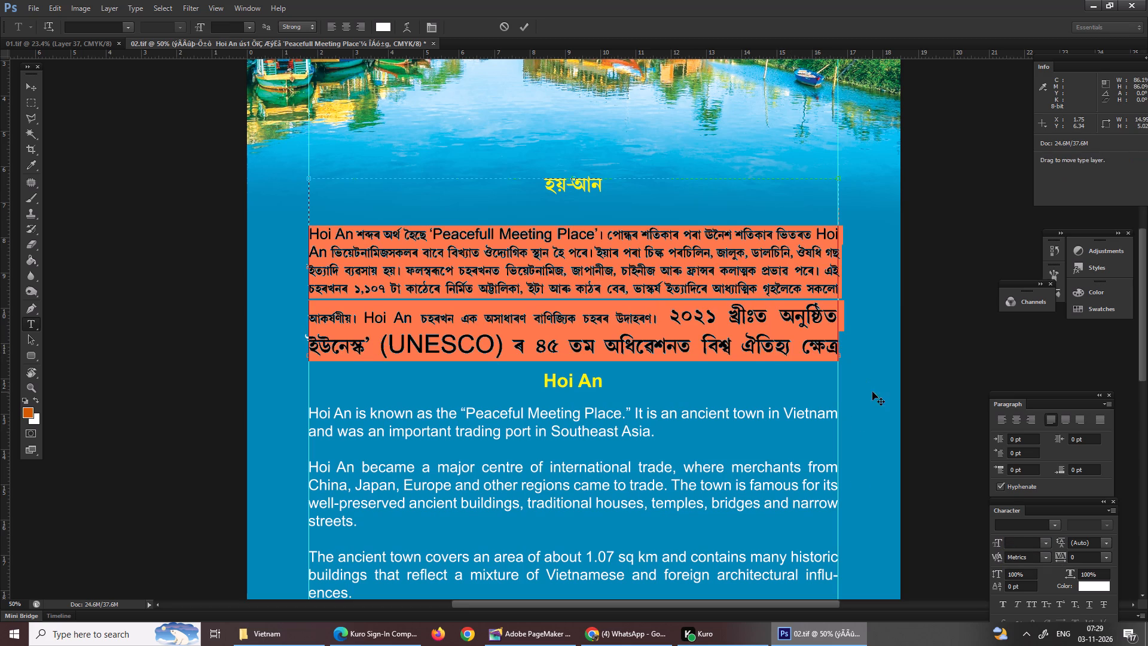
click(1024, 540)
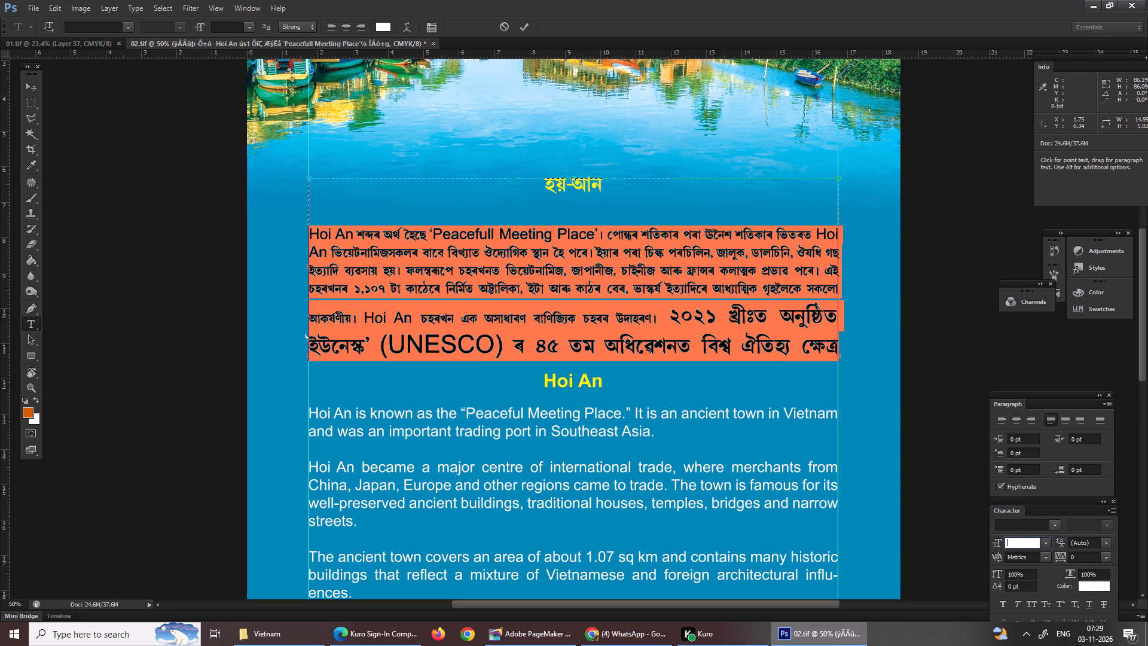
text(12)
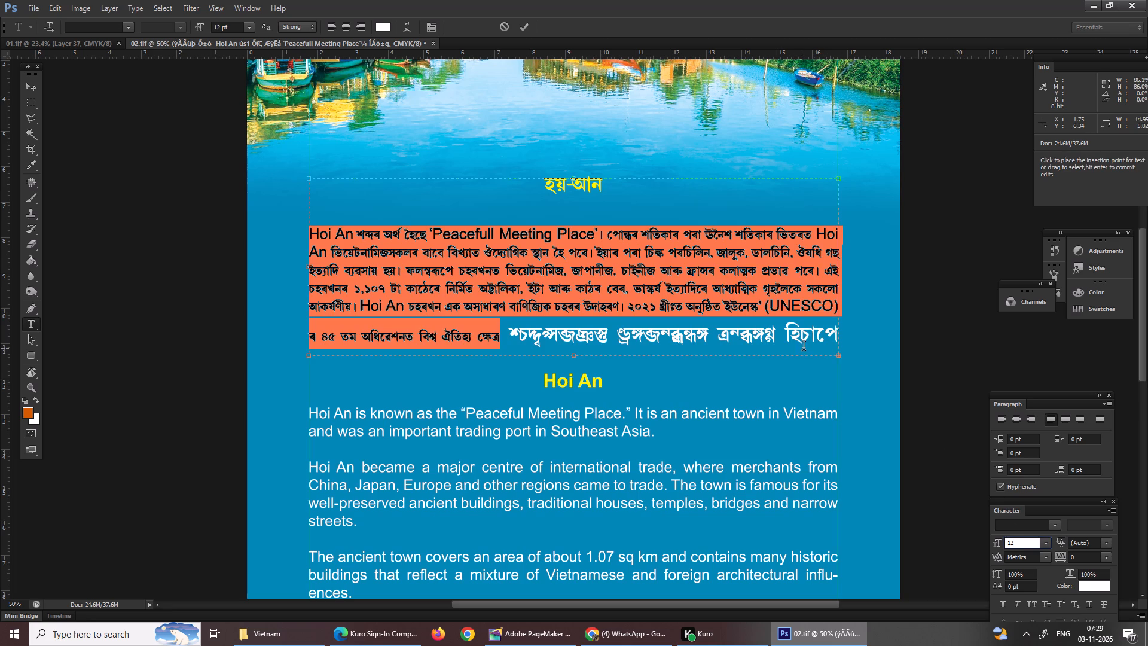
shift+click(837, 337)
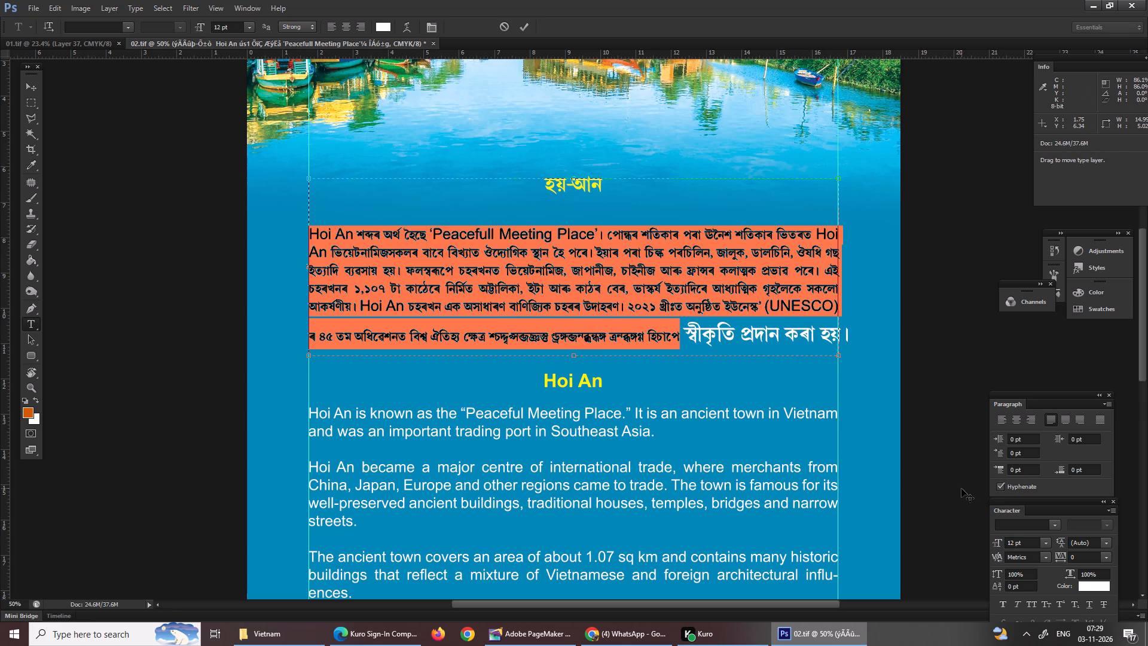
shift+click(847, 330)
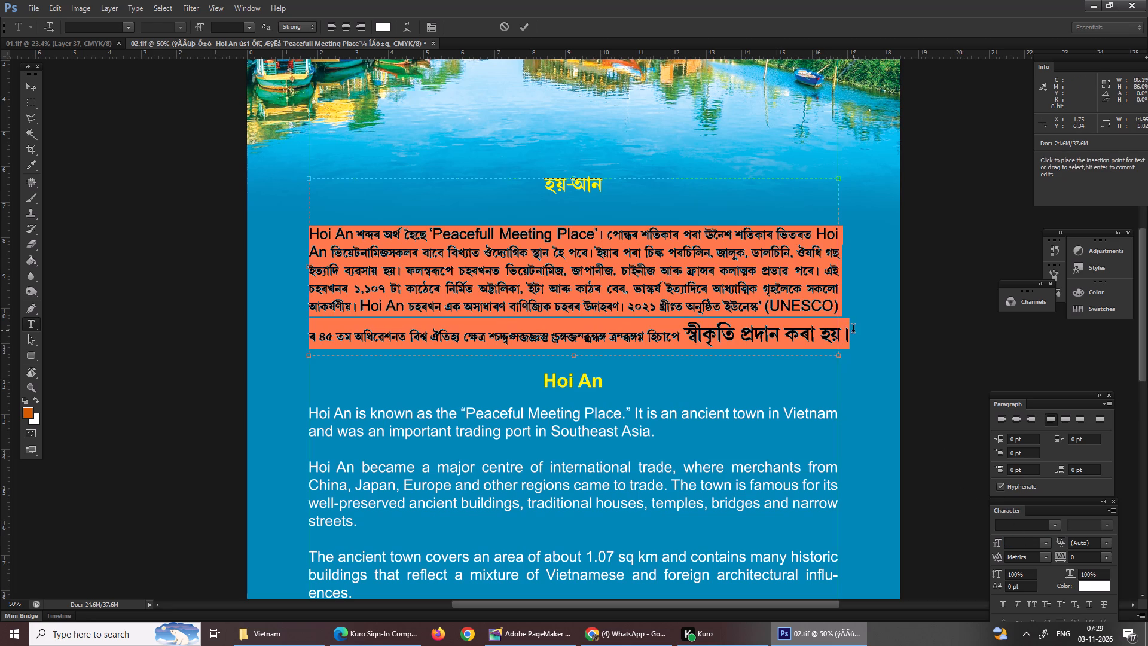
click(1032, 539)
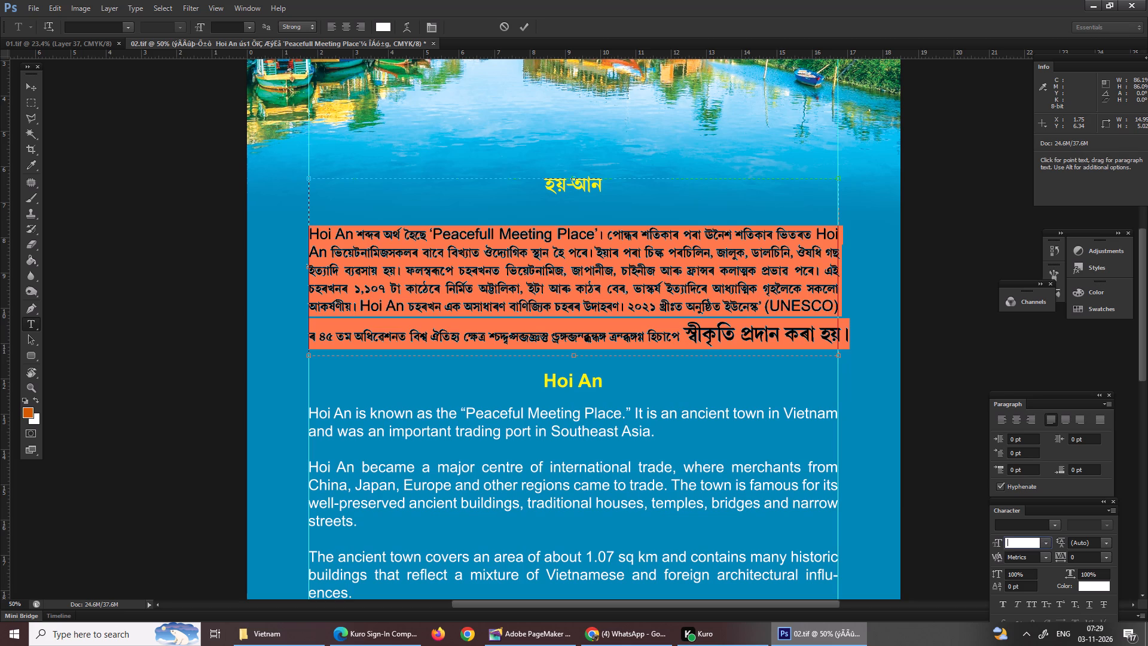
text(12)
key(Return)
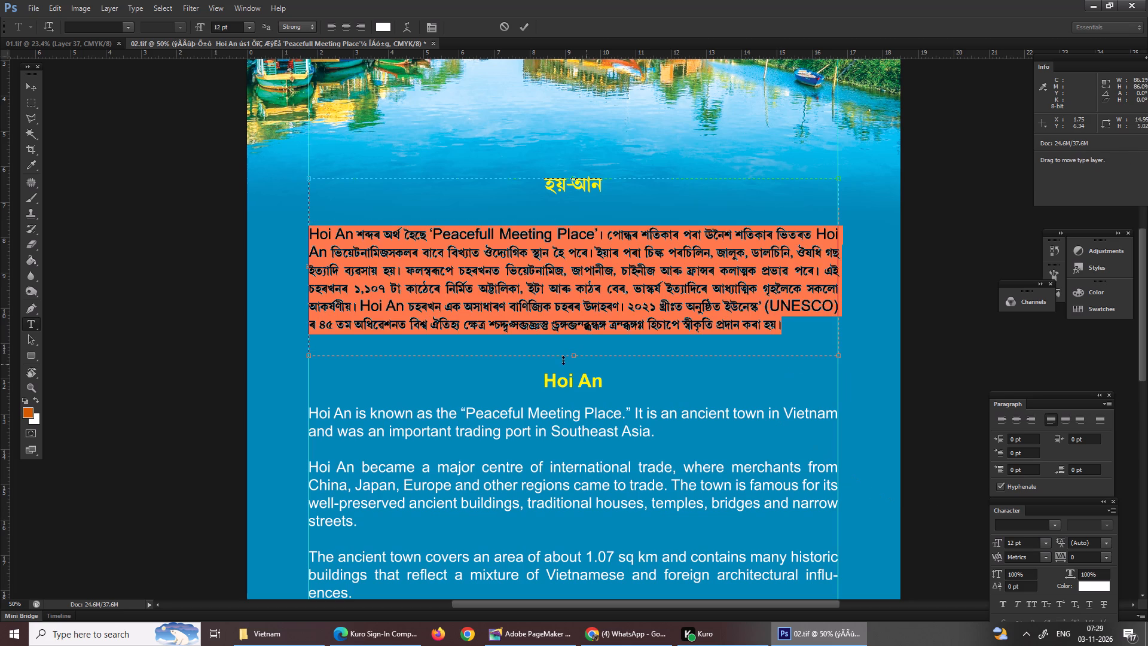
Pull the bottom edge of the Assamese paragraph's text frame slightly upward and commit the text edit.
drag(576, 358, 576, 358)
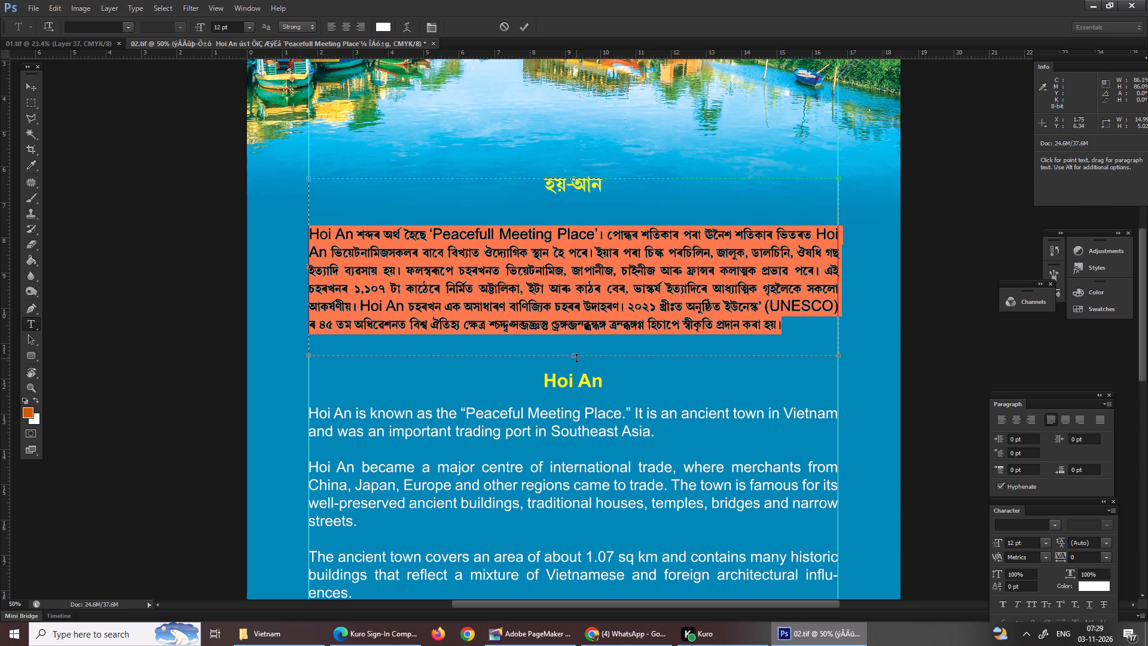
drag(576, 358, 575, 349)
key(Return)
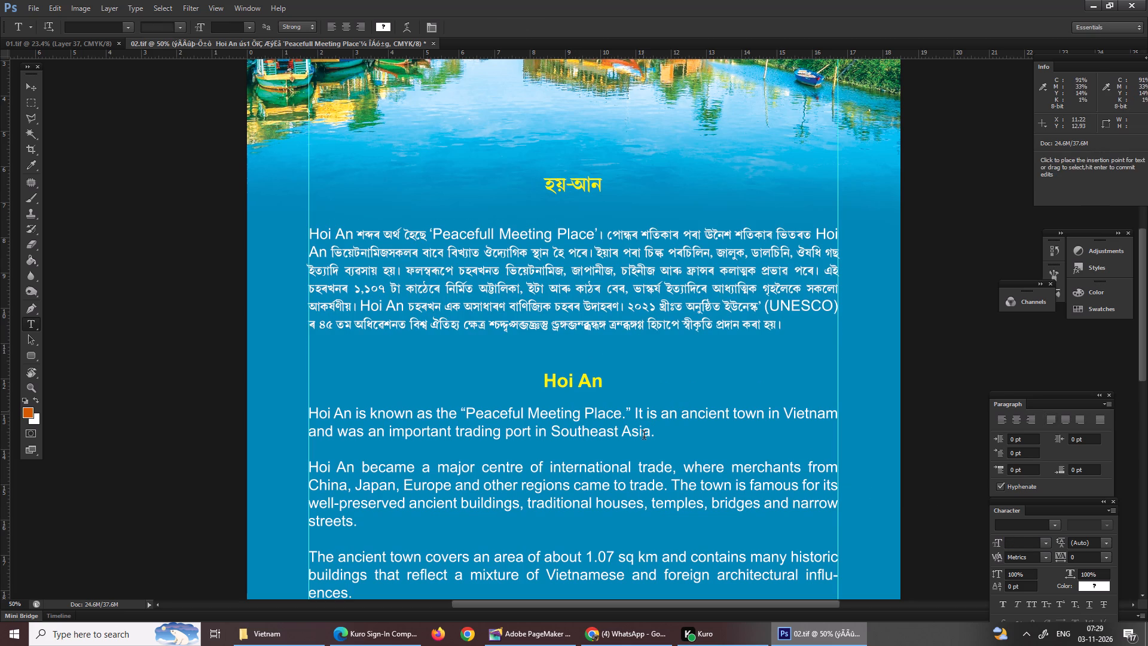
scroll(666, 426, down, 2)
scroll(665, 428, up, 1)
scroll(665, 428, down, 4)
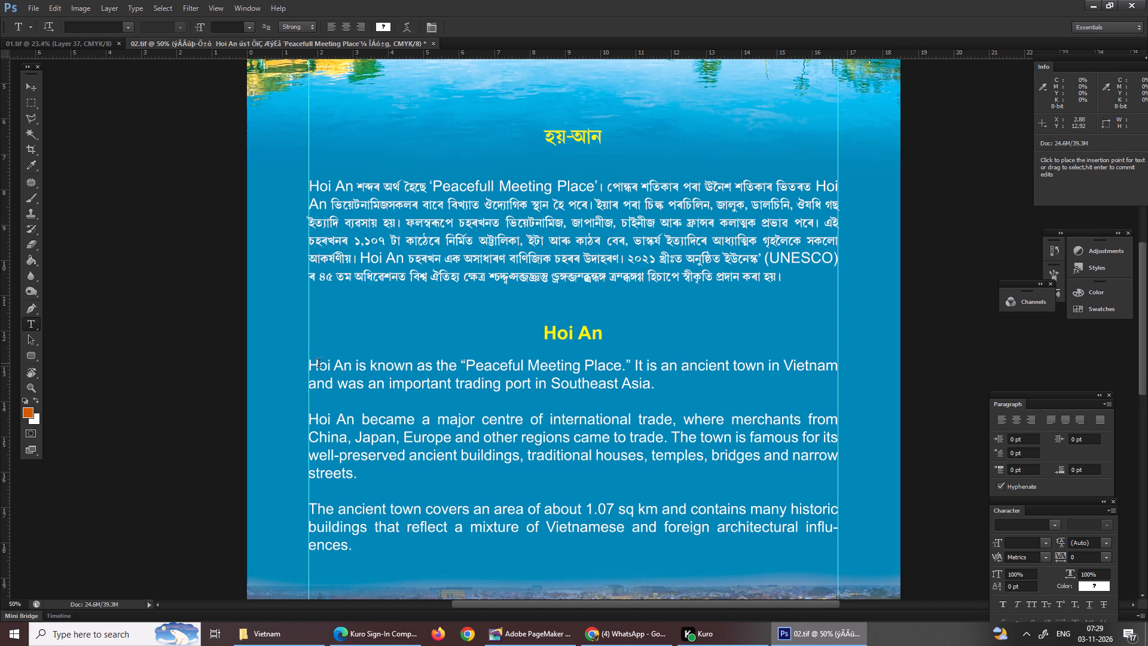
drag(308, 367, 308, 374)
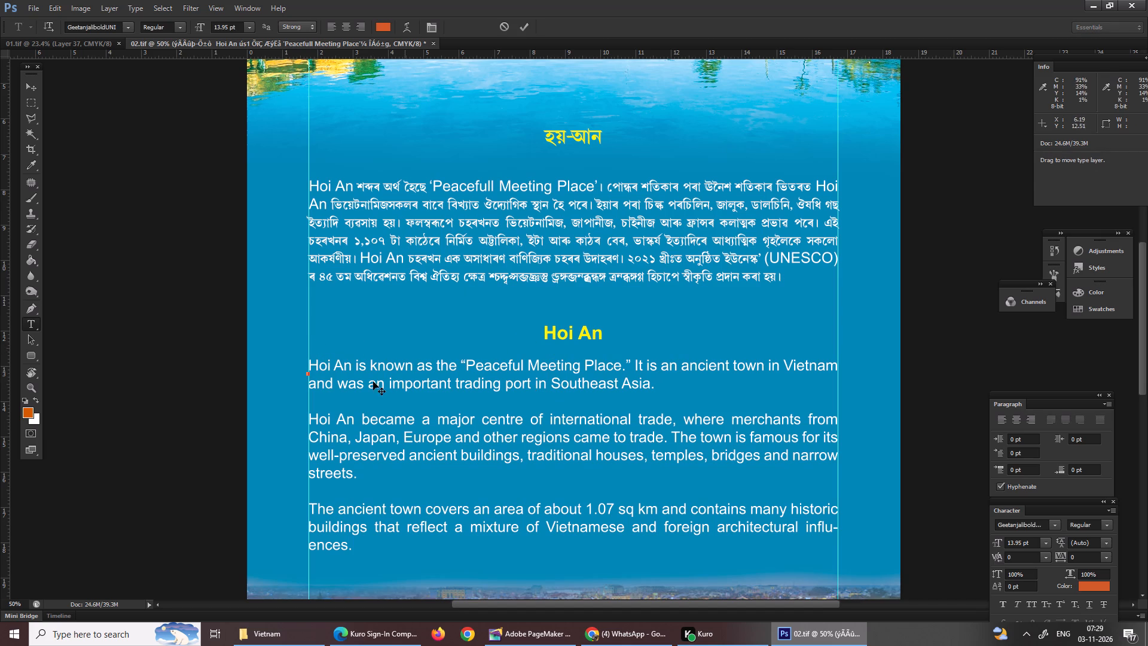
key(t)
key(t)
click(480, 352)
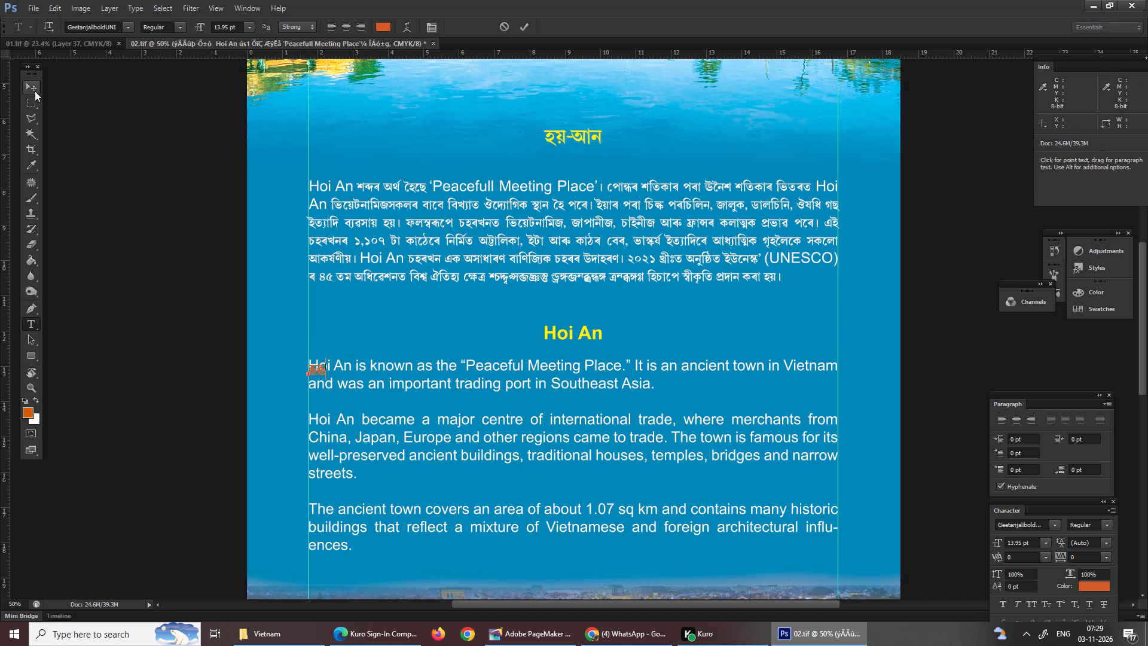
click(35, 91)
Select the English Hoi An text layer and move it down about 0.15 cm.
right_click(413, 377)
click(447, 400)
drag(456, 401, 456, 409)
click(457, 409)
Highlight the English Hoi An heading and the body text in turn to check their font settings.
key(t)
drag(529, 346, 555, 346)
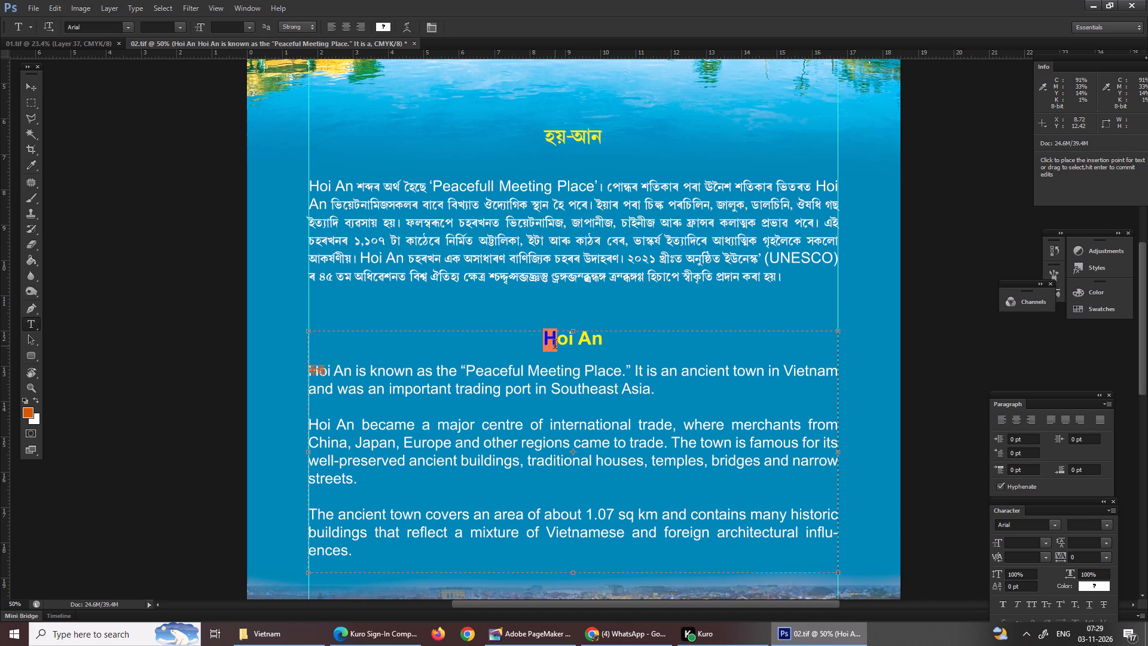
drag(555, 346, 635, 339)
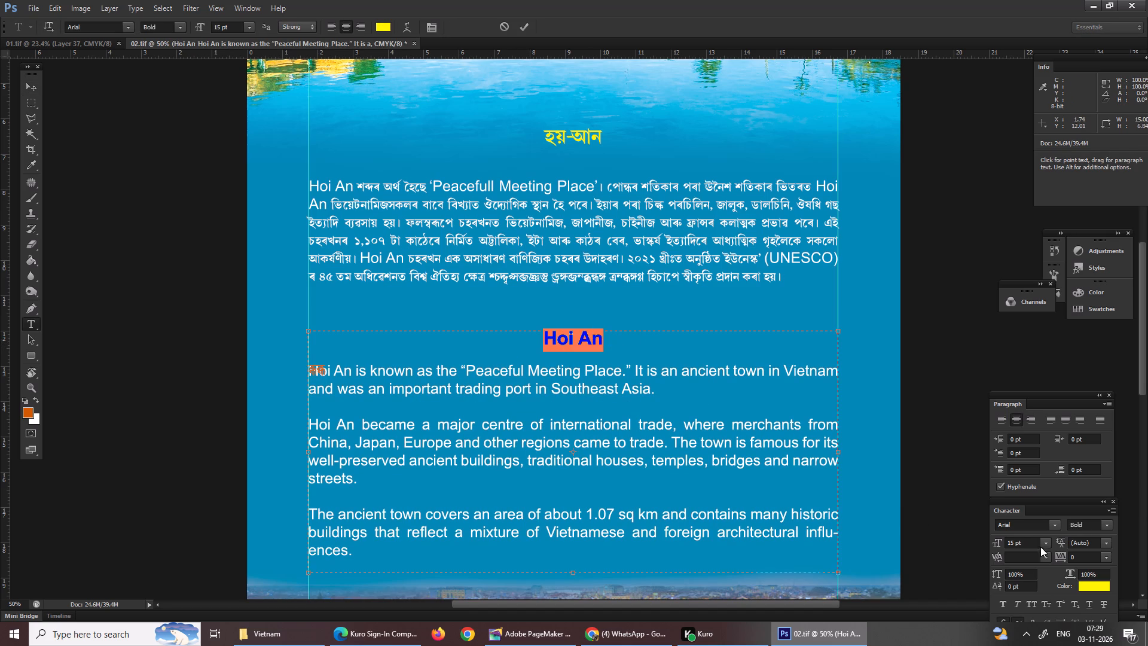
click(334, 457)
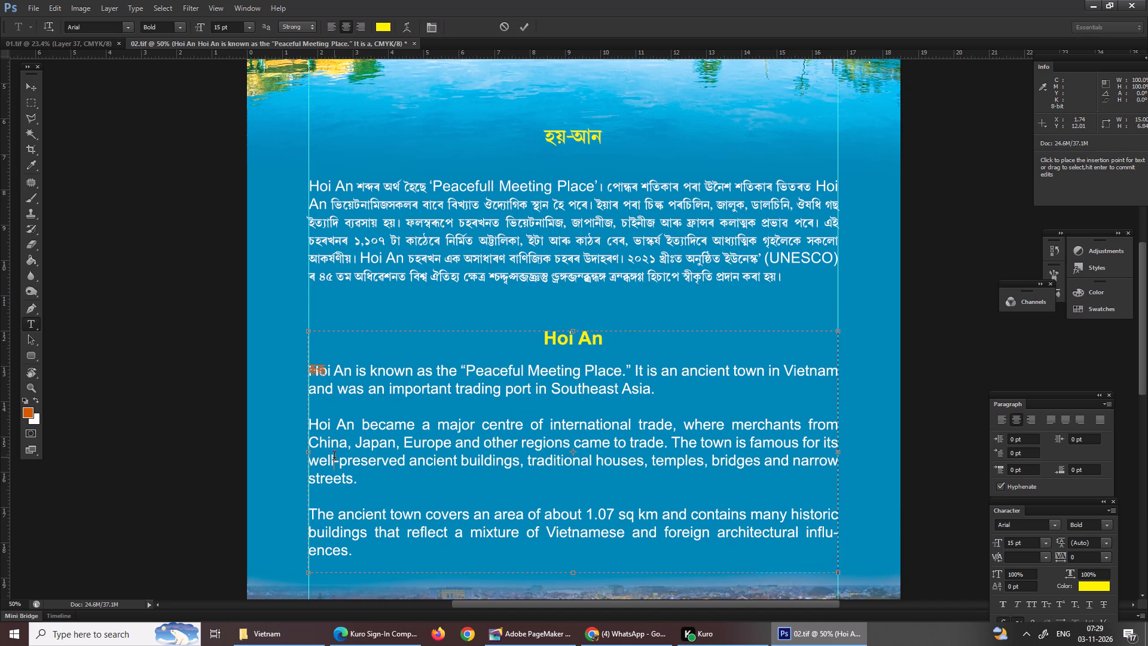
drag(368, 551, 323, 529)
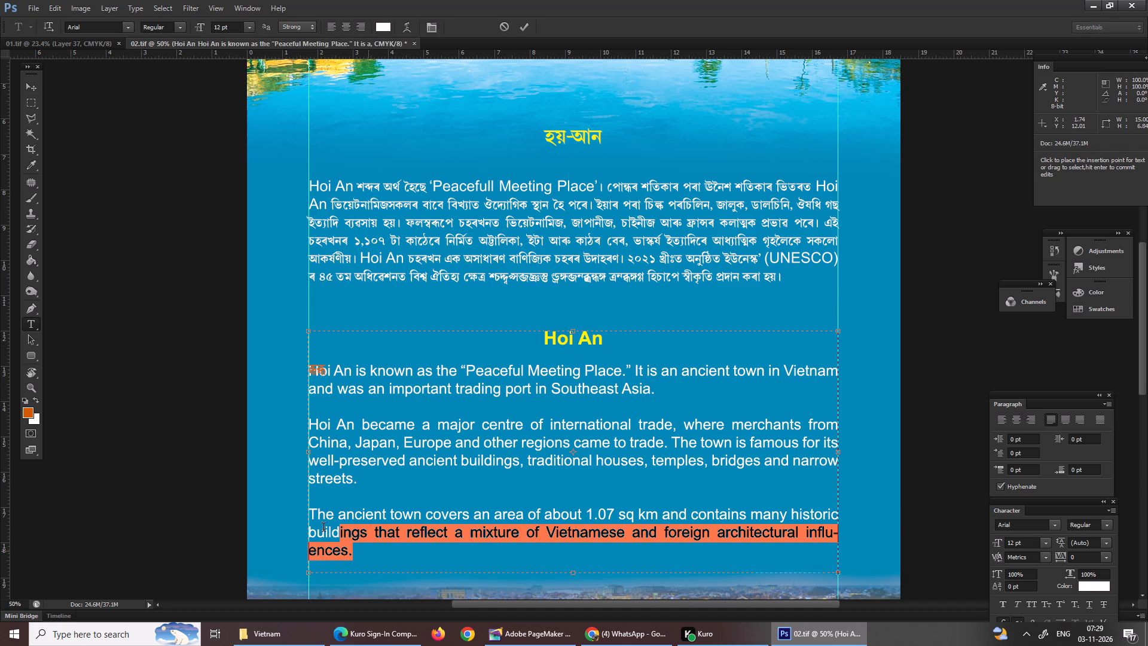
drag(323, 529, 316, 506)
drag(316, 506, 307, 441)
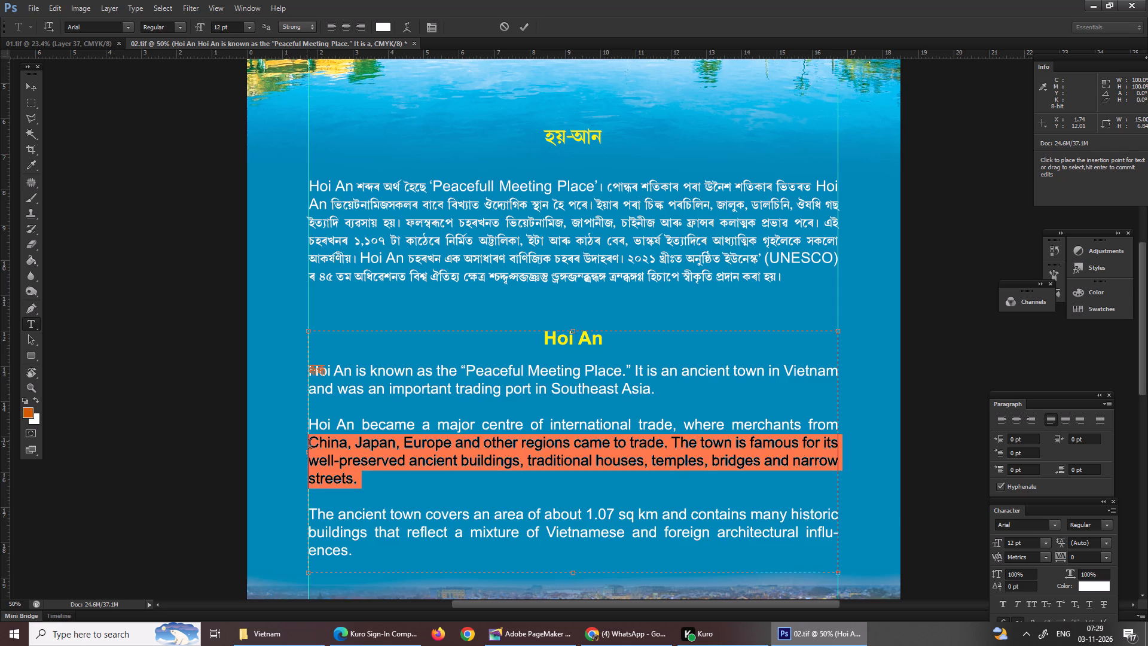
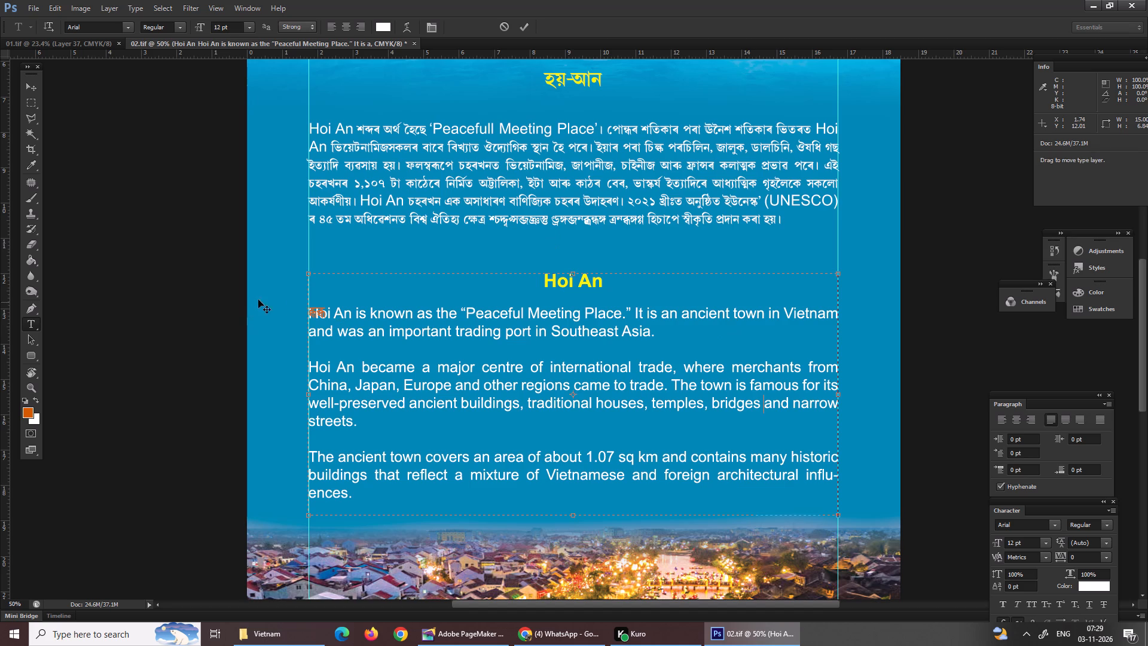
Highlight all the English Hoi An body text below the heading and set its font size to 10 pt.
click(307, 315)
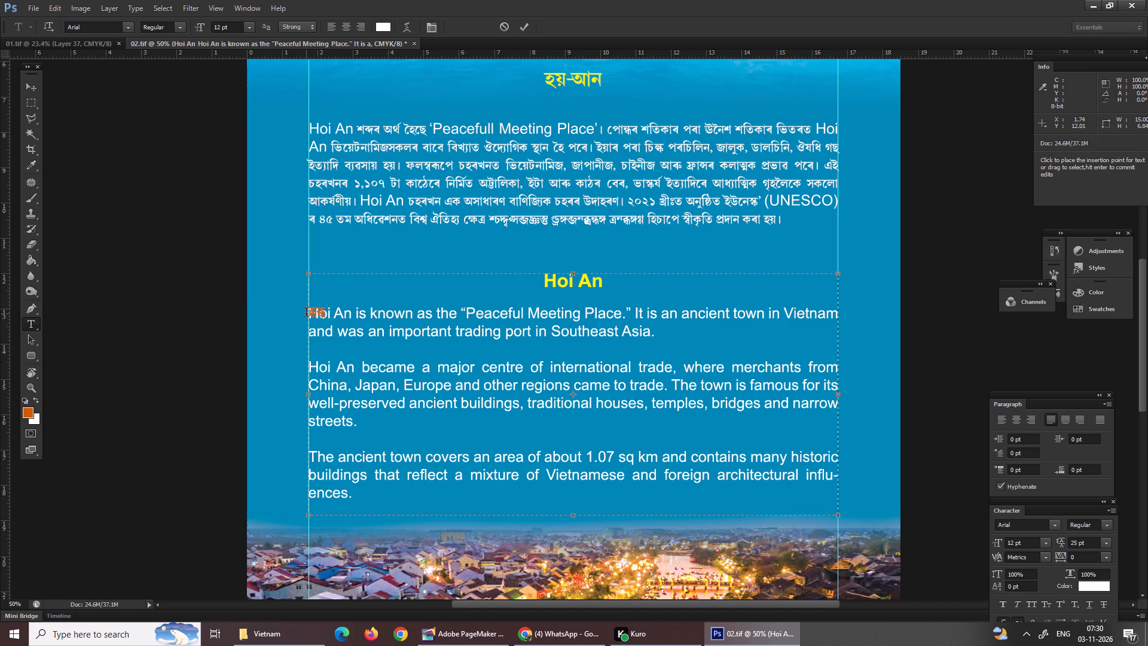
drag(306, 313, 386, 540)
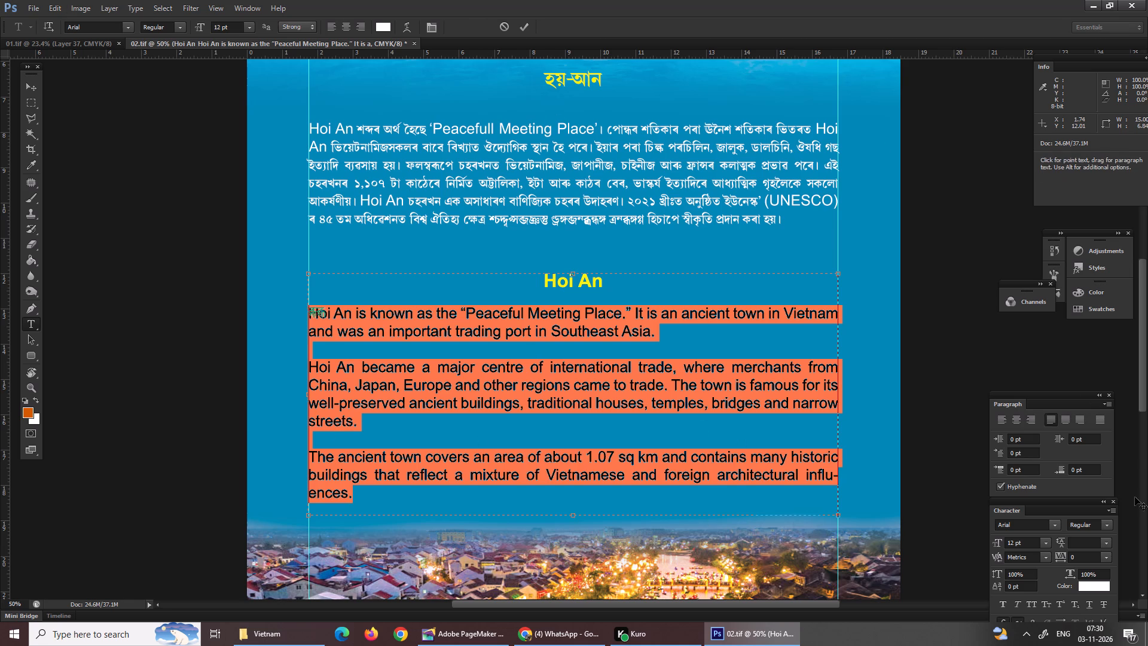
drag(1030, 545, 970, 550)
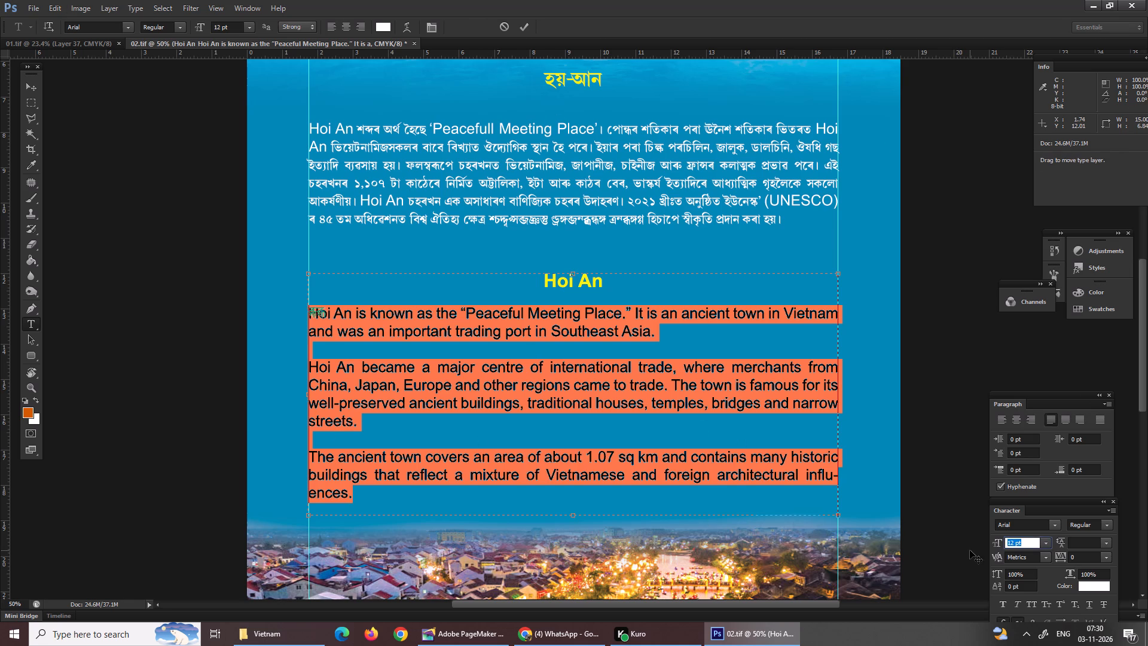
key(1)
key(0)
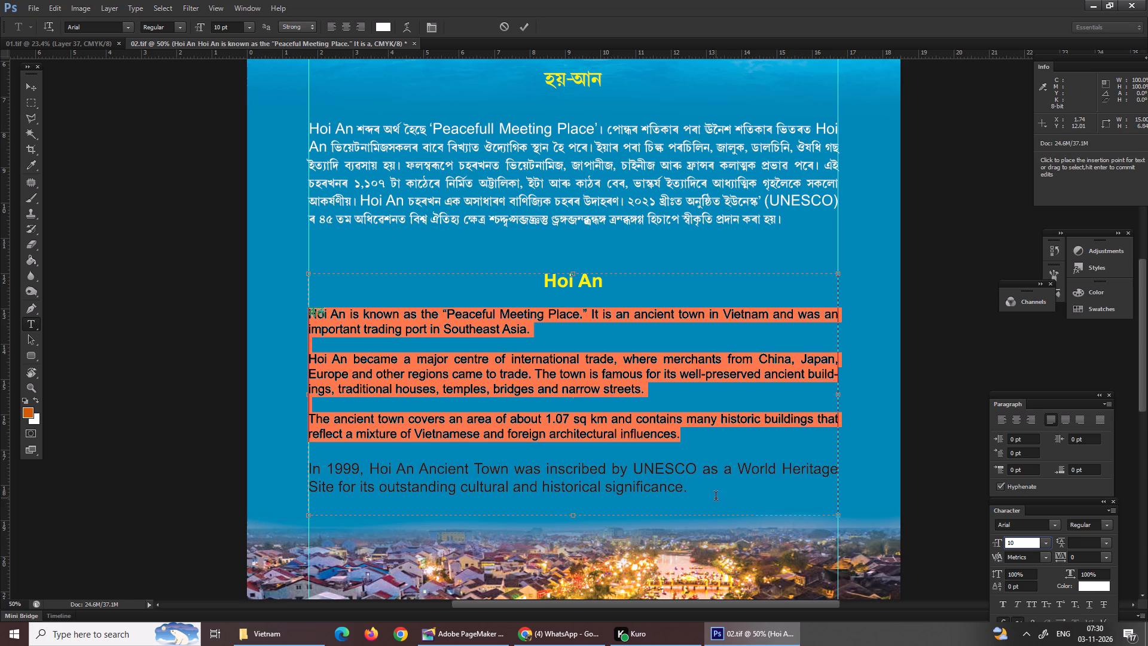
Pull the bottom edge of the English Hoi An text frame up to about 6.55 cm frame height and commit the edit.
drag(716, 498, 366, 446)
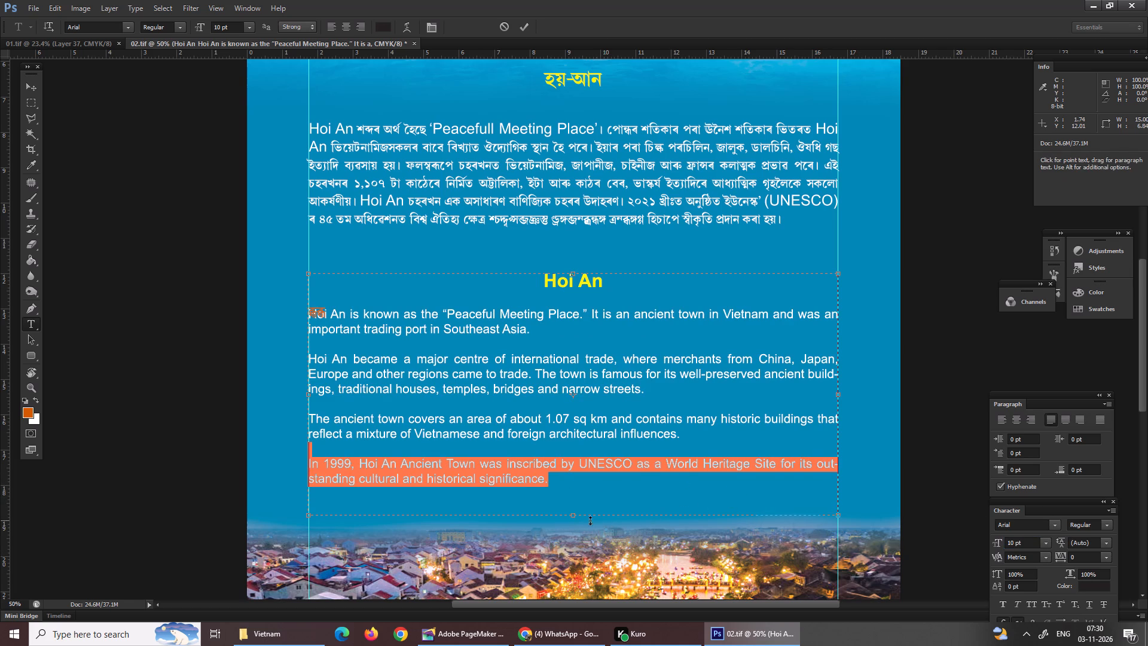
drag(573, 517, 573, 507)
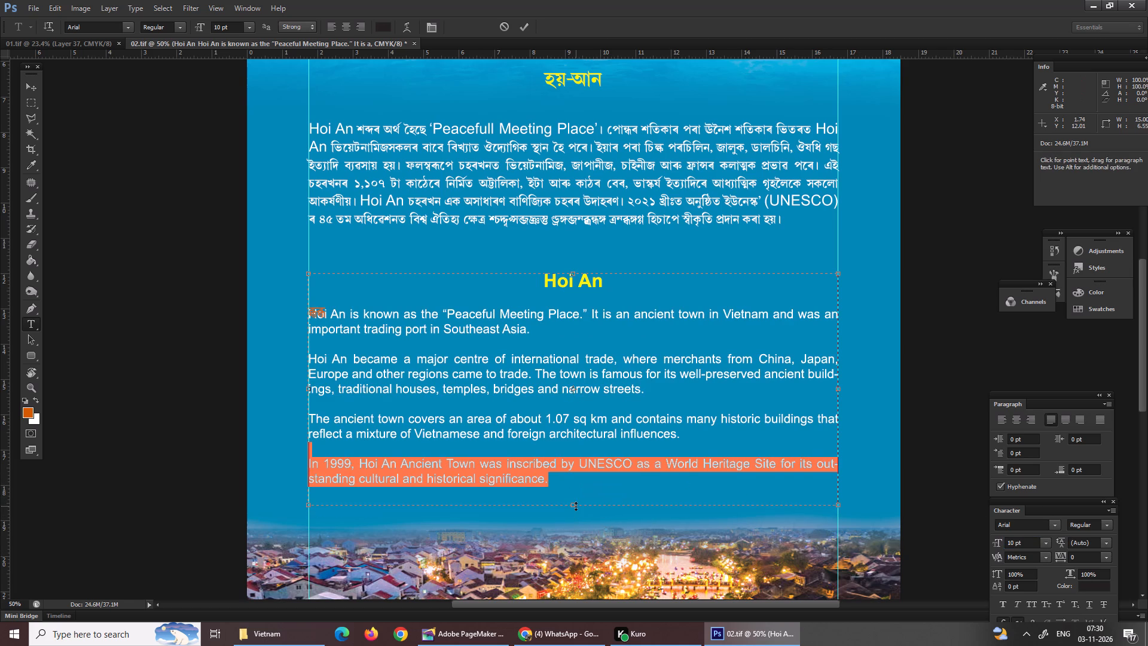
key(Return)
Highlight the closing 1999 UNESCO paragraph and move the Paragraph and Character panels up so their options are fully accessible.
click(400, 387)
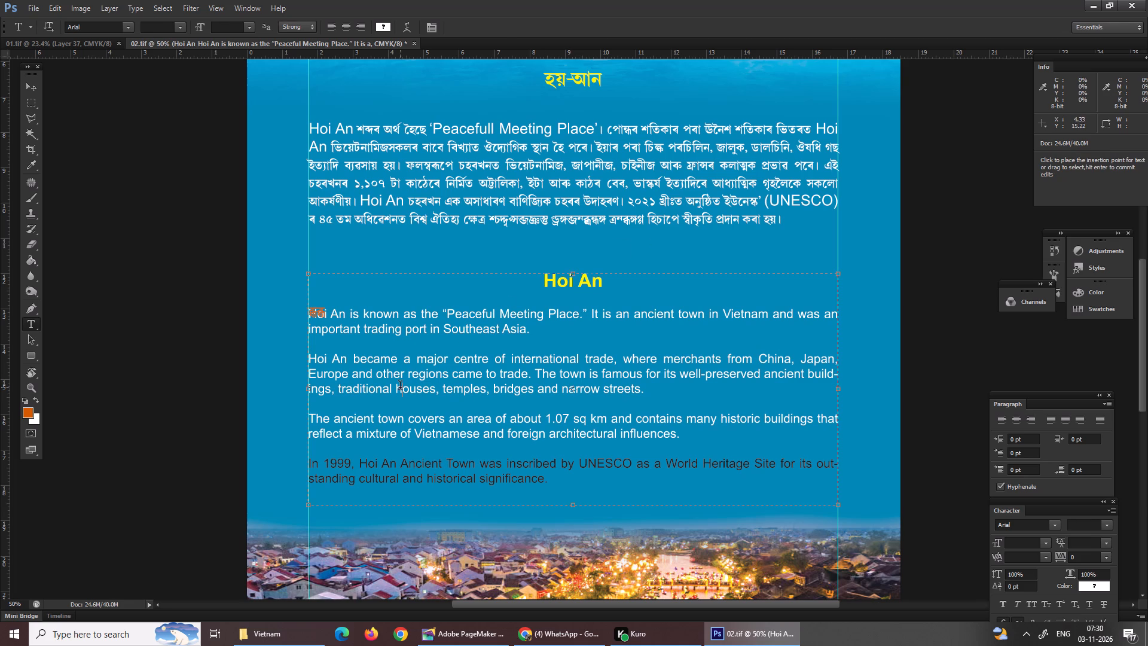
drag(555, 487, 341, 440)
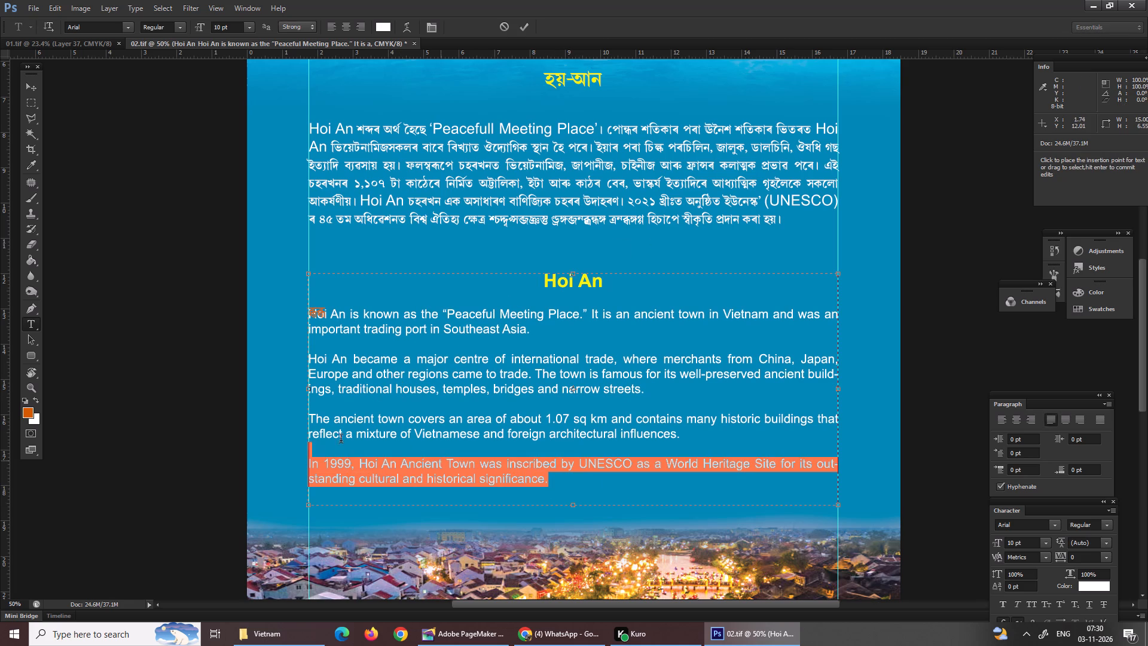
drag(341, 440, 268, 459)
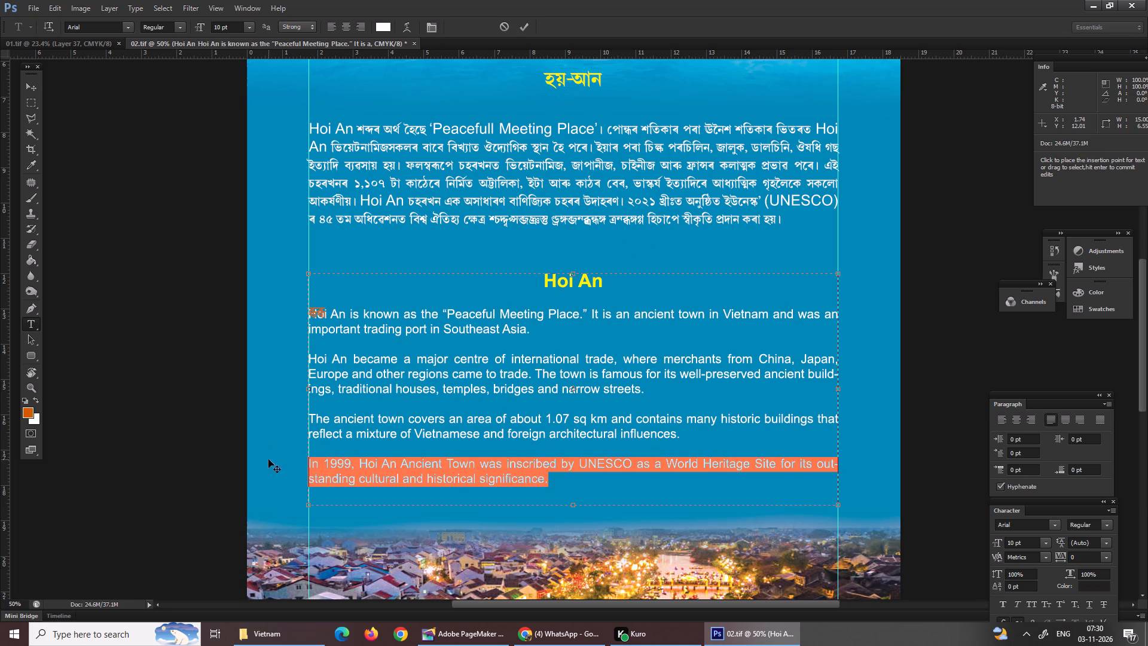
click(1080, 507)
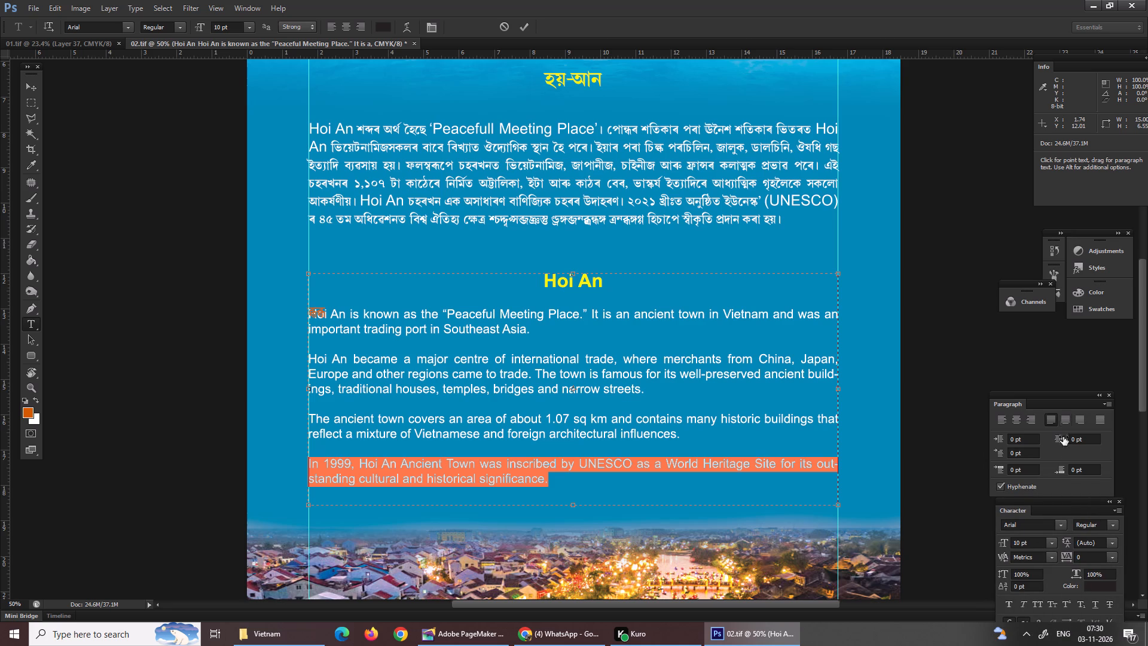
drag(1037, 391, 1022, 374)
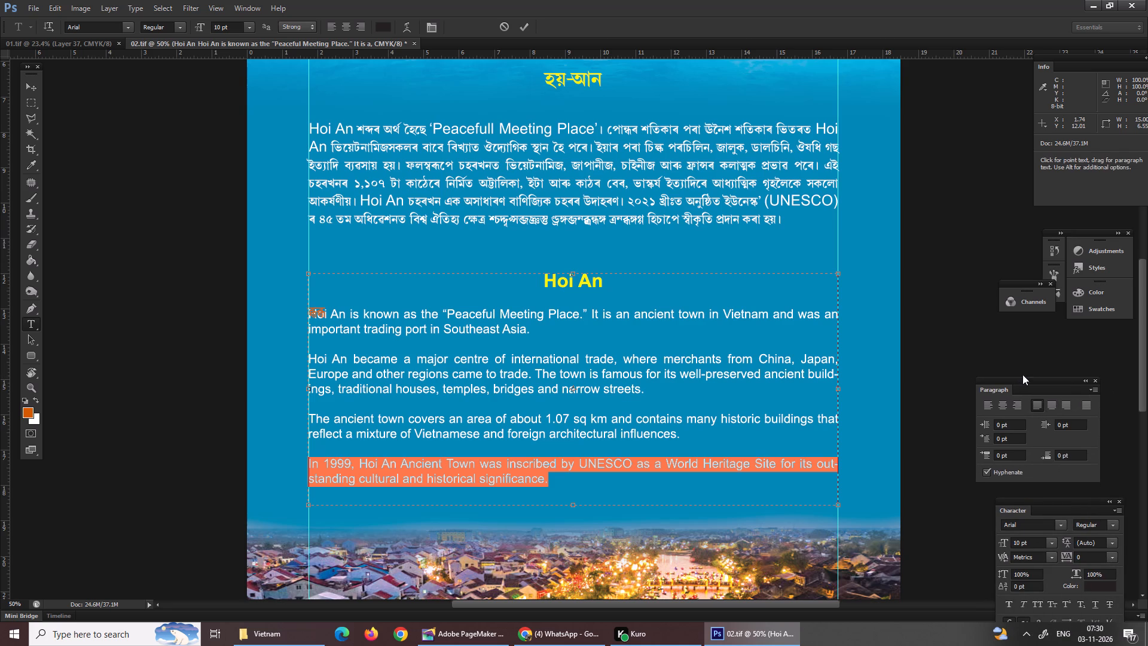
drag(1022, 374, 1013, 355)
drag(1055, 510, 1035, 482)
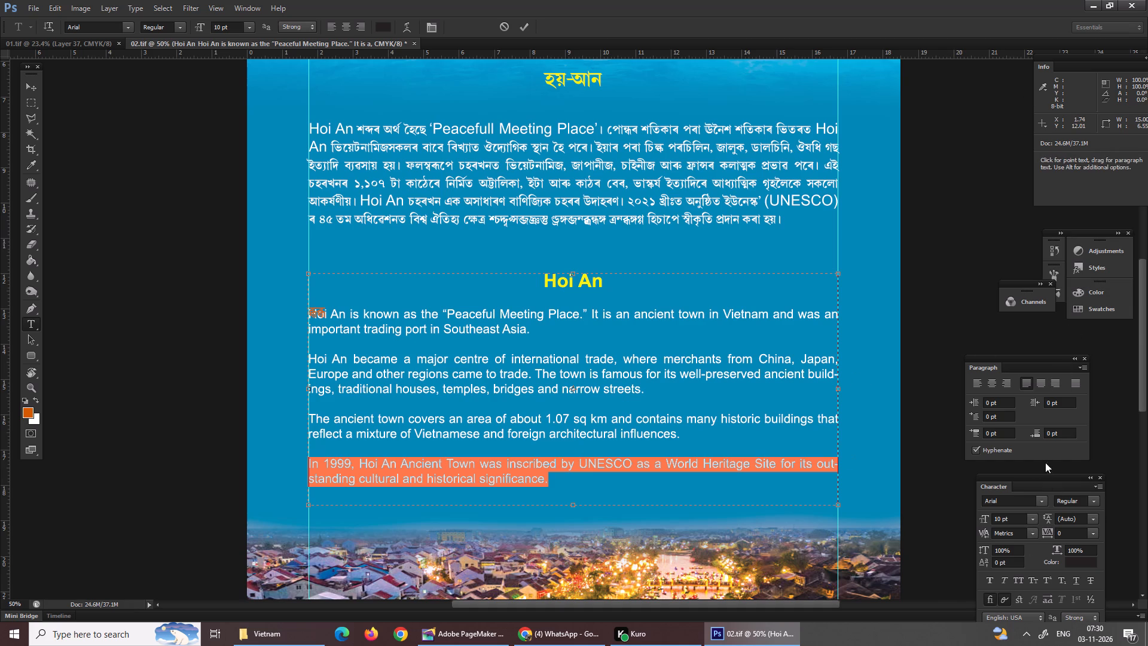
Try to turn the highlighted 1999 UNESCO paragraph white by choosing #ffffff as the background colour.
click(1080, 290)
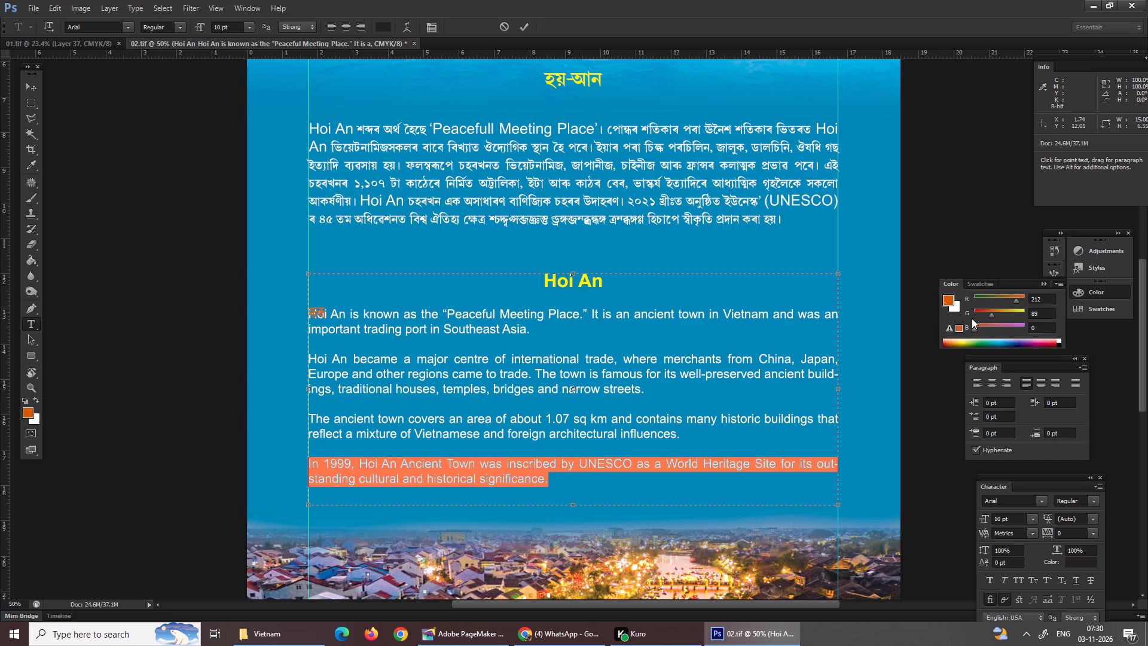
click(957, 310)
click(957, 310)
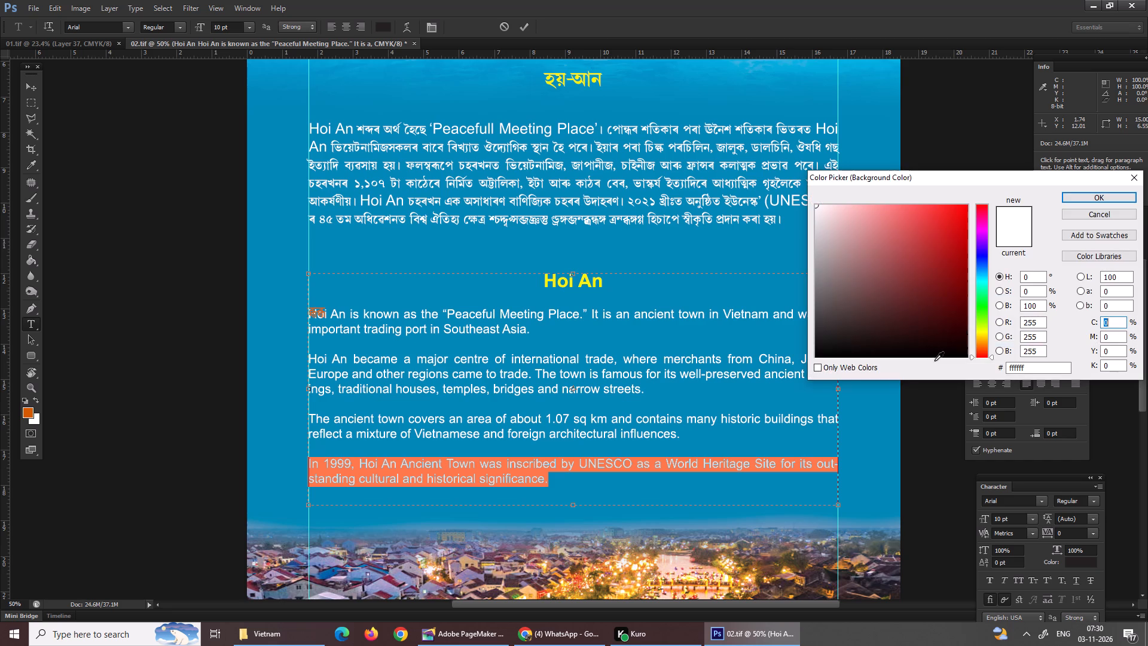
click(1013, 228)
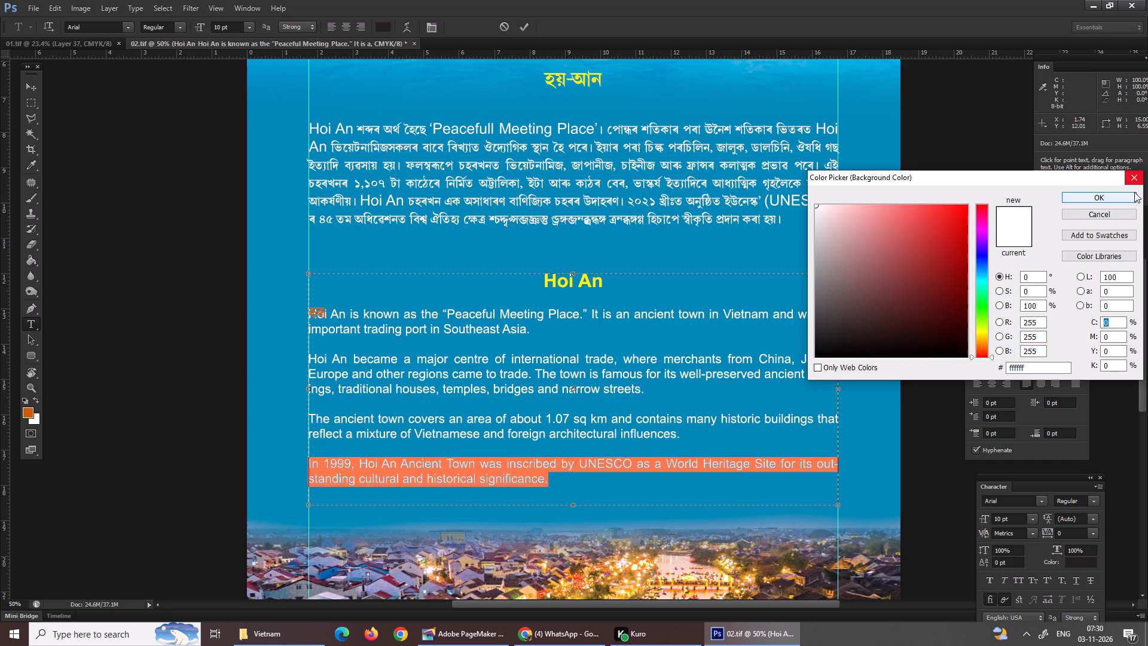
click(1112, 199)
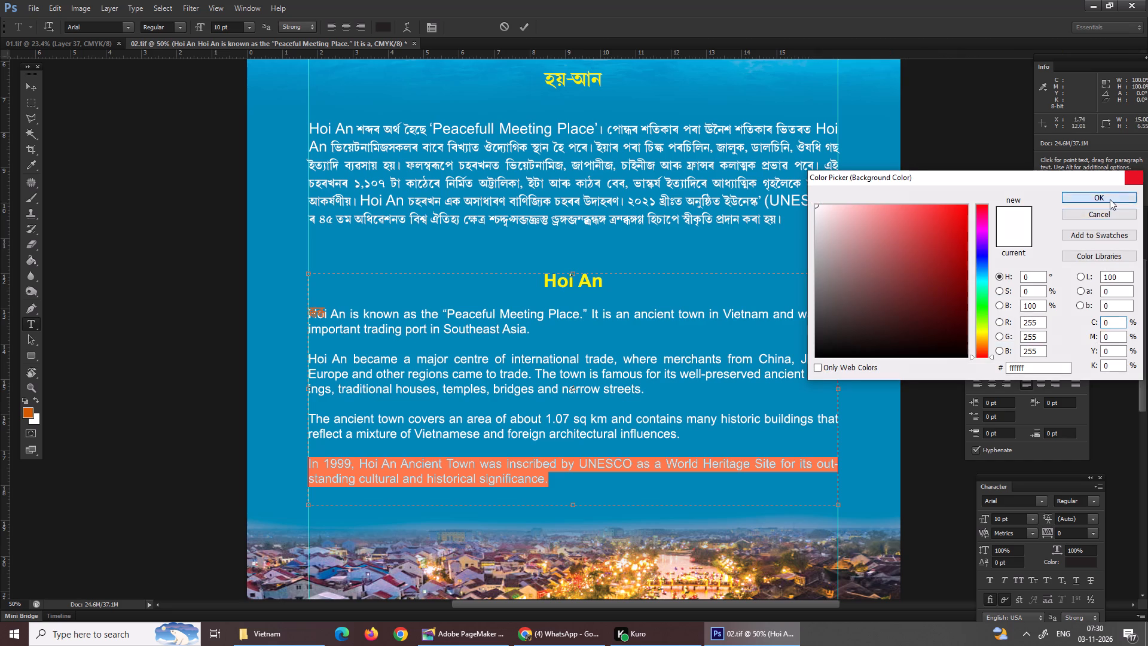
click(628, 456)
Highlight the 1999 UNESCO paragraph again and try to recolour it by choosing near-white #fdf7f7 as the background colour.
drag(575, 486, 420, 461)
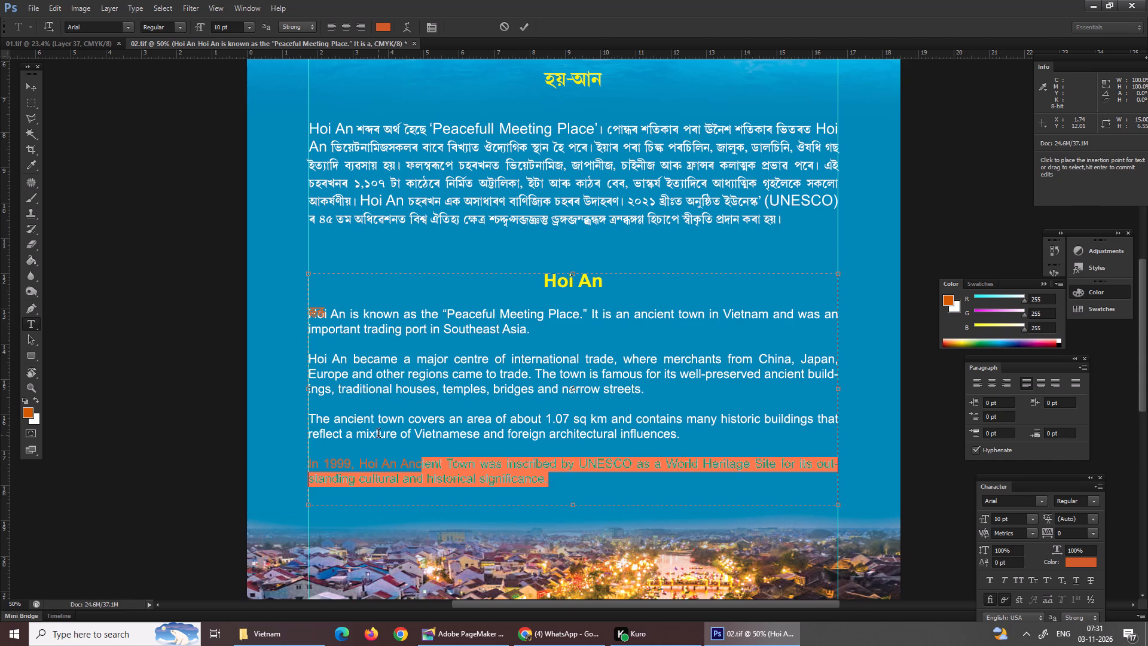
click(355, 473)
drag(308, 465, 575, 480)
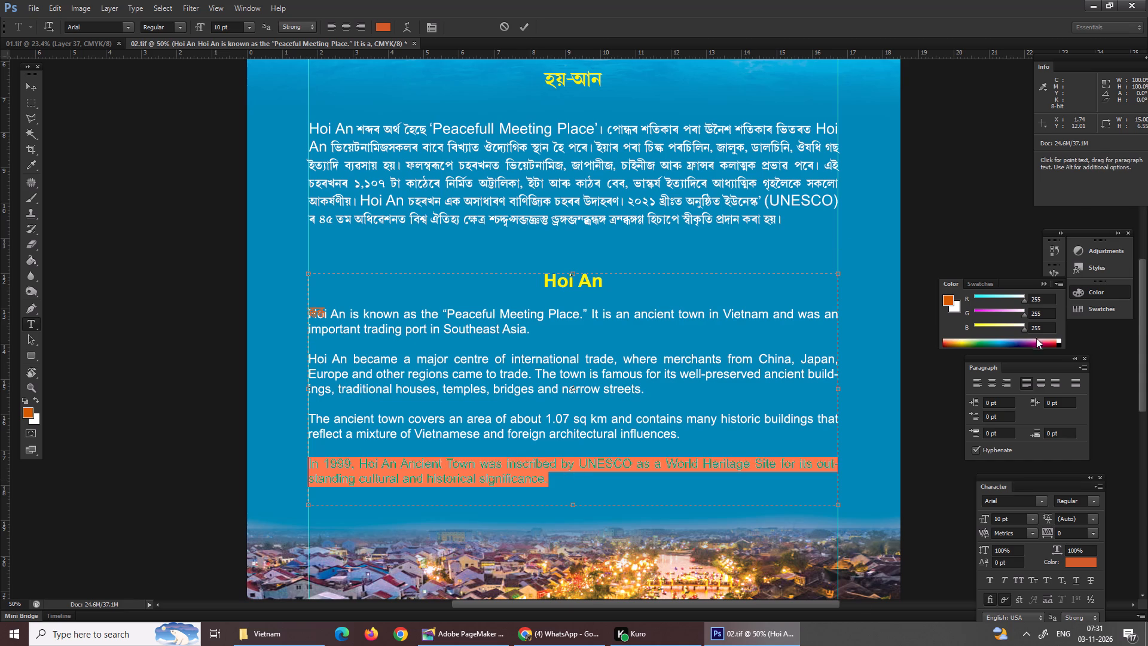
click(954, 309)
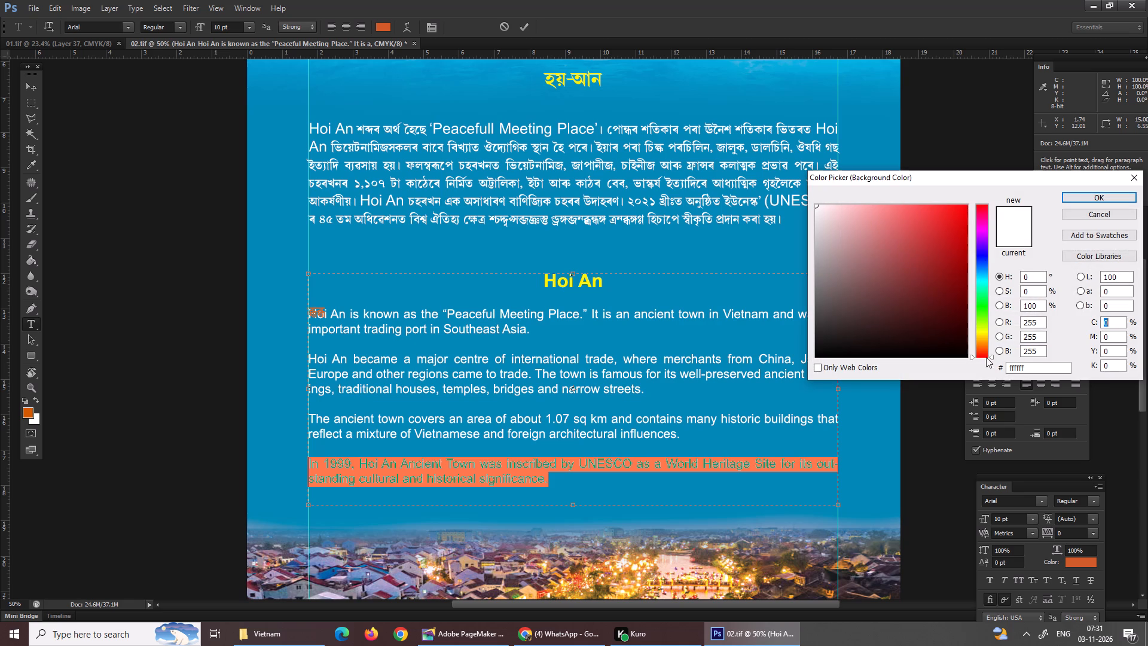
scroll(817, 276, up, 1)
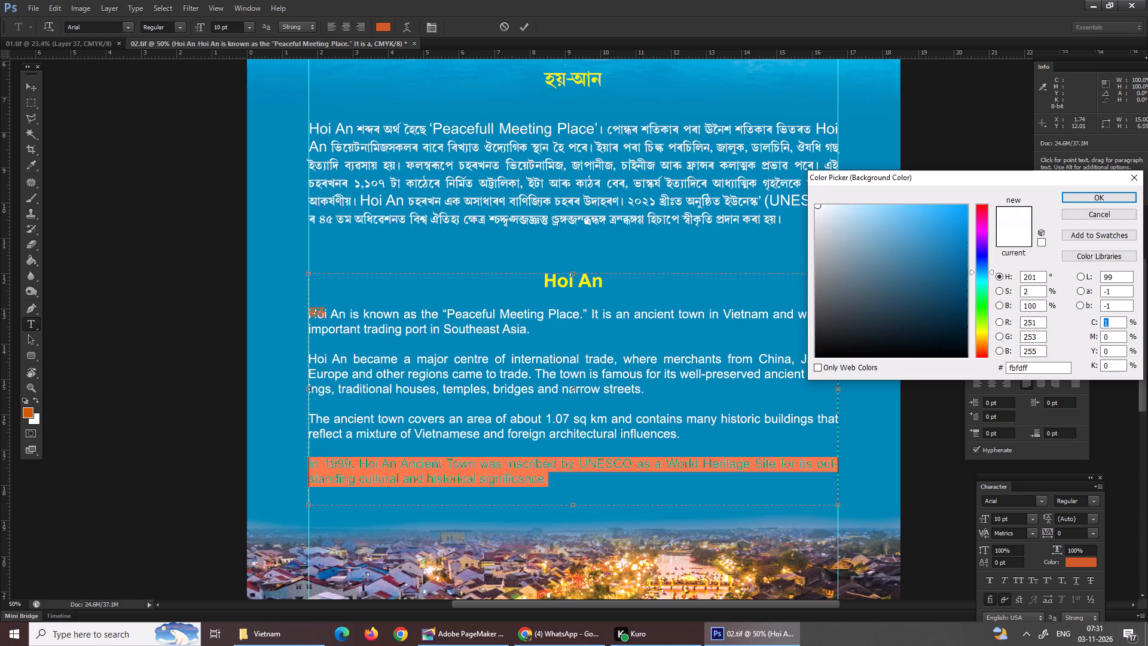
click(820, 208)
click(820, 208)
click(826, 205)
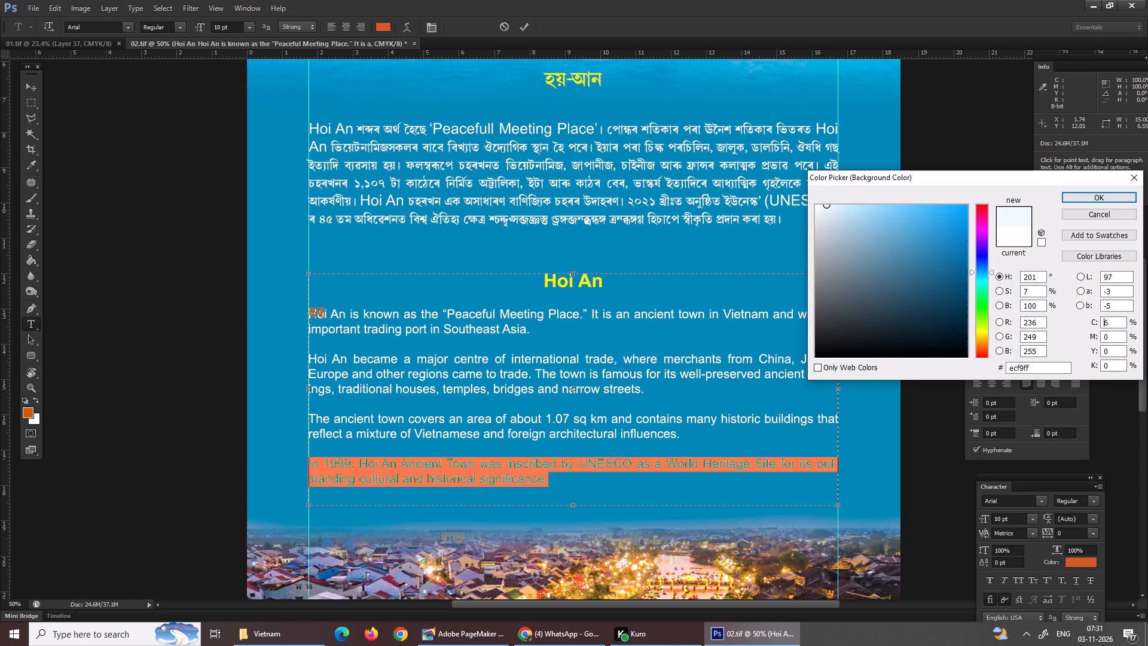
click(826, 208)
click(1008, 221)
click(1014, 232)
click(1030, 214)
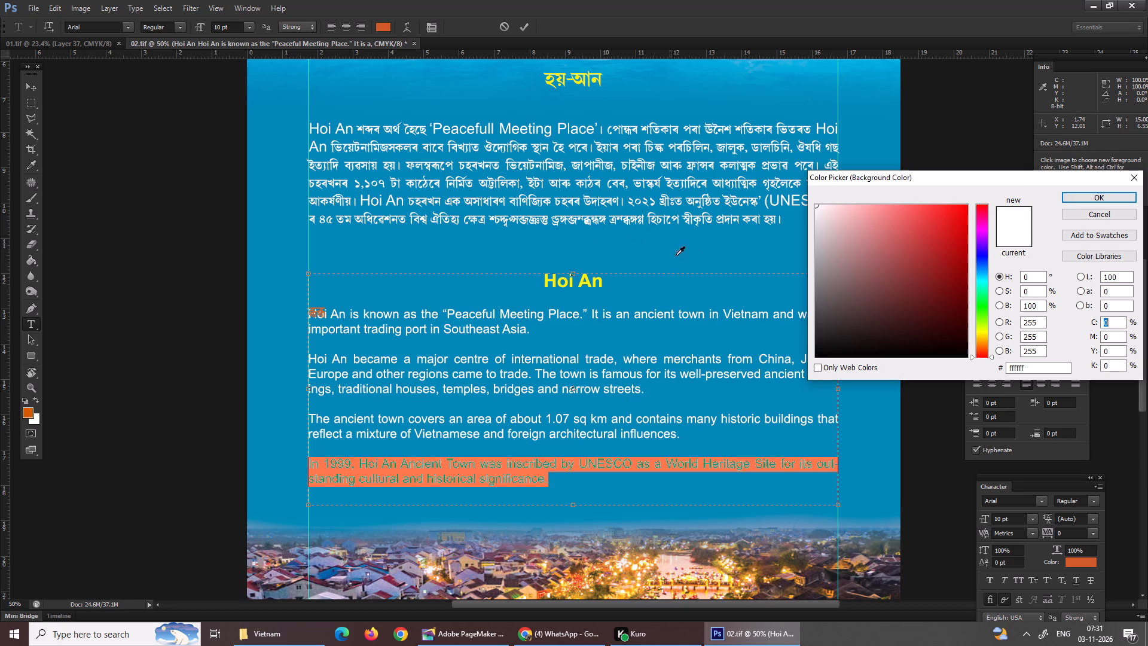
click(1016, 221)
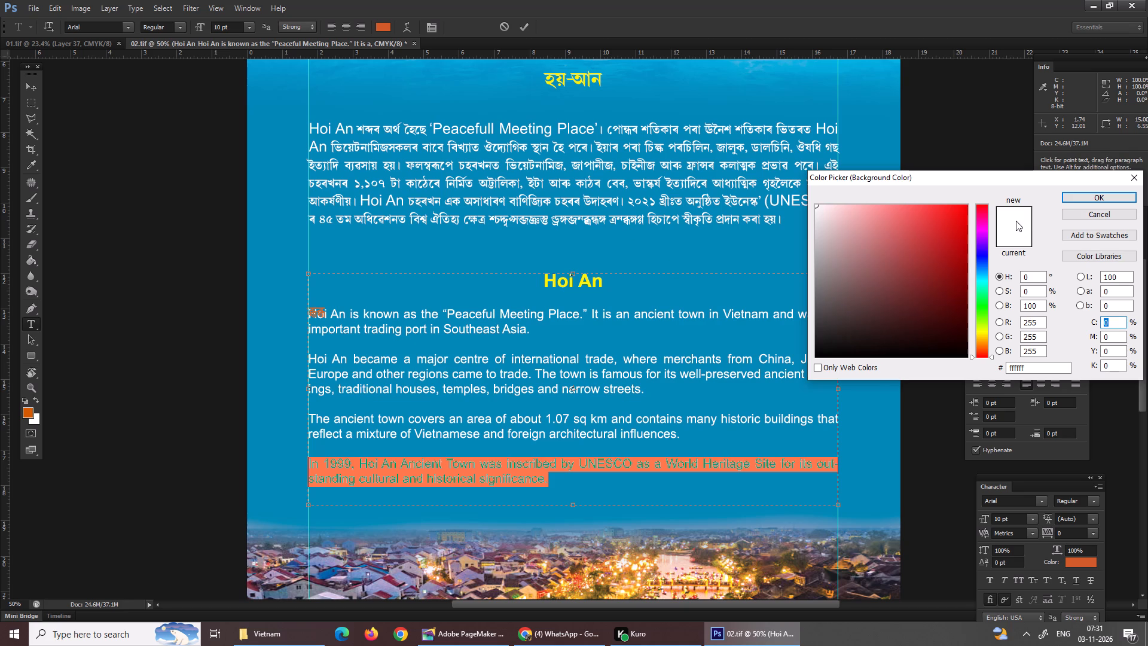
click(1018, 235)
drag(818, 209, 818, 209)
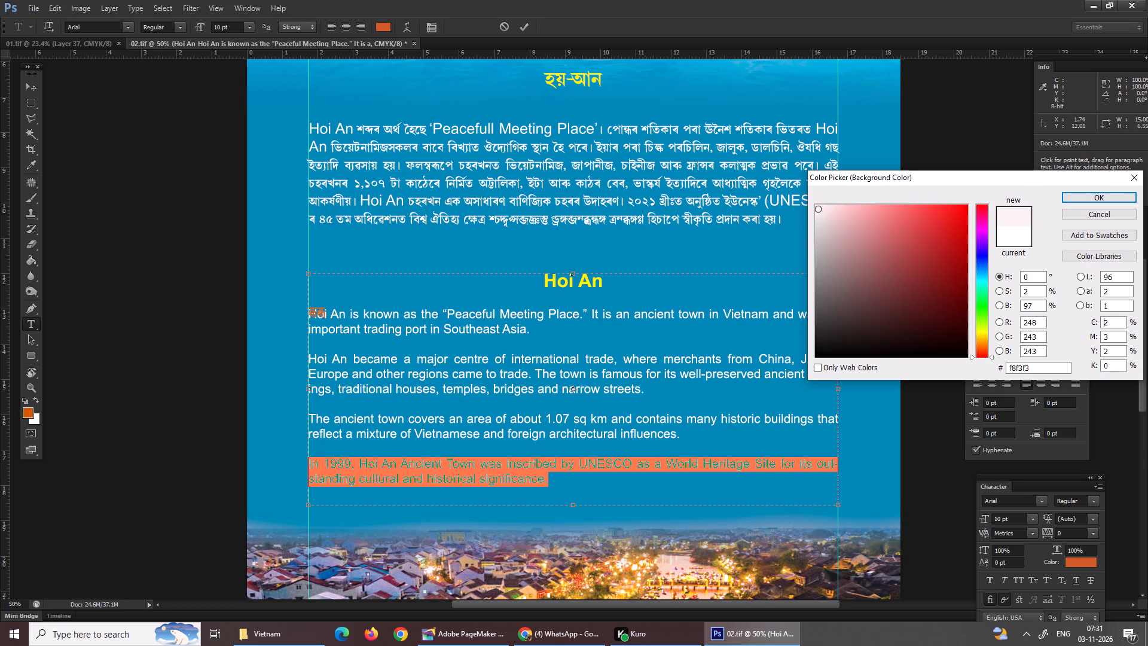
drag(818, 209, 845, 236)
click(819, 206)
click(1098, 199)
Highlight the 1999 UNESCO paragraph again and set the background colour to pure white, #ffffff.
click(622, 460)
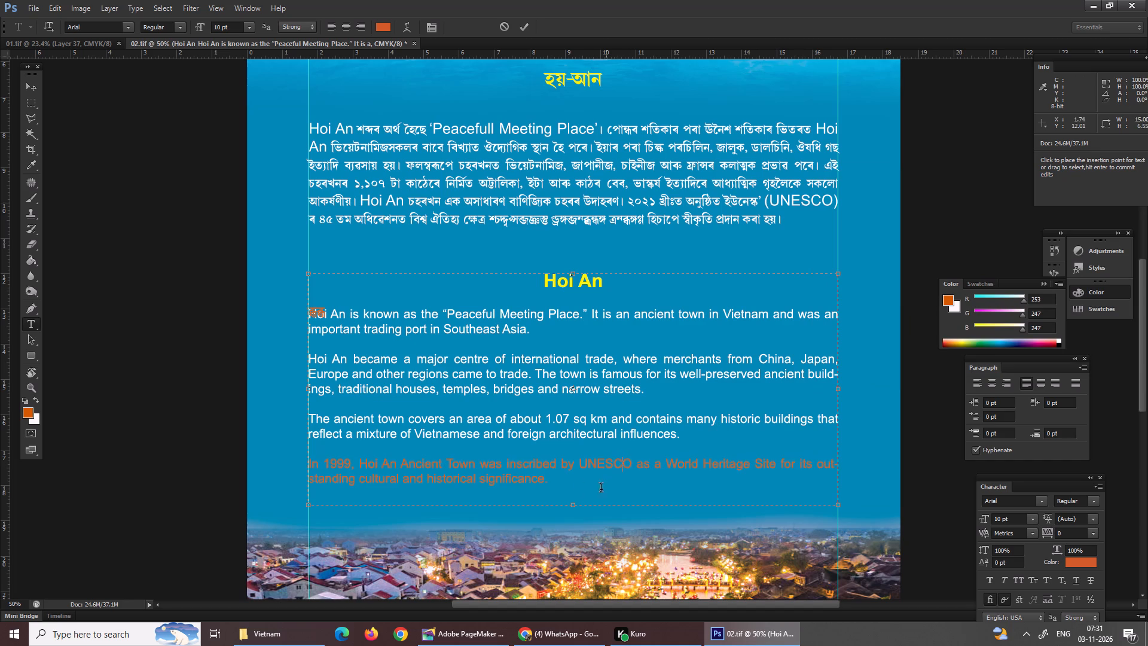
drag(563, 482, 298, 461)
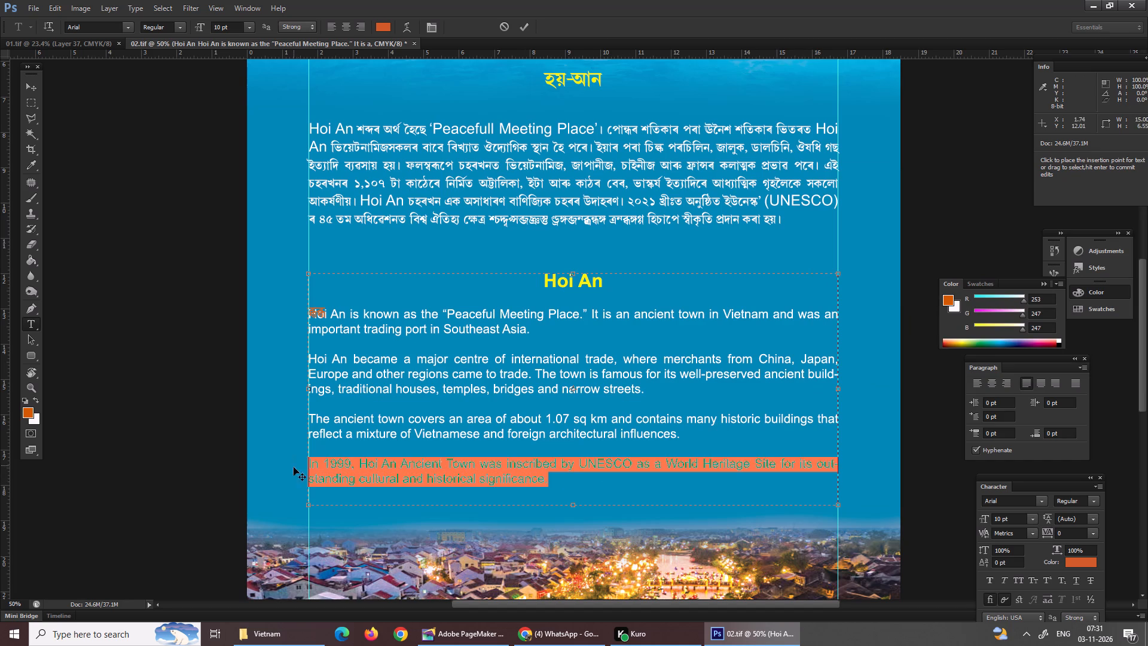
click(1061, 339)
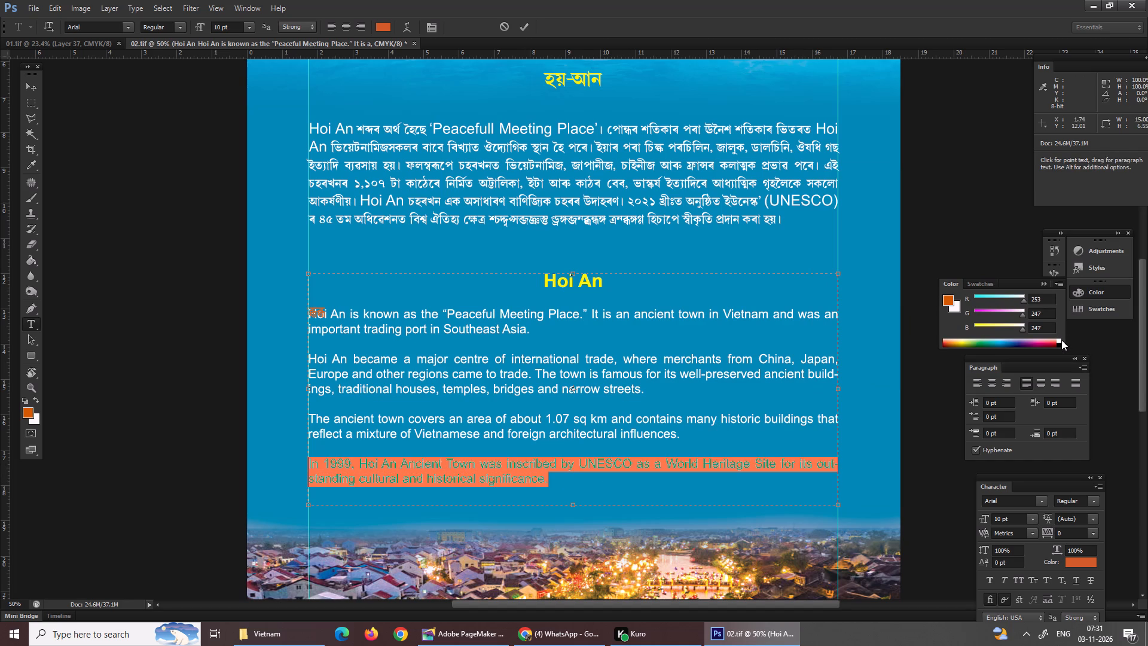
click(1061, 341)
click(955, 306)
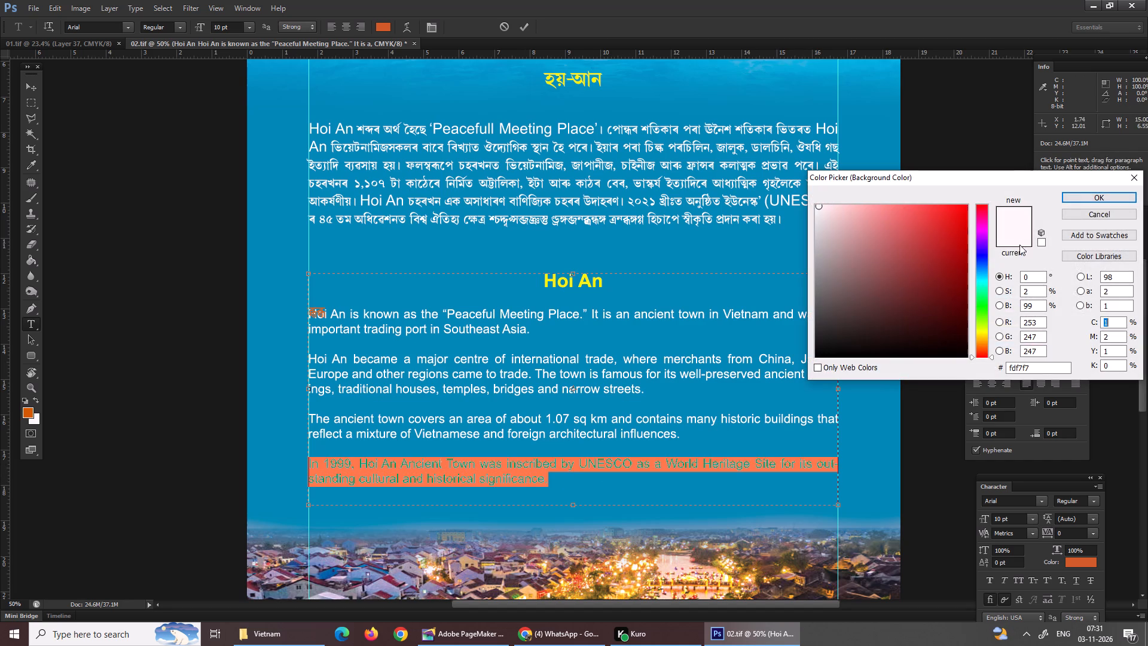
double_click(1012, 237)
click(1039, 240)
click(1000, 232)
click(1042, 240)
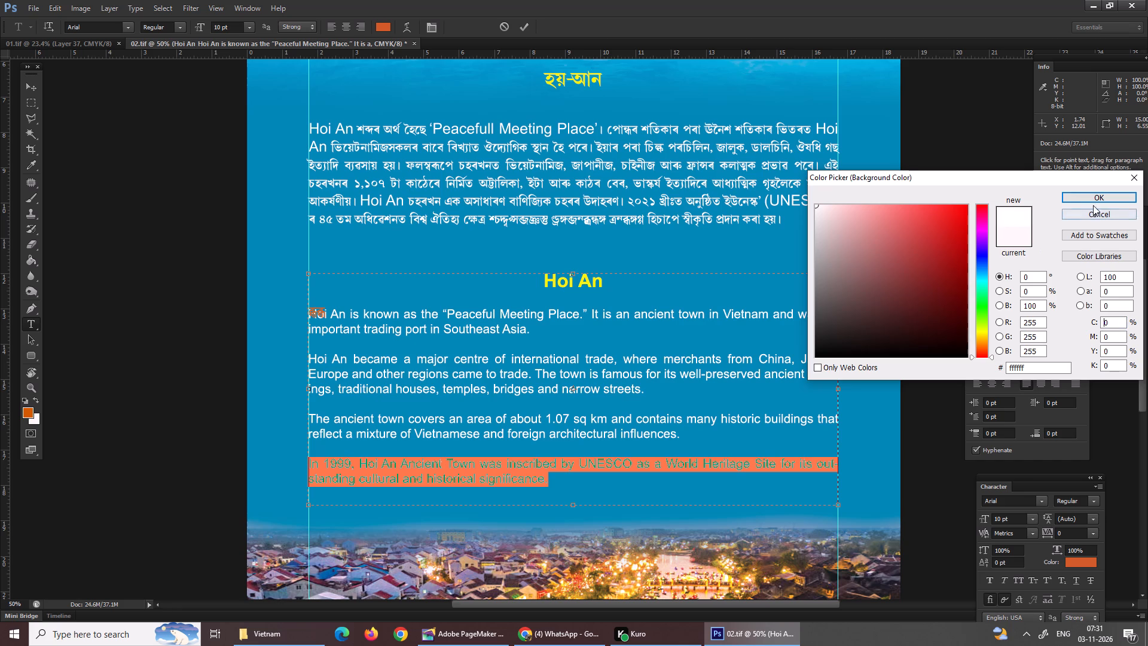
click(1095, 196)
click(635, 436)
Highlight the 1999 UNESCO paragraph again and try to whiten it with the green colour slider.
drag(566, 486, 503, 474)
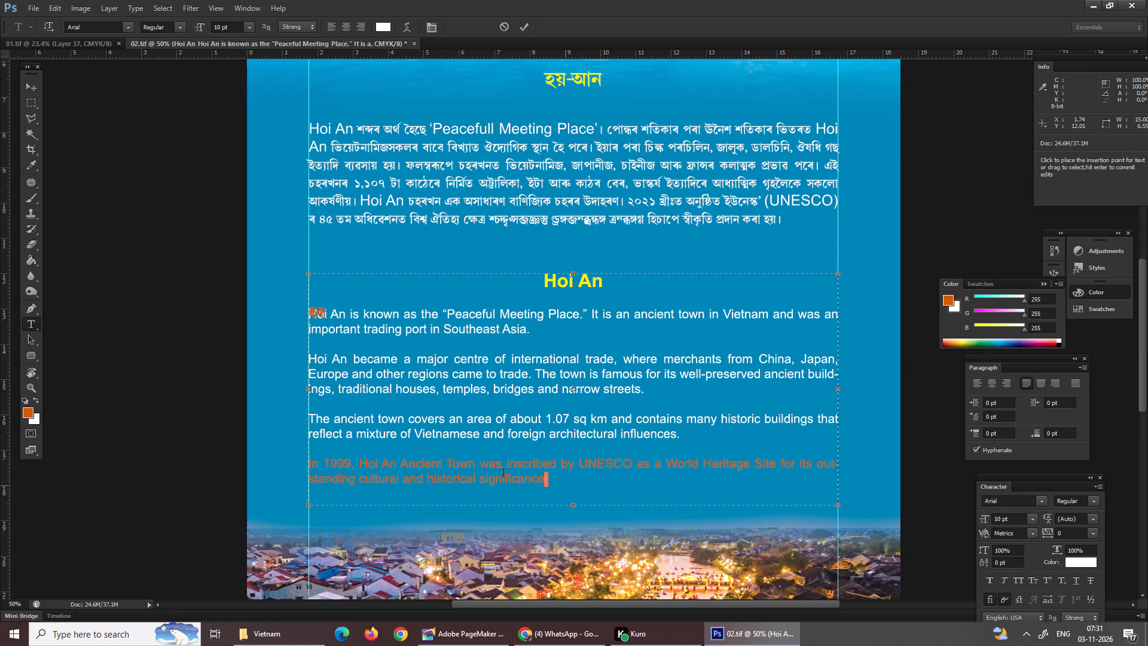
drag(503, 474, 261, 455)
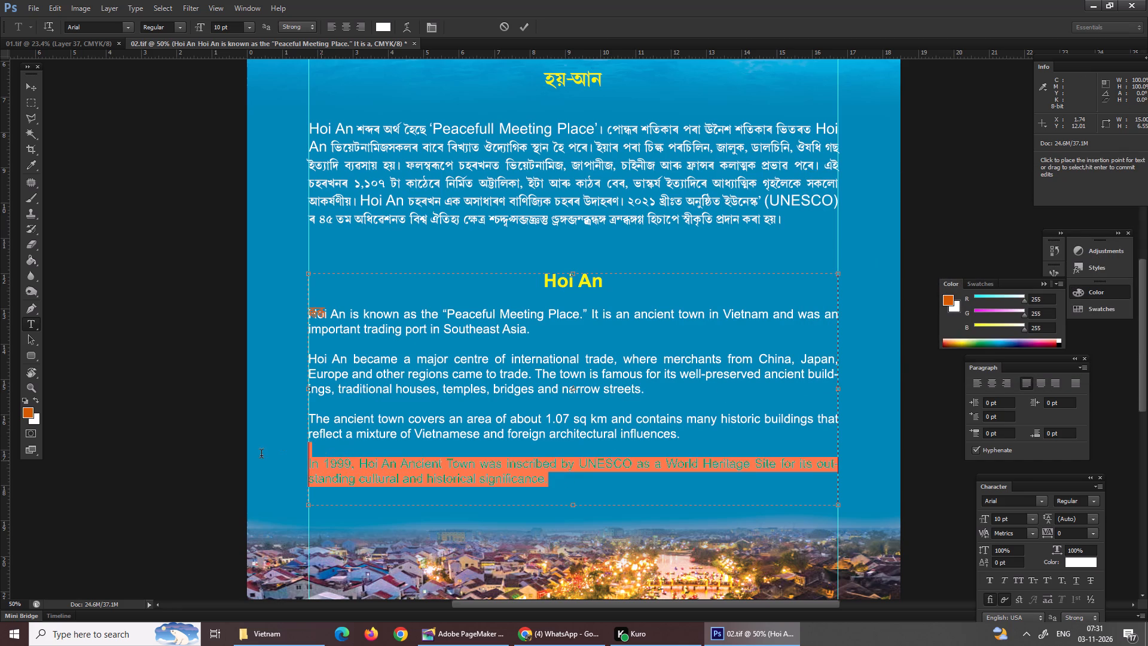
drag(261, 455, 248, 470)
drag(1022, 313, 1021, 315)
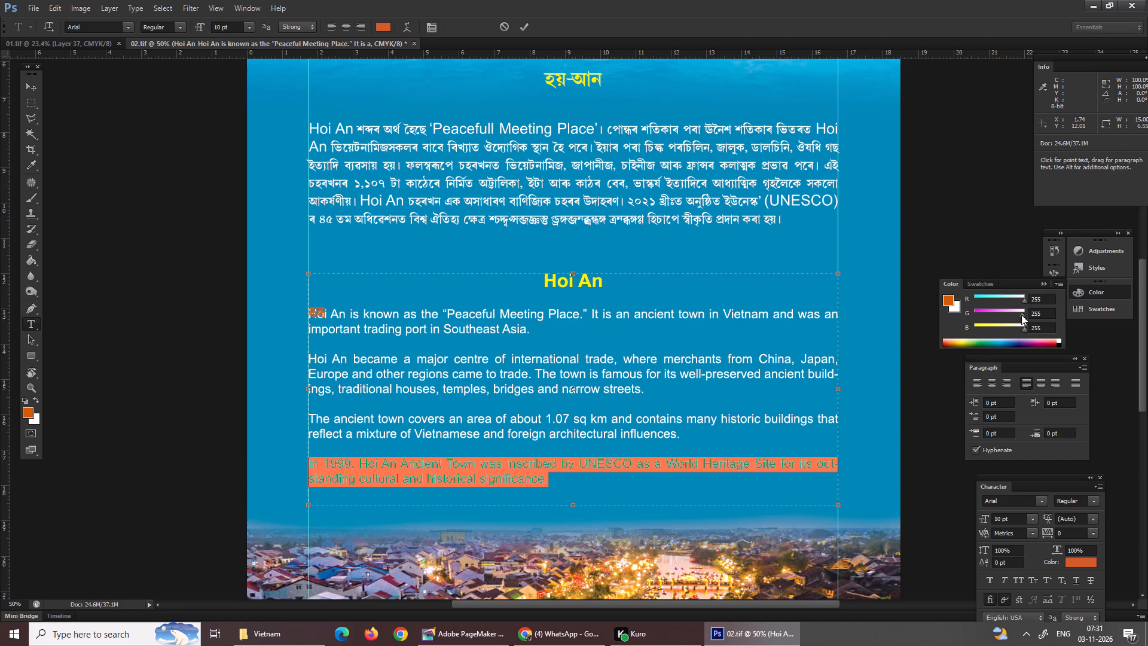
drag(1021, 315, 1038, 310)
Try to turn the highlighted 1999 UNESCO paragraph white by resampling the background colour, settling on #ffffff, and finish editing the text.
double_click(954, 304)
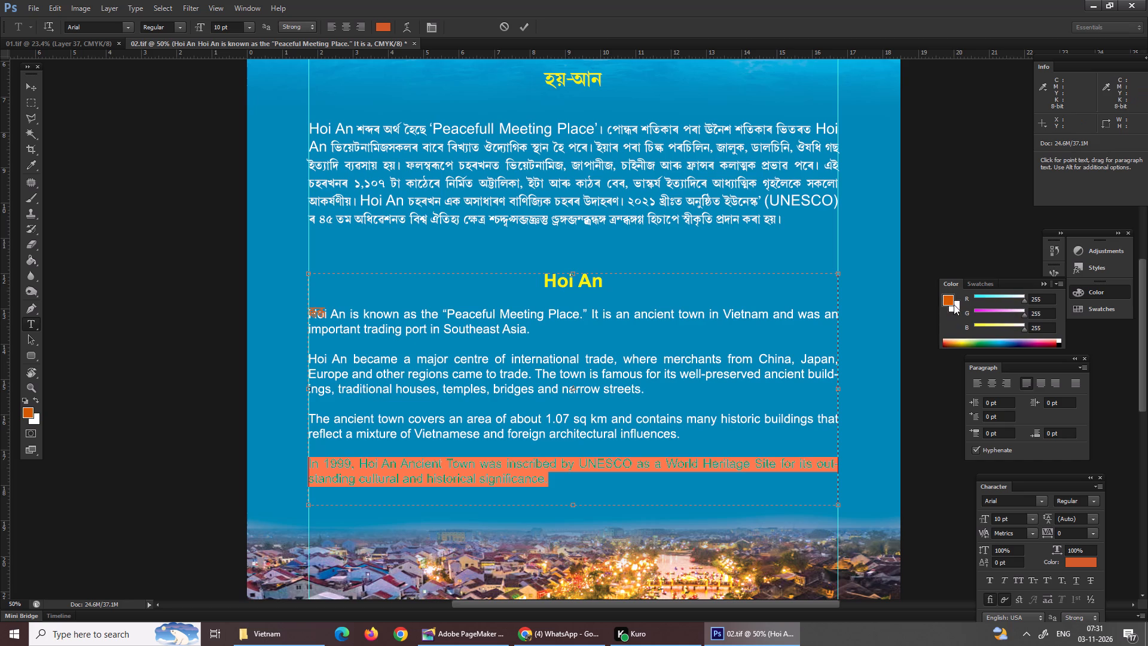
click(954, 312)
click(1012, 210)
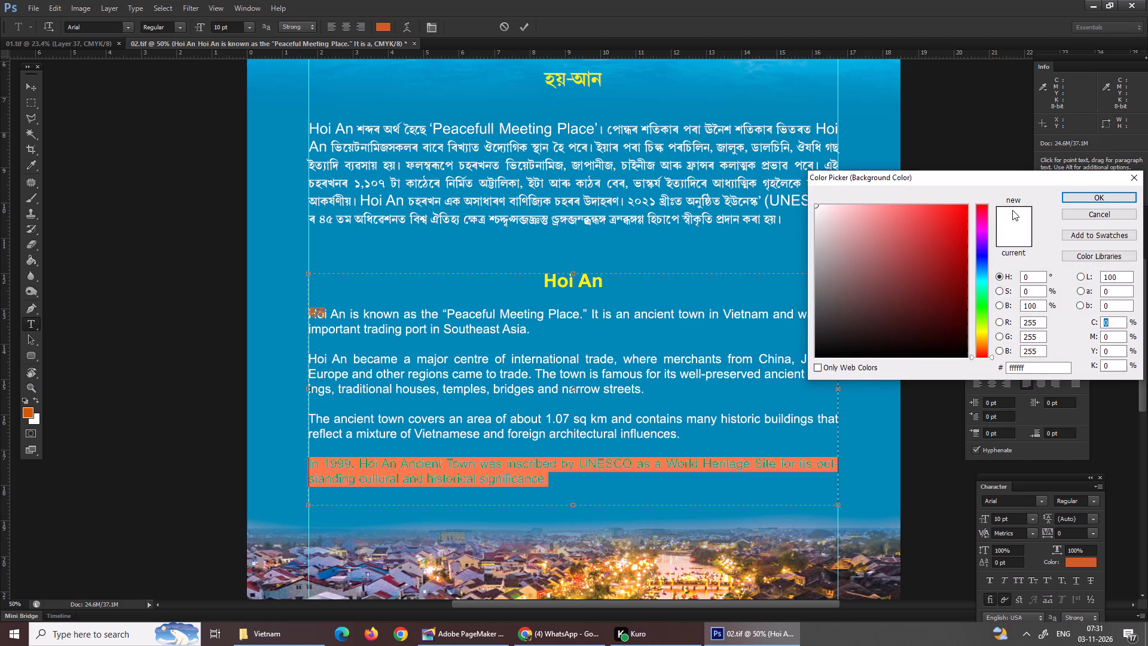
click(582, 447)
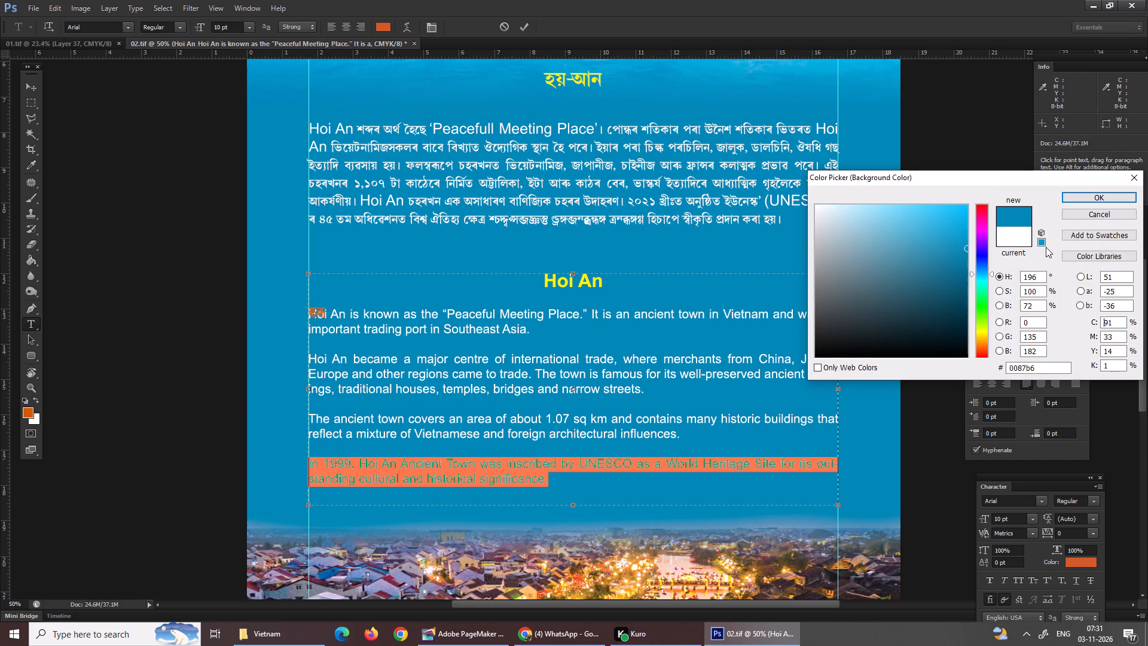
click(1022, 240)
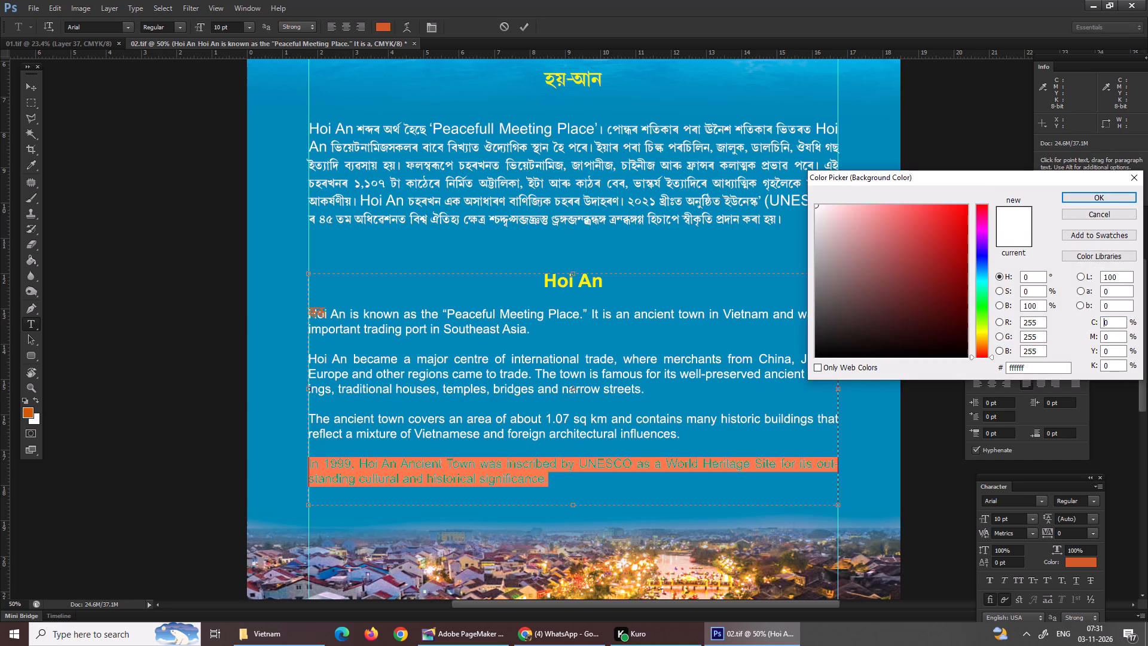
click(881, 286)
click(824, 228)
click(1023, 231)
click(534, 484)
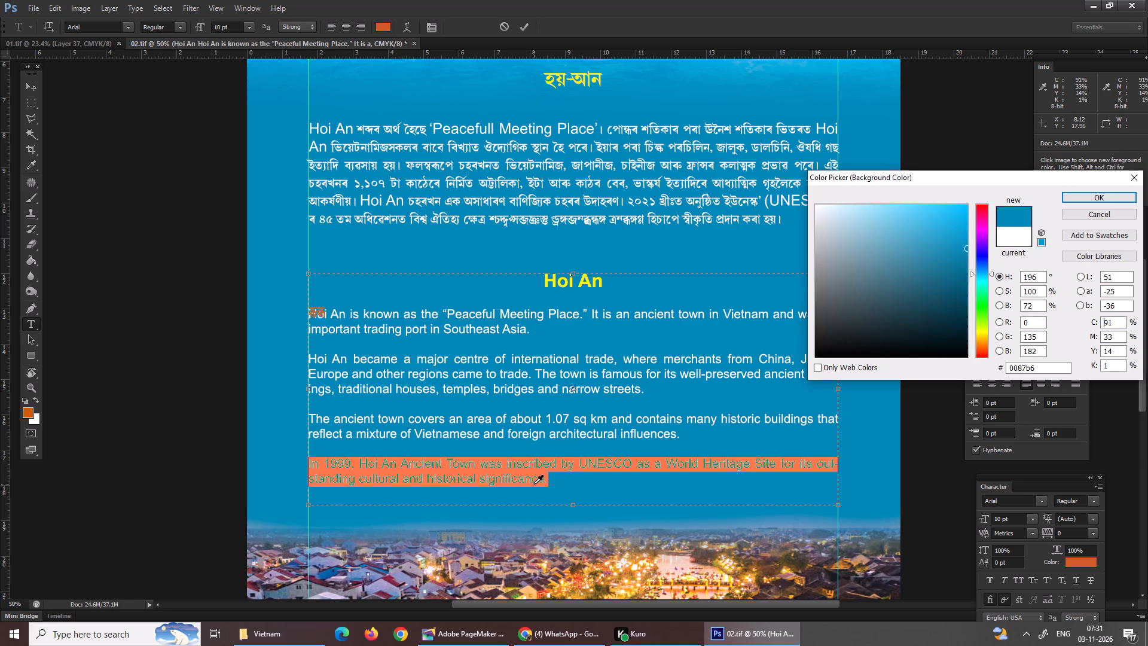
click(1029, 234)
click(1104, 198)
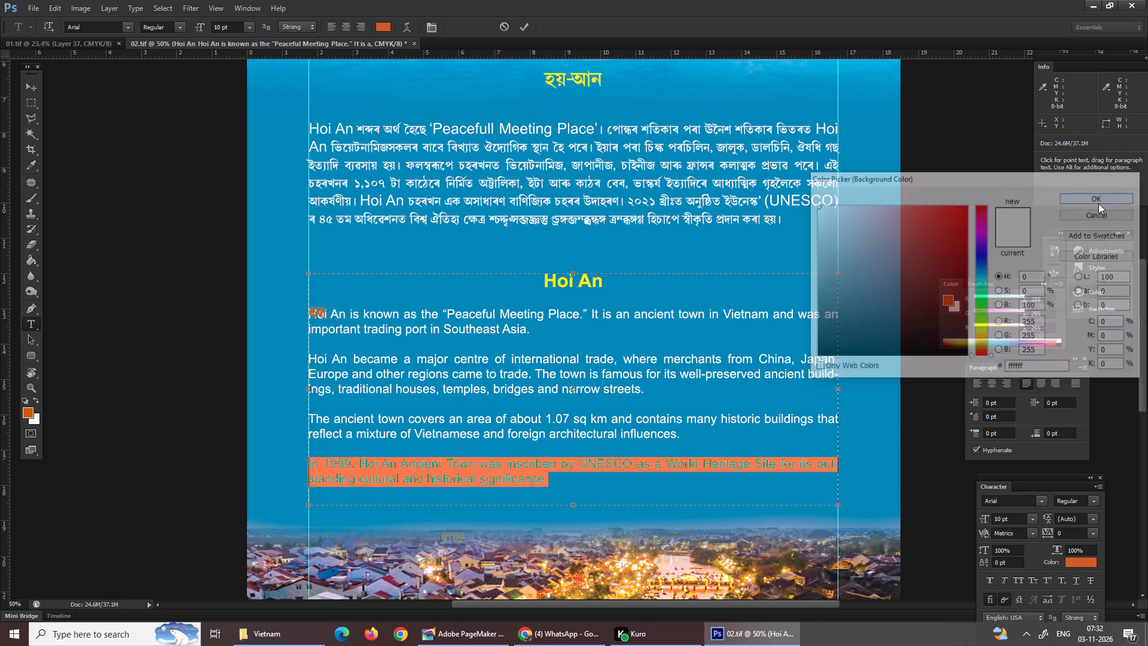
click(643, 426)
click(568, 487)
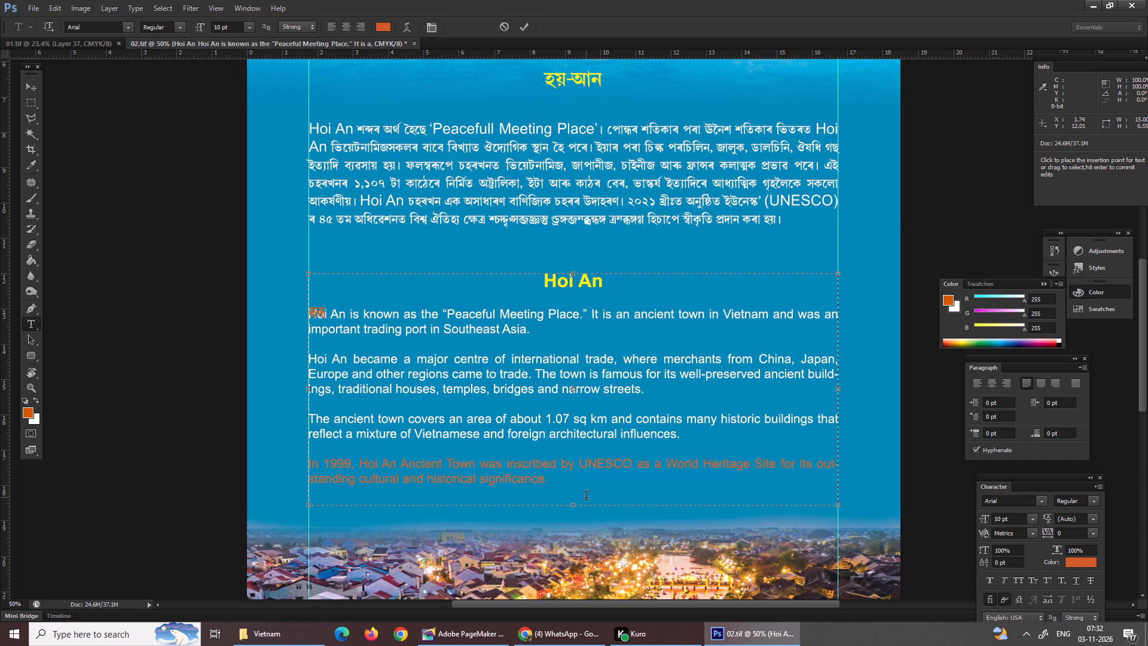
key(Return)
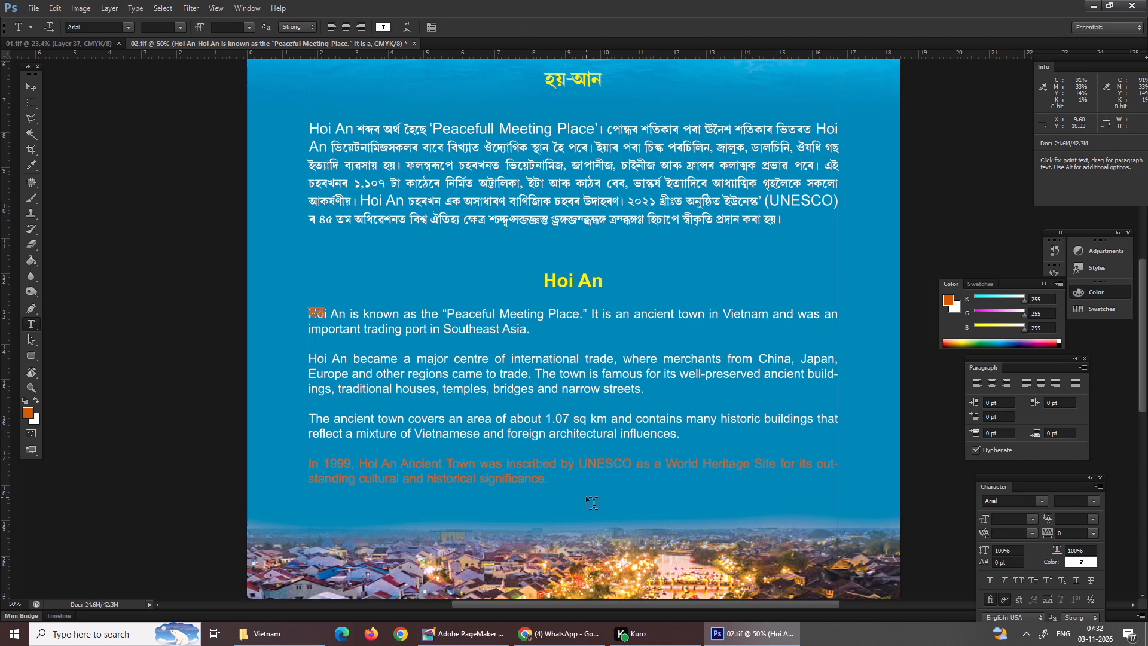
Move the English Hoi An text block slightly down and to the right to uncover the stray orange letters at its start.
key(ctrl+0)
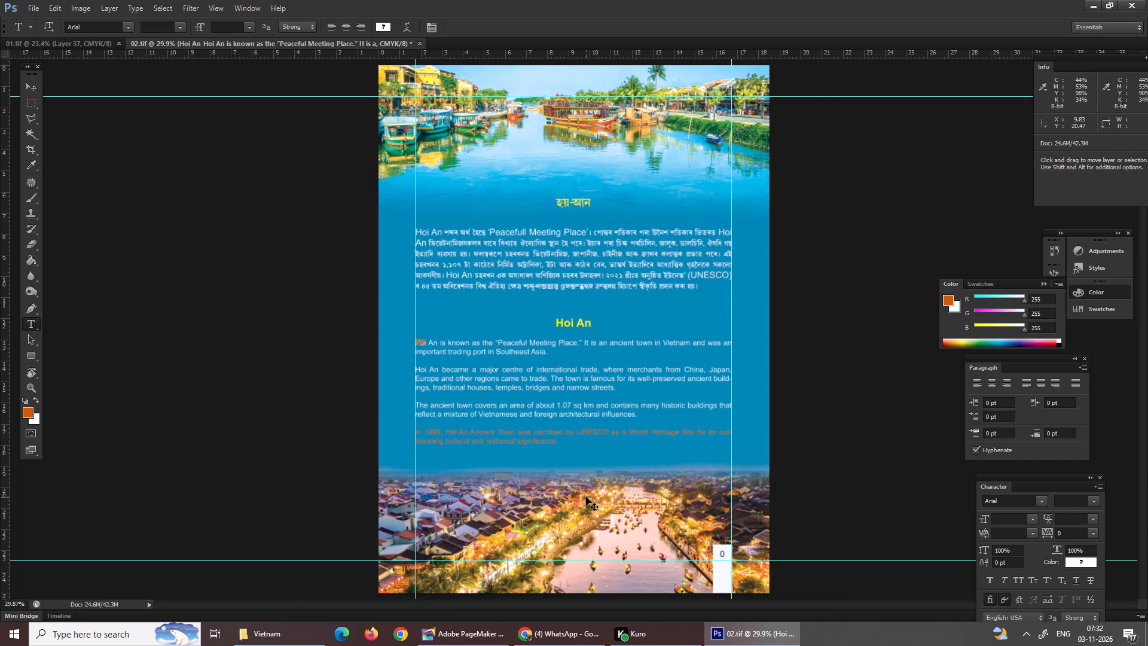
key(ctrl+2)
key(ctrl+2)
key(ctrl+2)
key(ctrl+equal)
key(ctrl+equal)
key(ctrl+equal)
key(ctrl+equal)
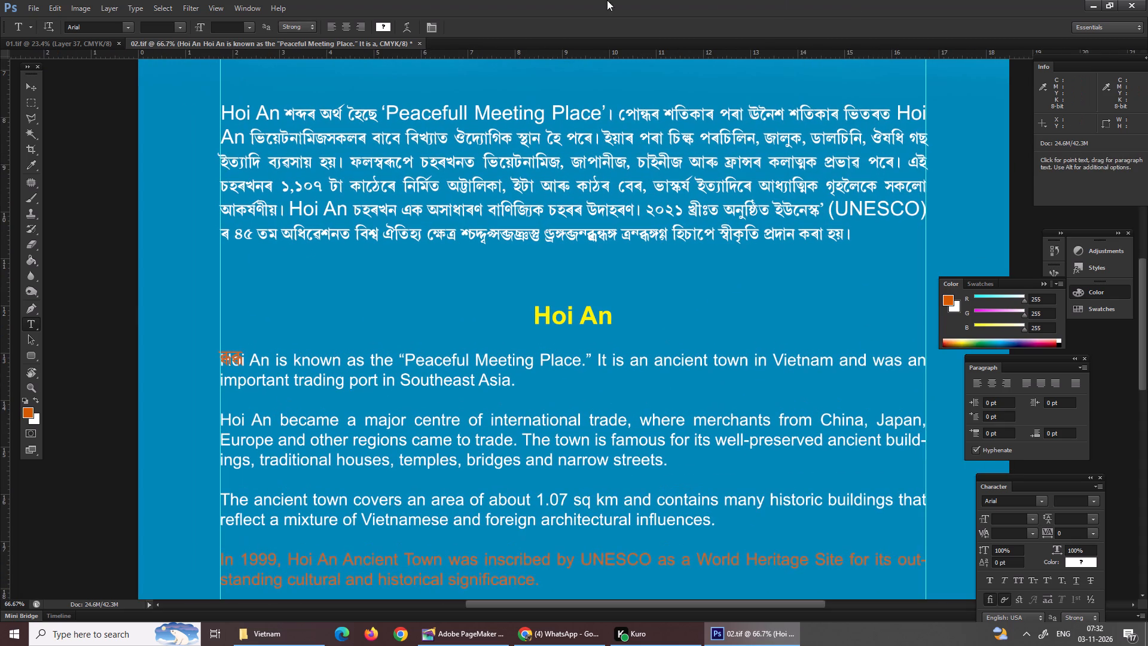
click(33, 80)
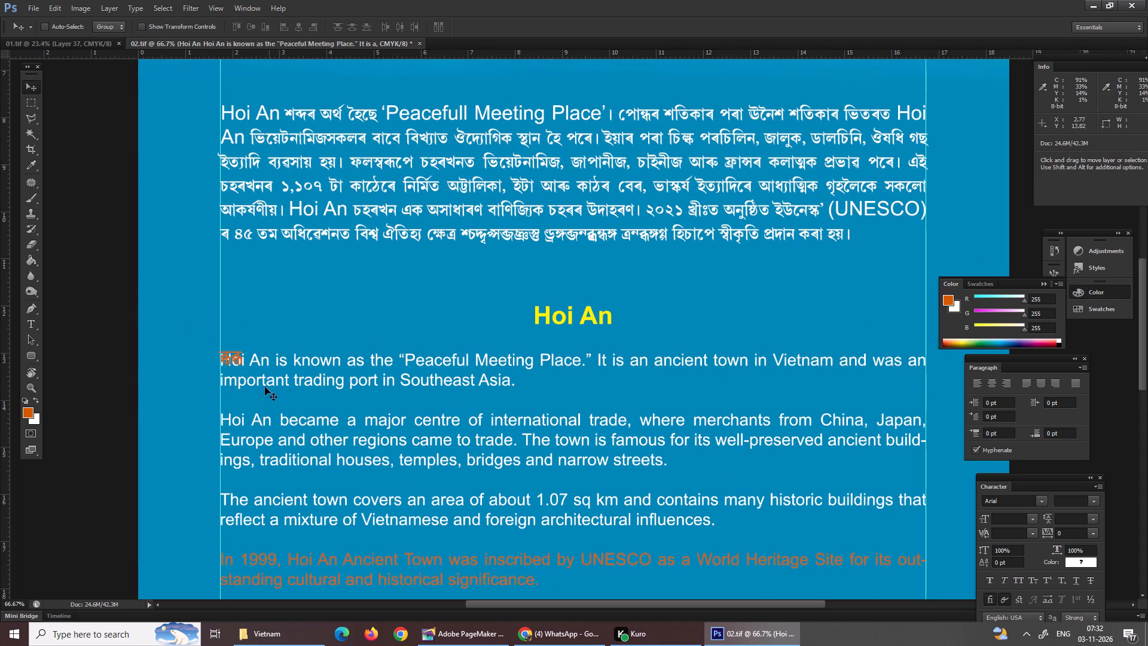
right_click(230, 356)
click(264, 393)
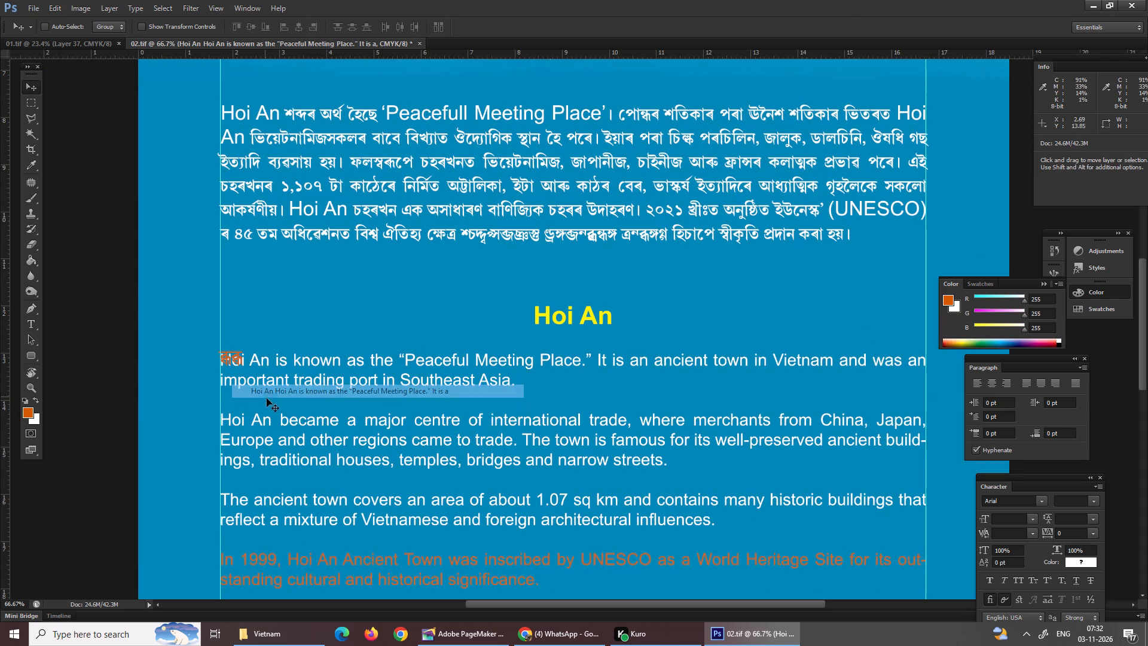
drag(267, 399, 280, 435)
Select the stray orange letters' text layer near the left guide and delete it.
right_click(225, 360)
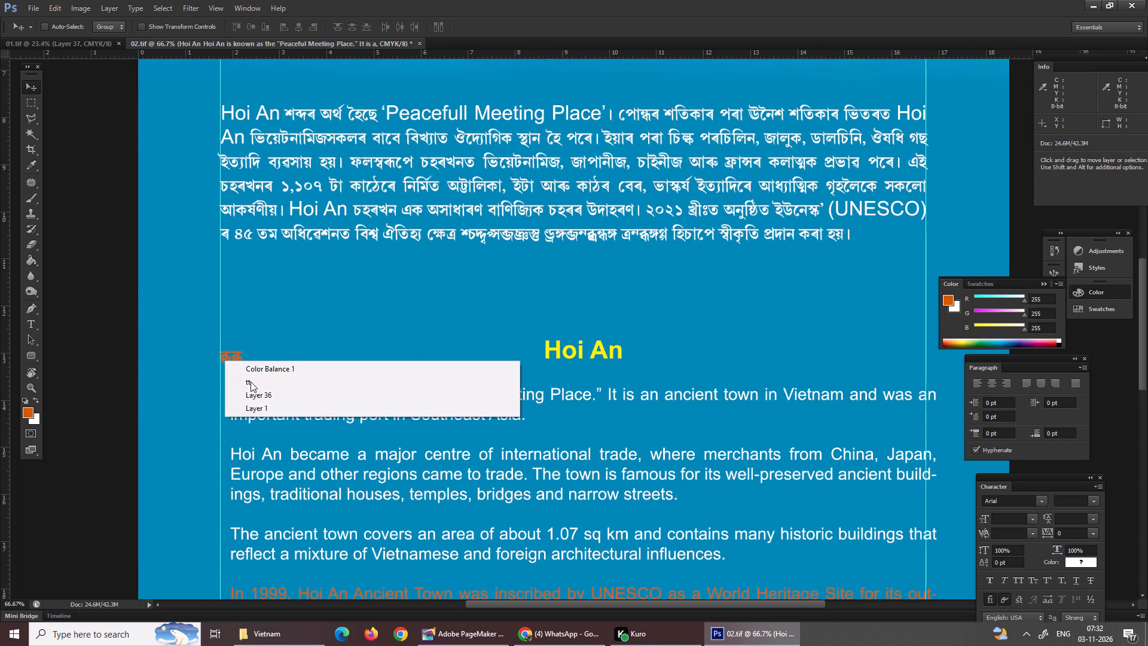
click(251, 382)
drag(242, 358, 249, 352)
key(Delete)
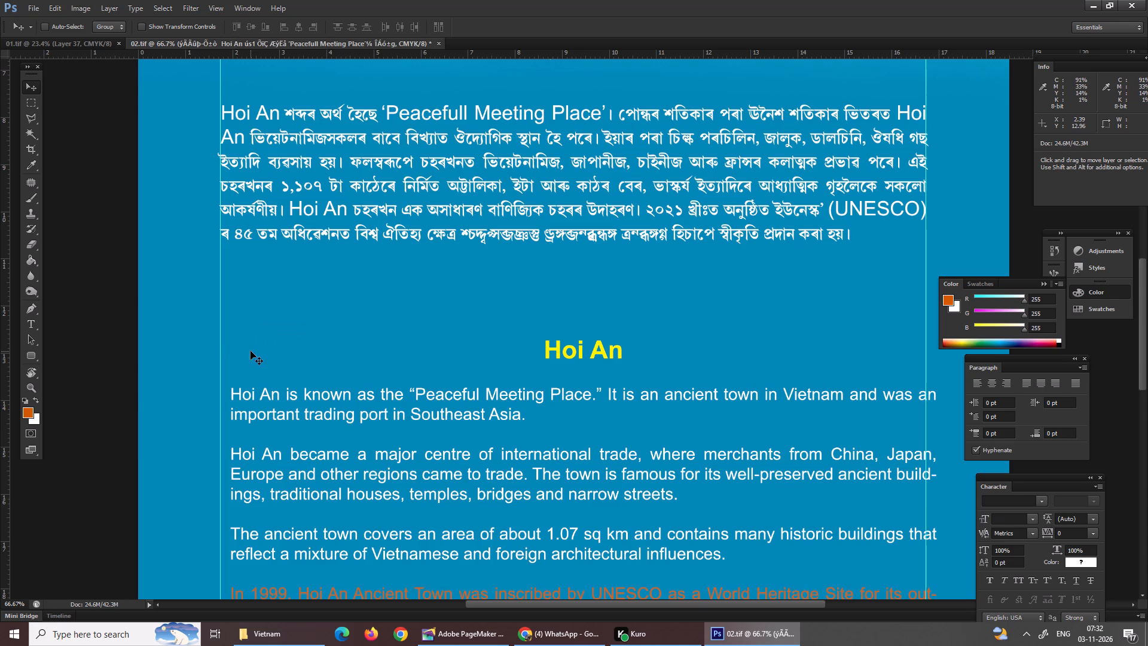
Move the English Hoi An text block back up and left so it lines up with the vertical guides.
right_click(311, 434)
click(346, 456)
drag(346, 457, 333, 428)
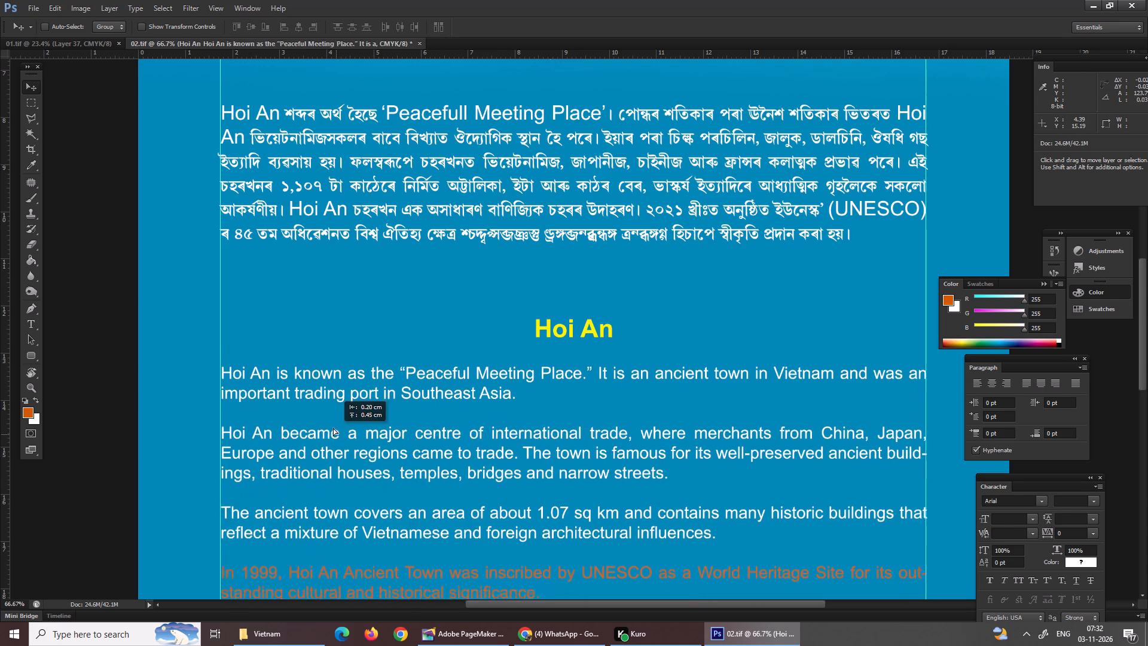
drag(333, 428, 335, 419)
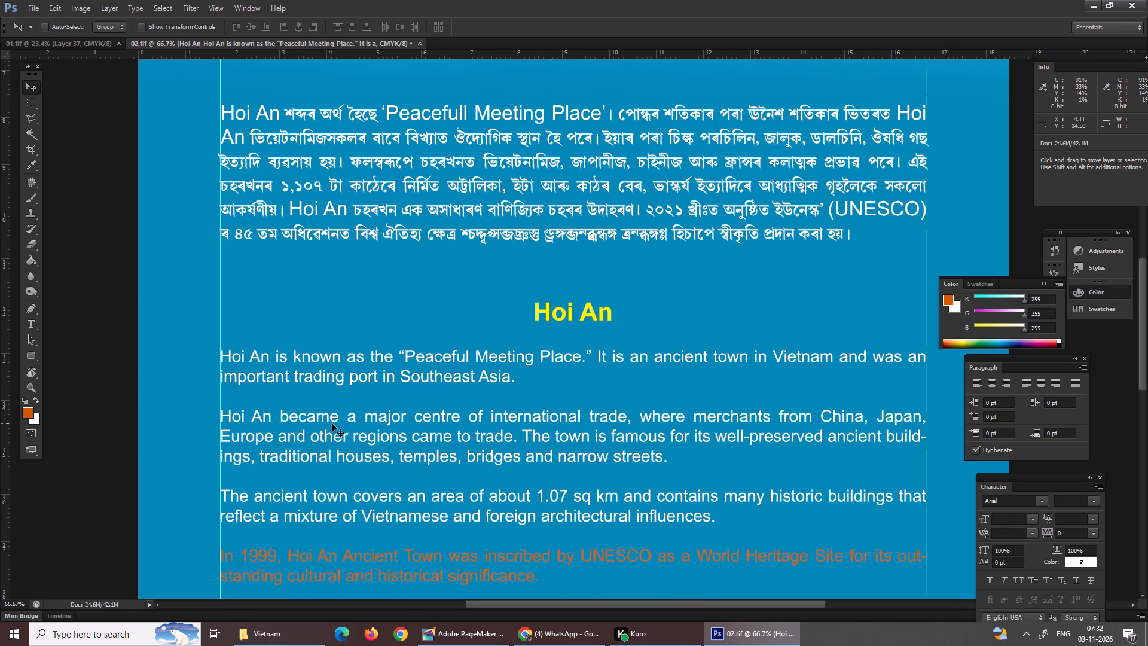
Lower the Assamese Hoi An heading and paragraph slightly towards the English heading, keeping both text blocks within the vertical guides.
key(ctrl+0)
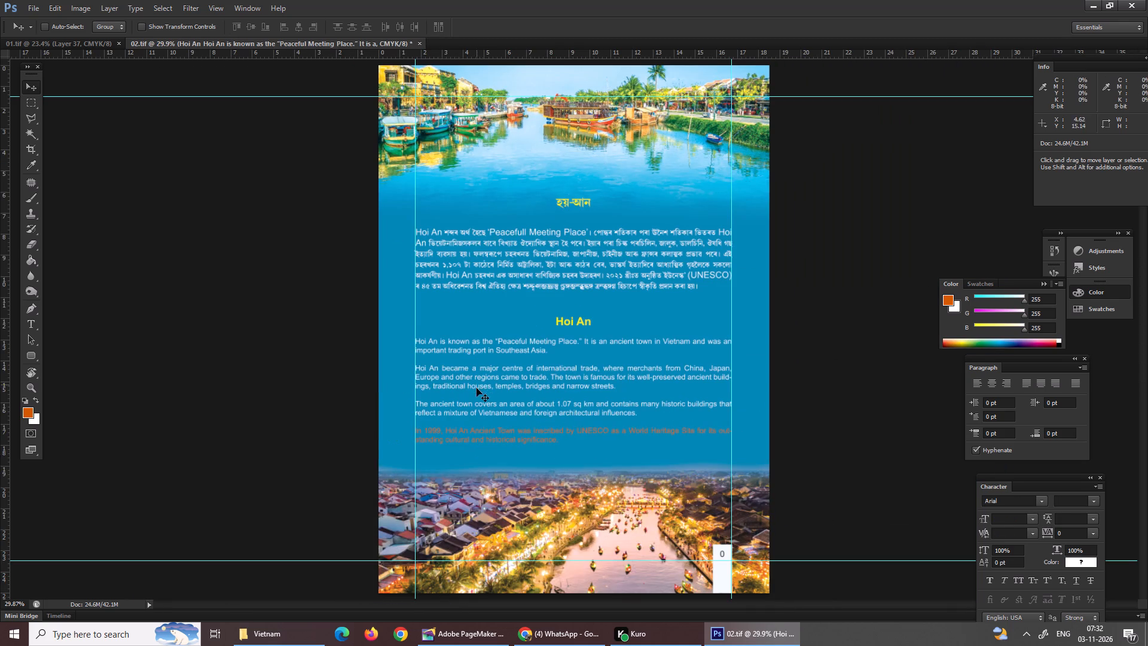
right_click(573, 237)
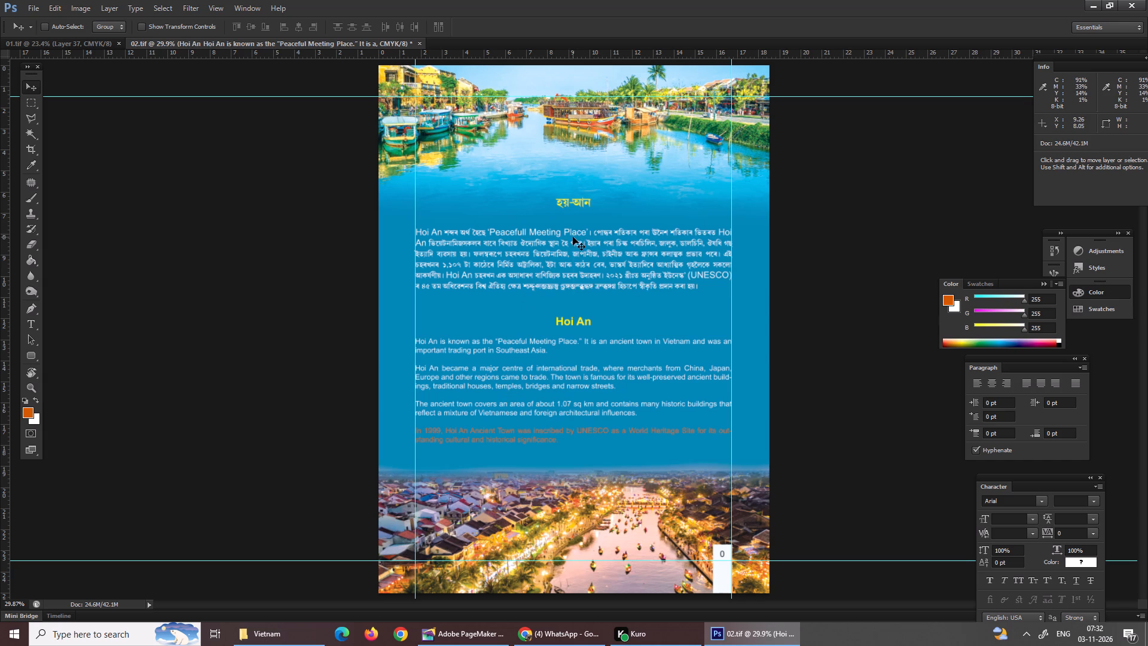
double_click(613, 257)
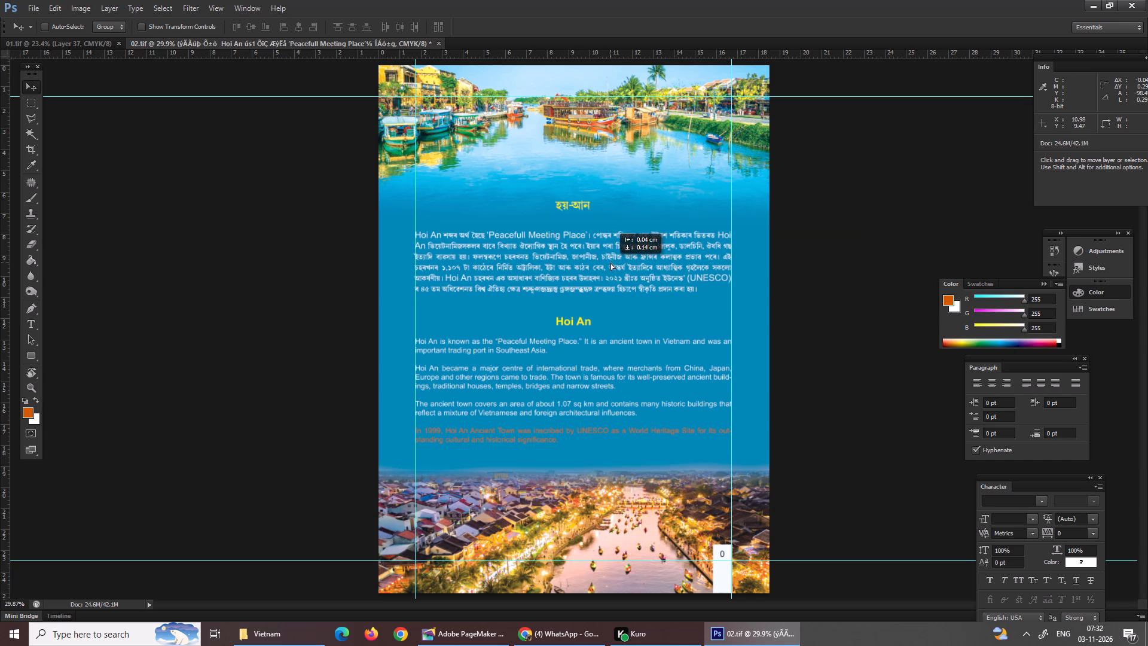
right_click(590, 365)
double_click(628, 390)
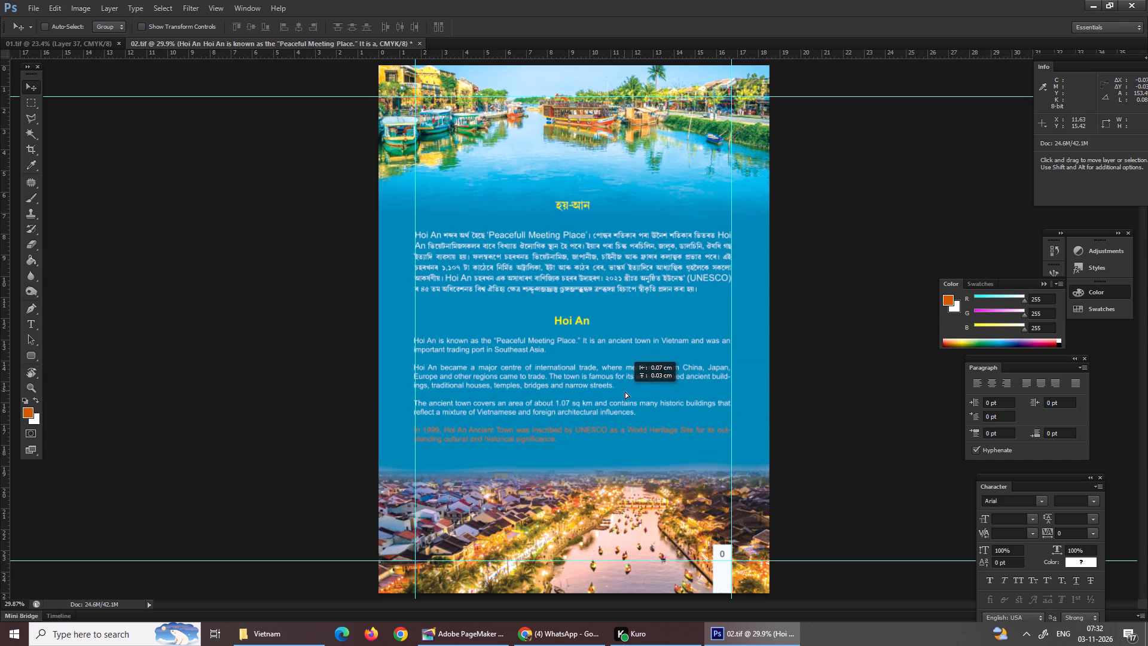
right_click(586, 264)
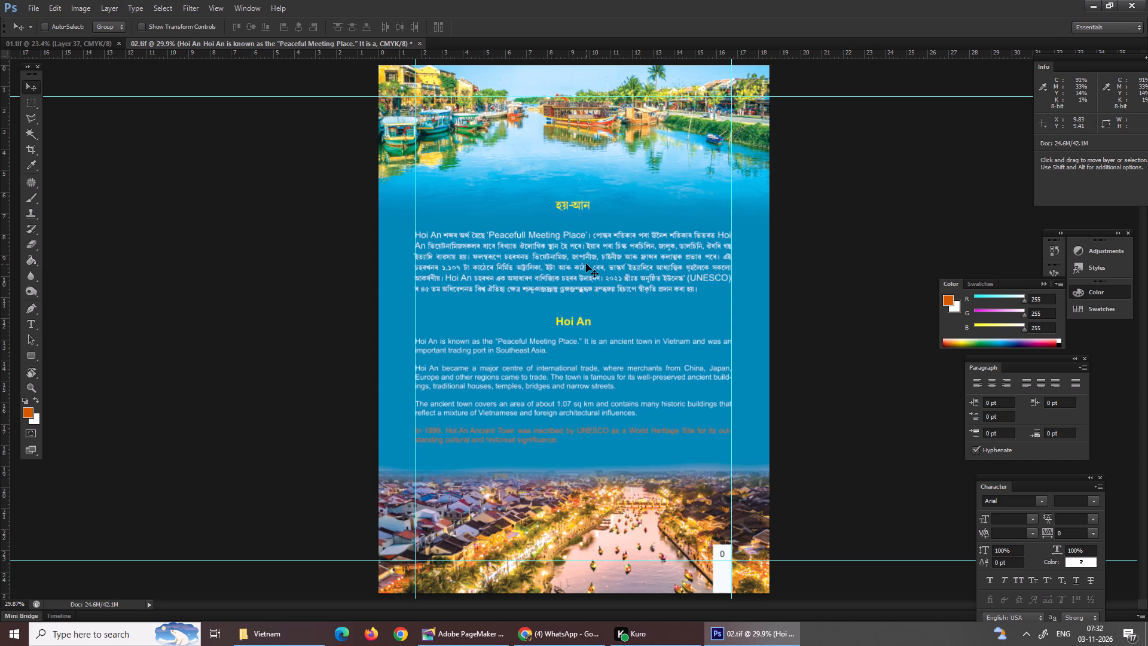
click(615, 288)
drag(596, 262, 596, 269)
right_click(559, 386)
click(605, 411)
click(593, 392)
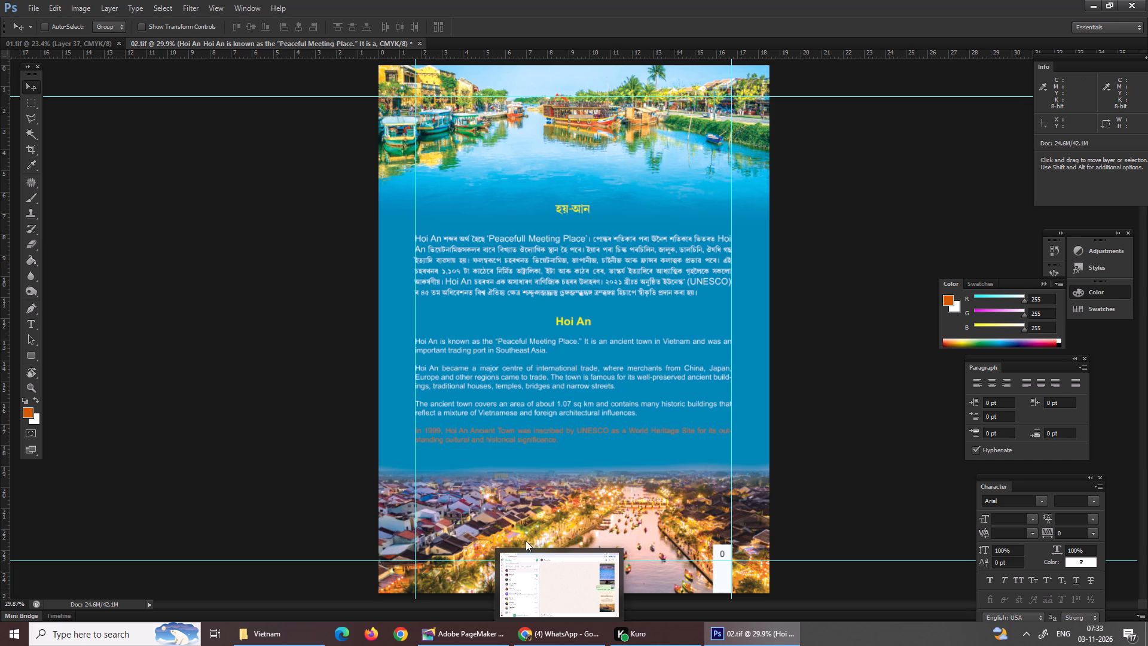
In 01.tif, copy "World Heritage Site) হিচাপে" from the Assamese Ha Long Bay paragraph.
click(76, 39)
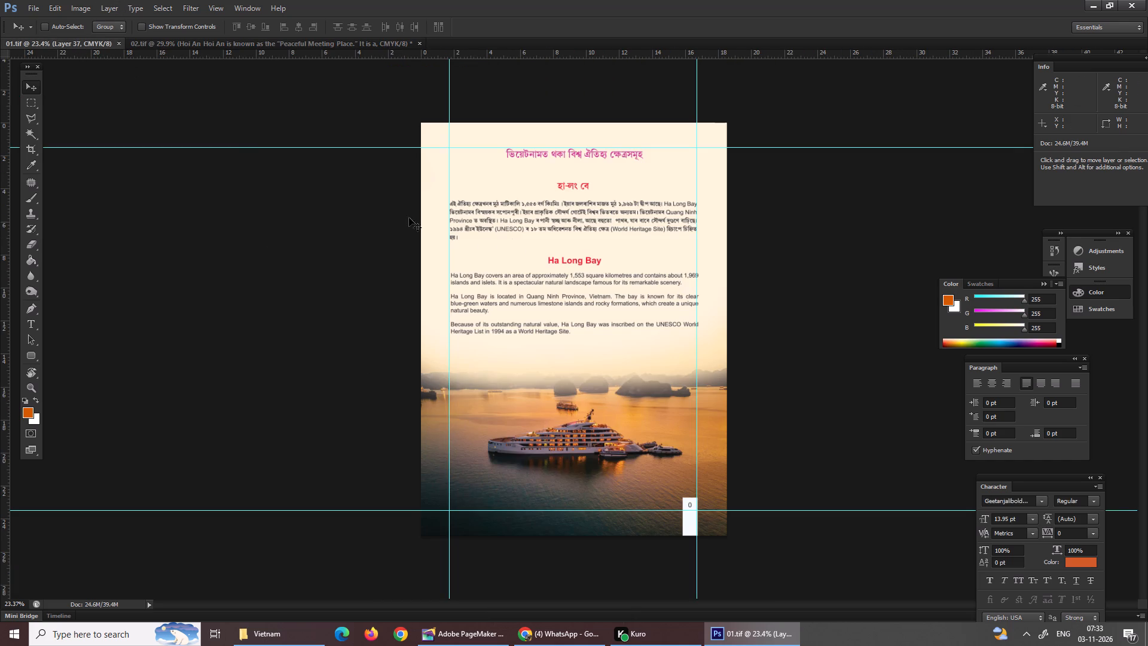
key(ctrl+equal)
key(ctrl+equal)
key(ctrl+equal)
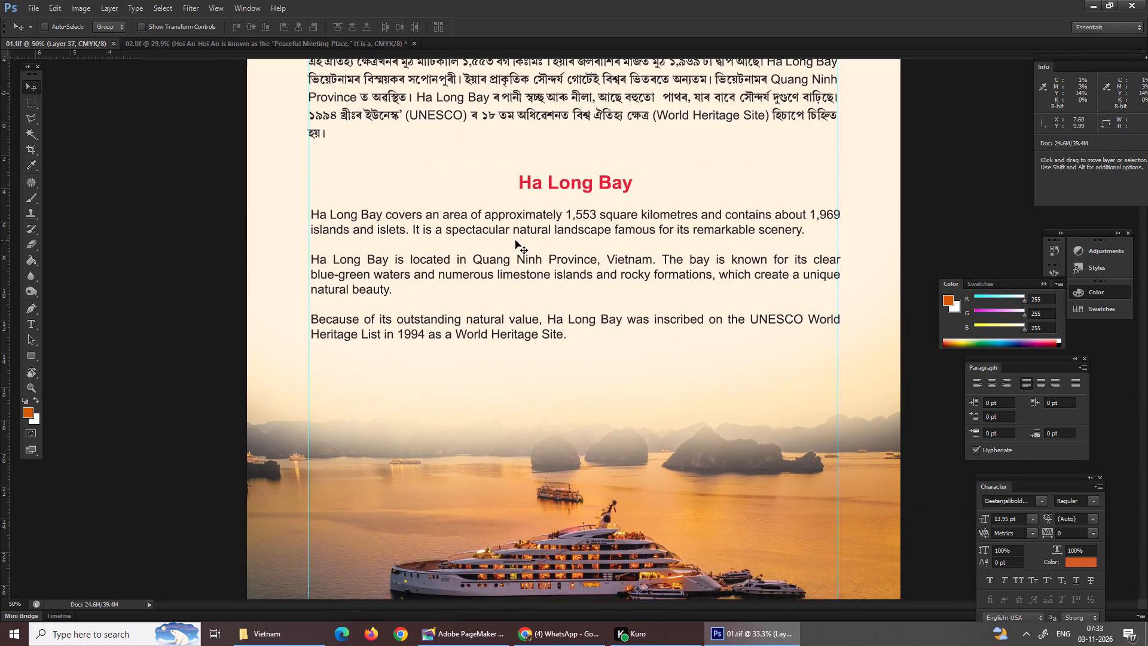
scroll(515, 240, up, 2)
scroll(515, 240, down, 2)
scroll(515, 240, up, 2)
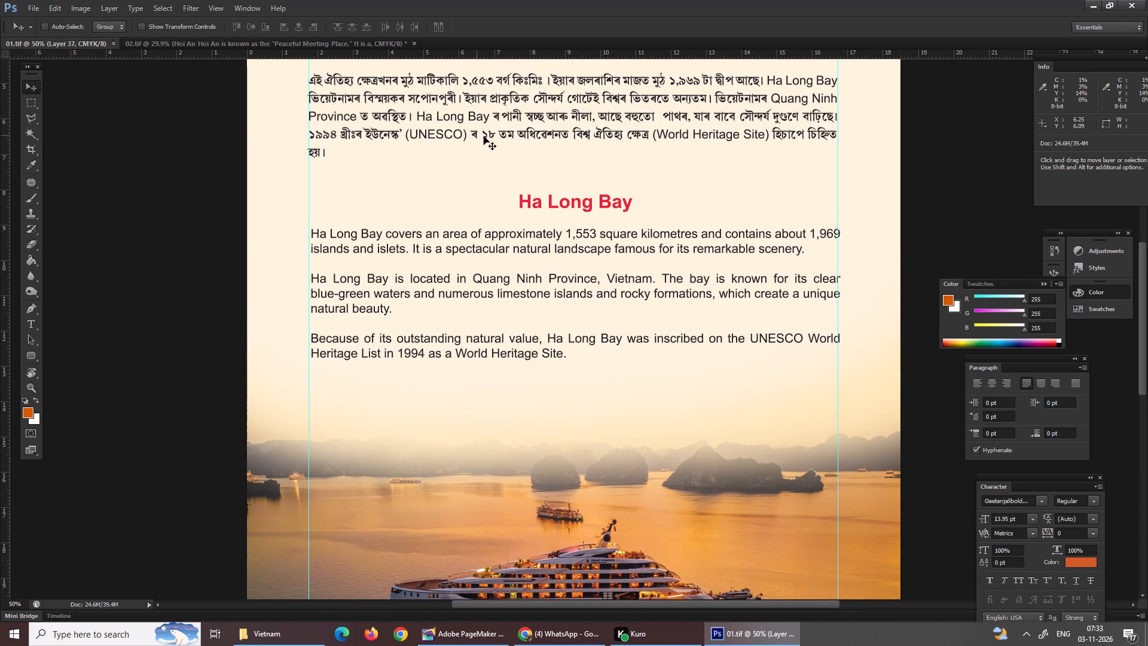
key(t)
drag(657, 132, 790, 136)
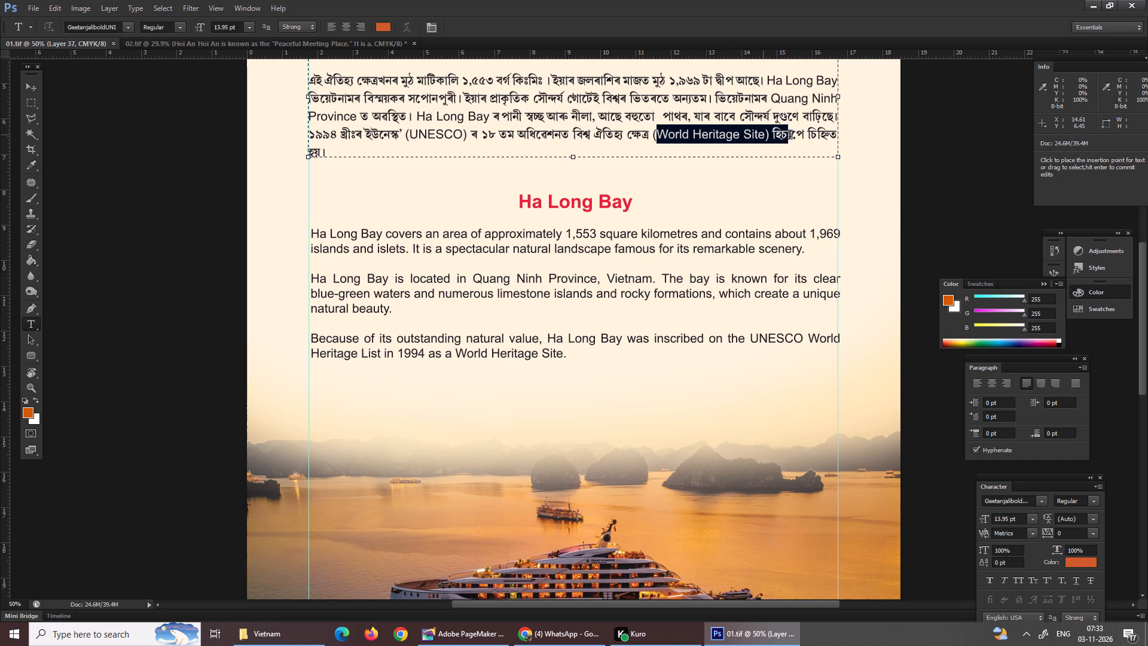
drag(790, 136, 808, 136)
key(ctrl+c)
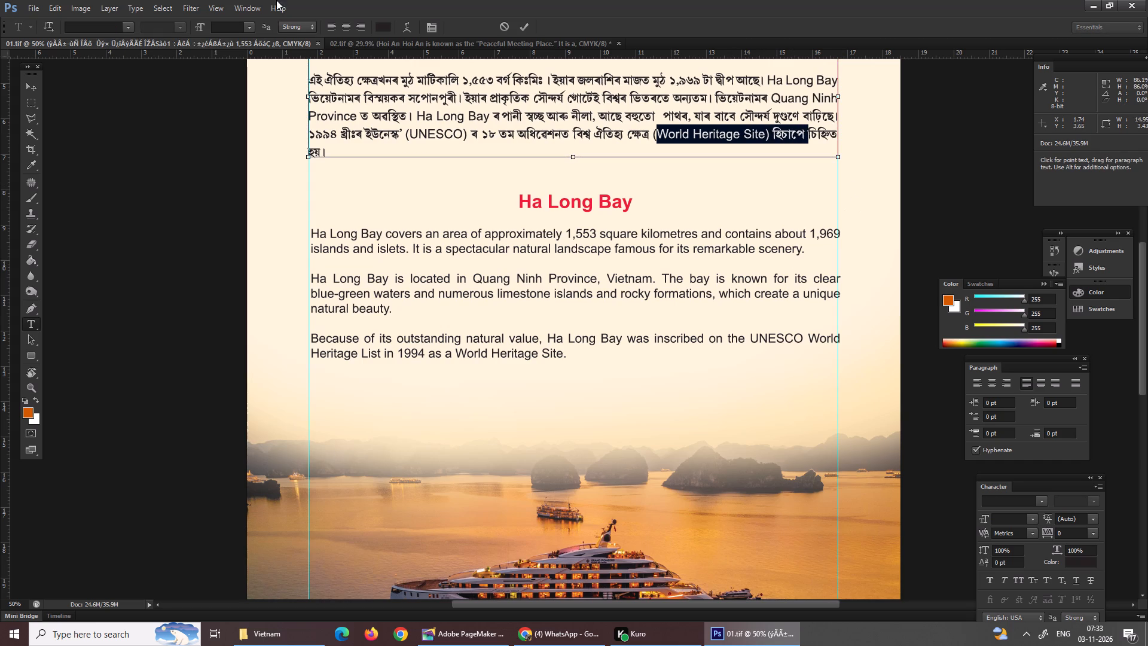
In 02.tif, set the garbled words before "হিচাপে" in the Assamese Hoi An paragraph to Arial, 10 pt.
click(402, 42)
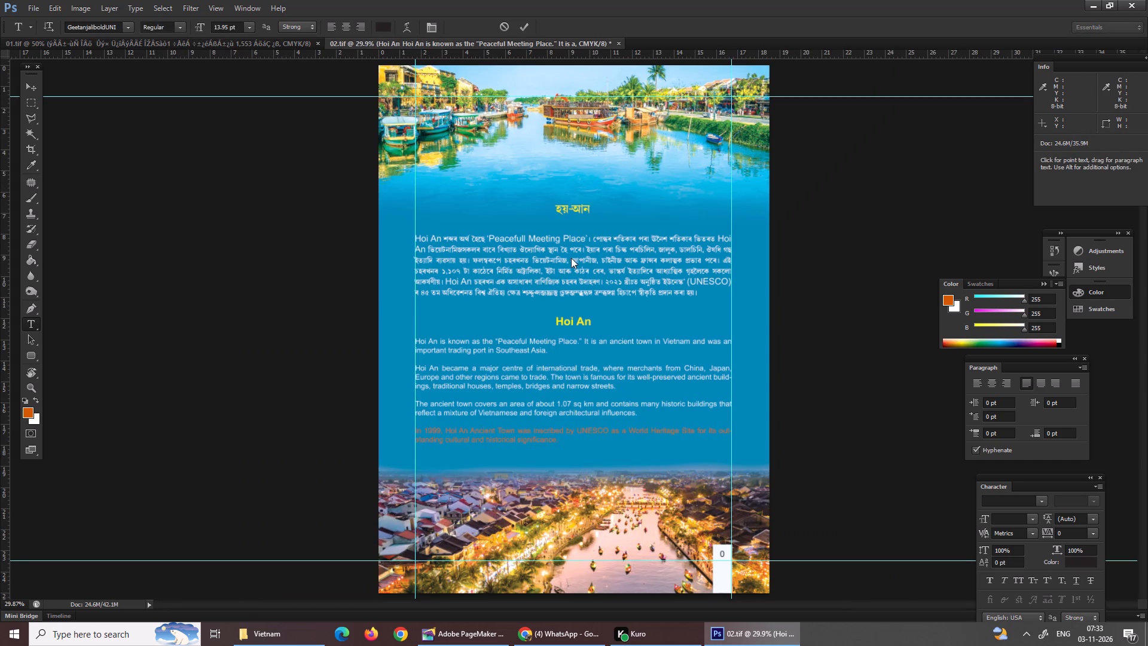
key(ctrl+equal)
key(ctrl+equal)
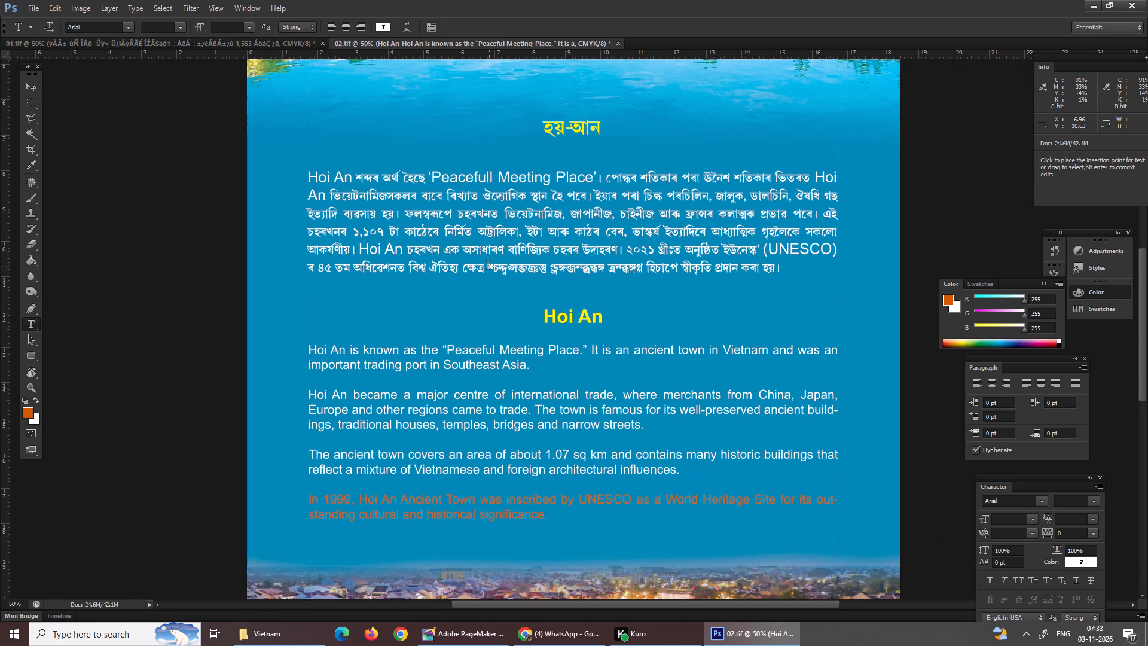
drag(488, 267, 643, 273)
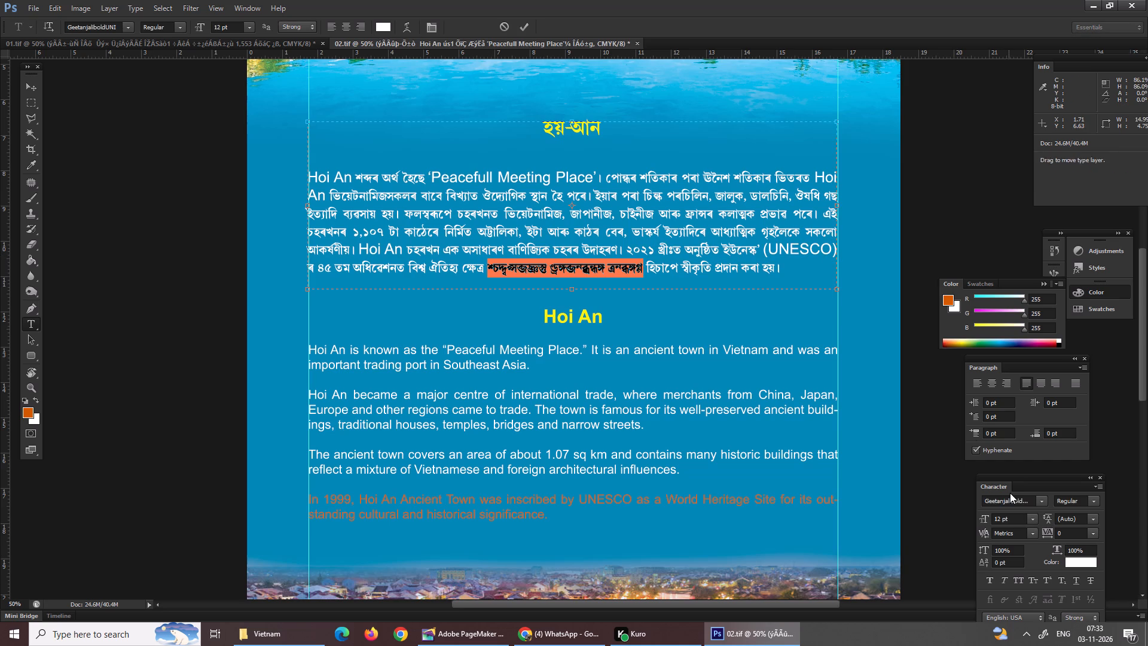
click(1042, 503)
click(1045, 502)
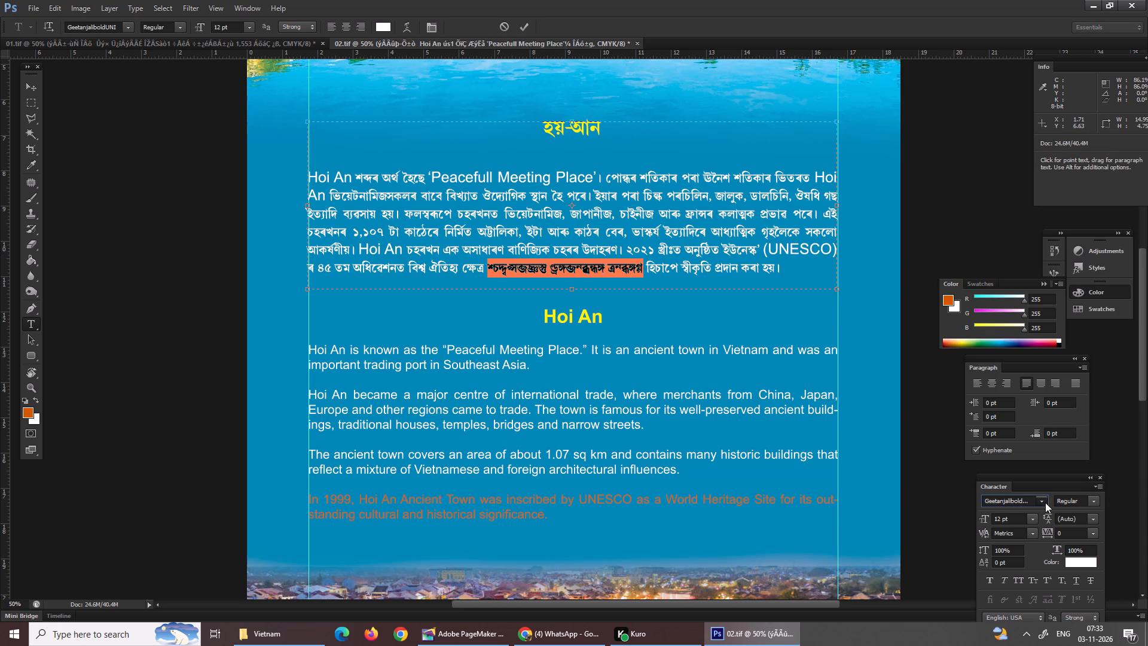
click(1046, 502)
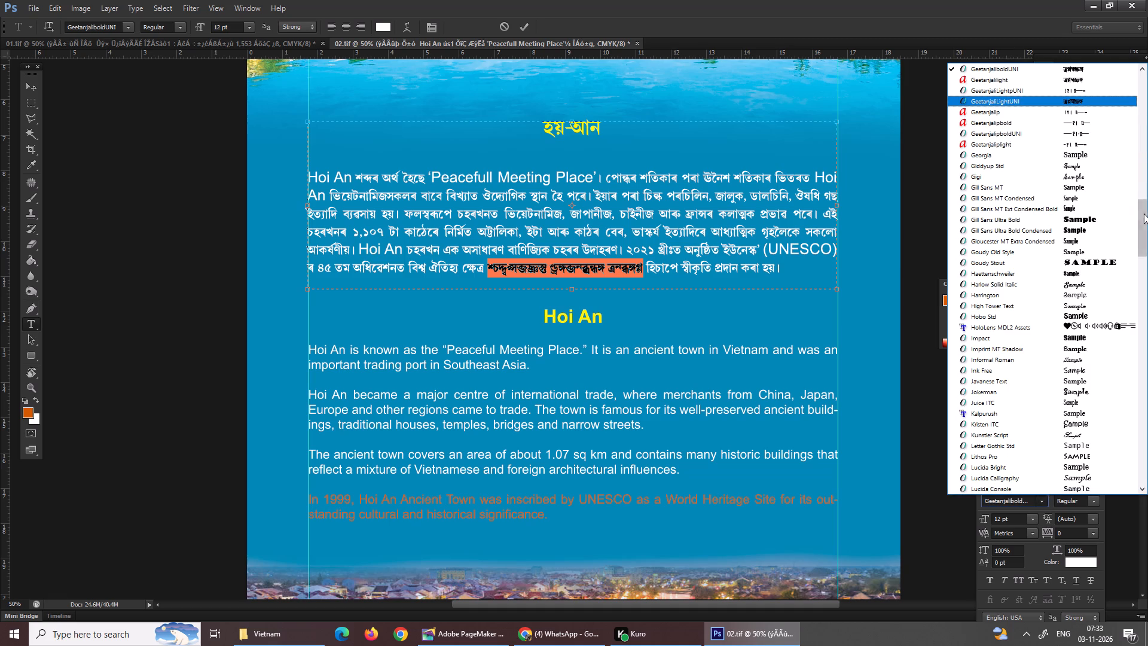
drag(1142, 217, 1127, 81)
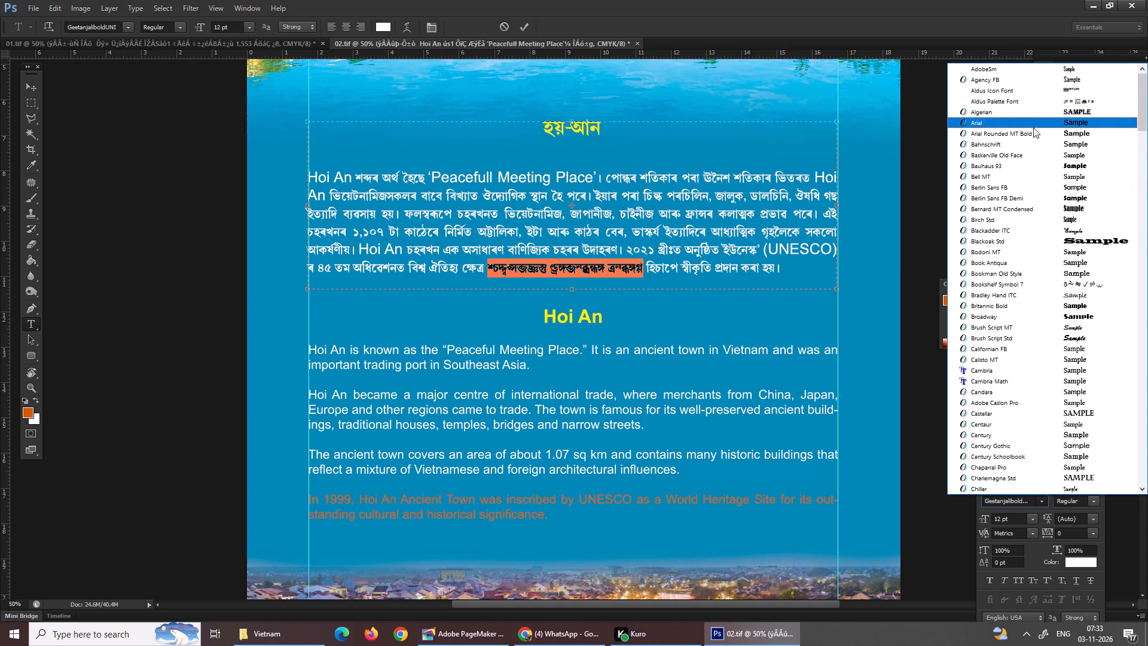
click(1033, 127)
drag(1018, 522, 975, 525)
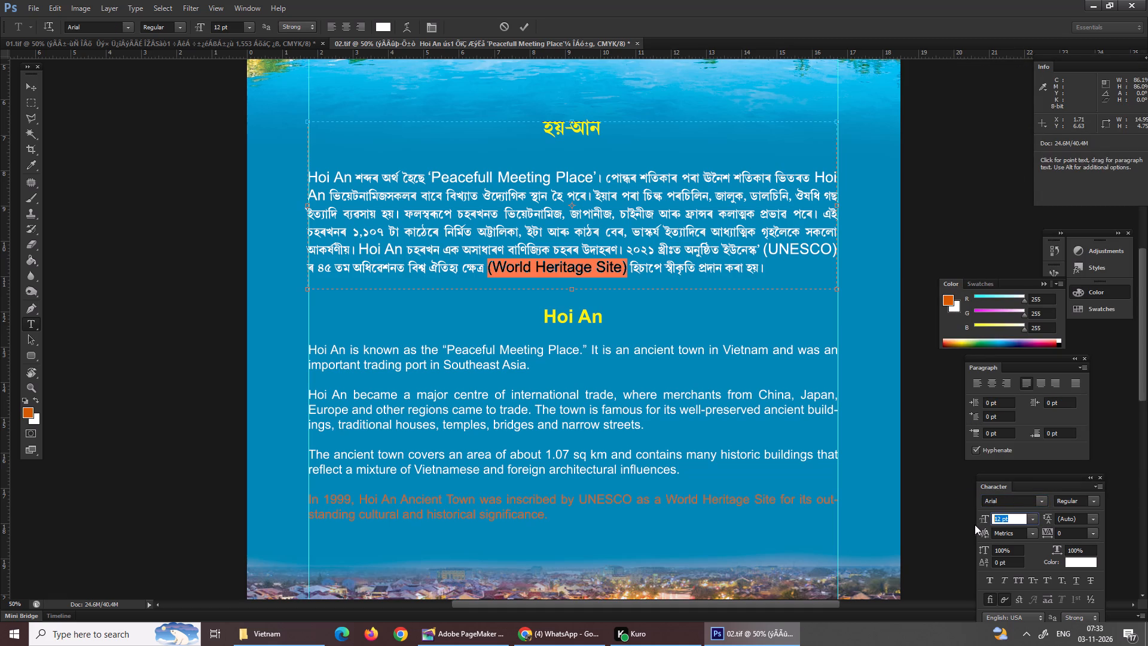
text(10)
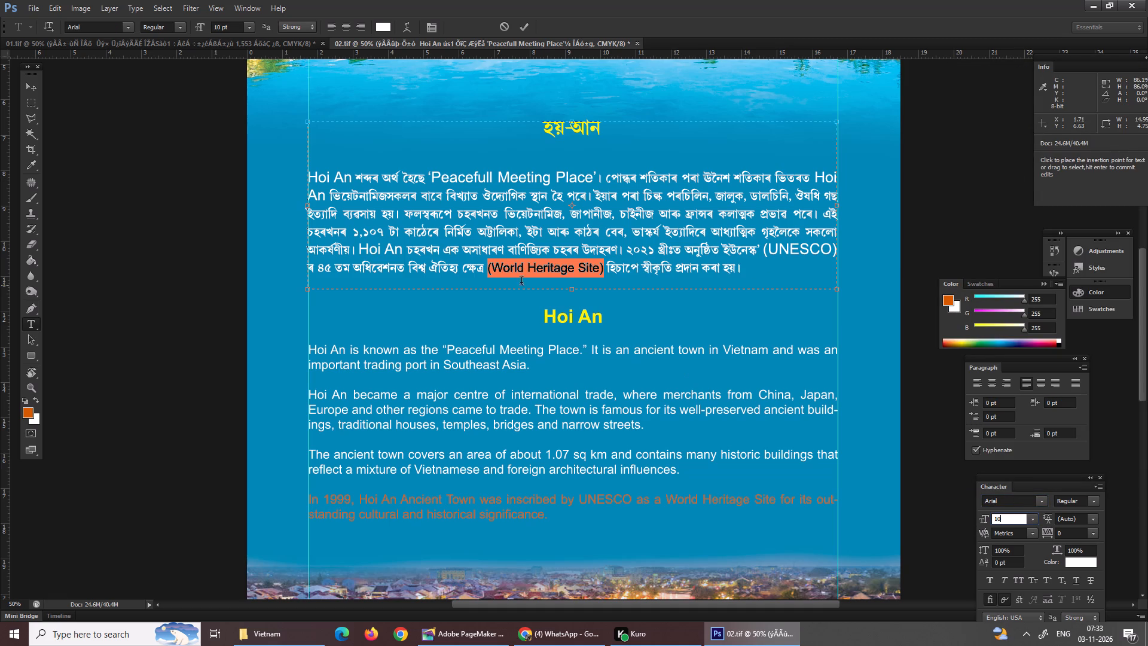
Set both "Hoi An" mentions in the first line of the Assamese paragraph to 10 pt.
drag(352, 179, 298, 182)
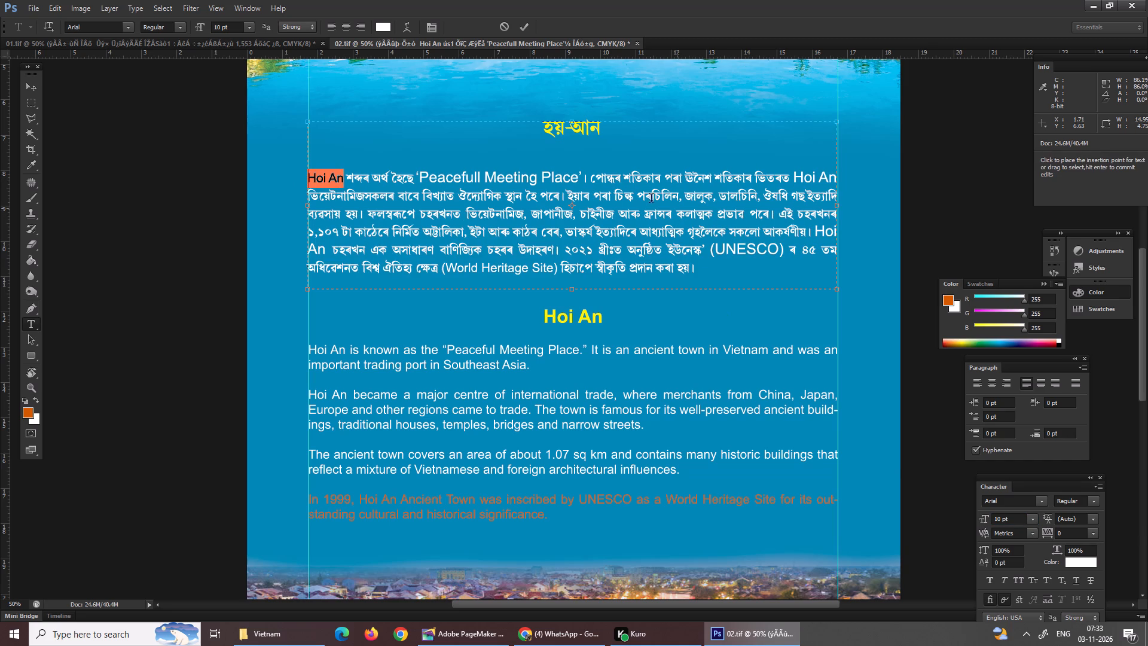
drag(793, 176, 860, 172)
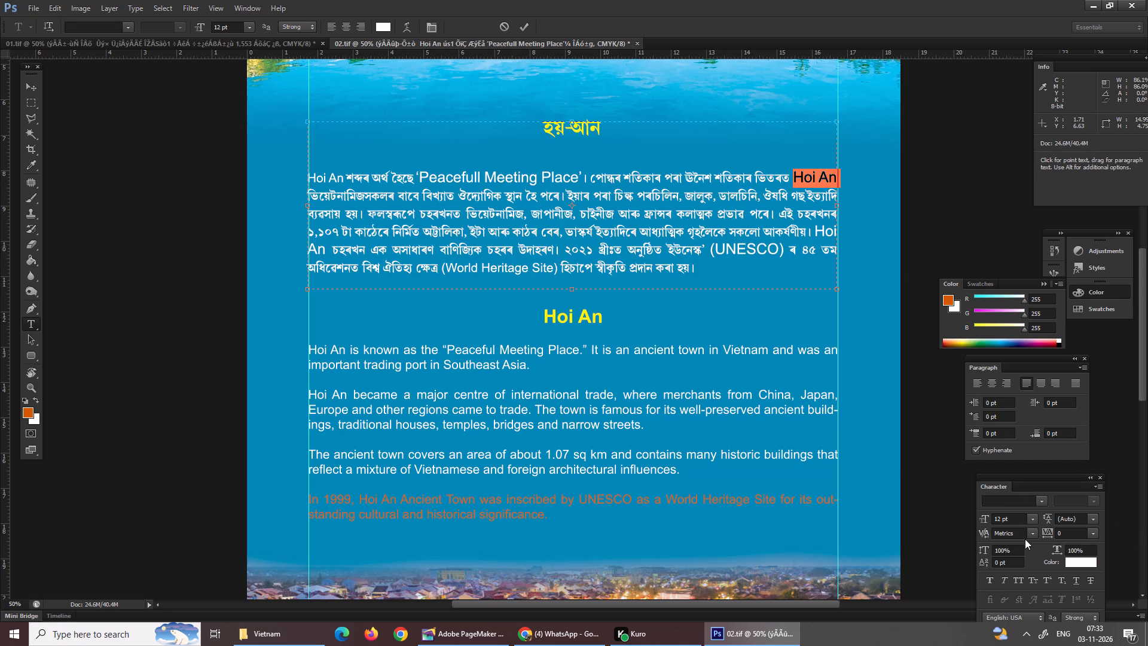
drag(1021, 523, 960, 532)
key(1)
key(0)
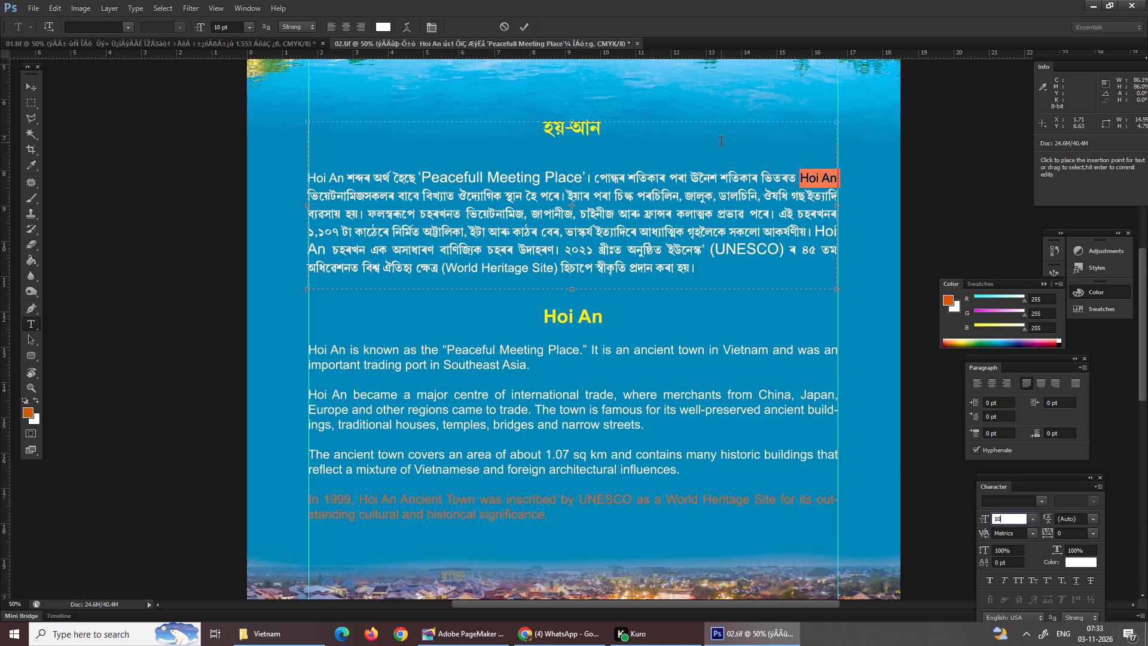
Set the "Hoi An" split across two lines and "(UNESCO)" in the Assamese paragraph to 10 pt.
drag(331, 252, 328, 252)
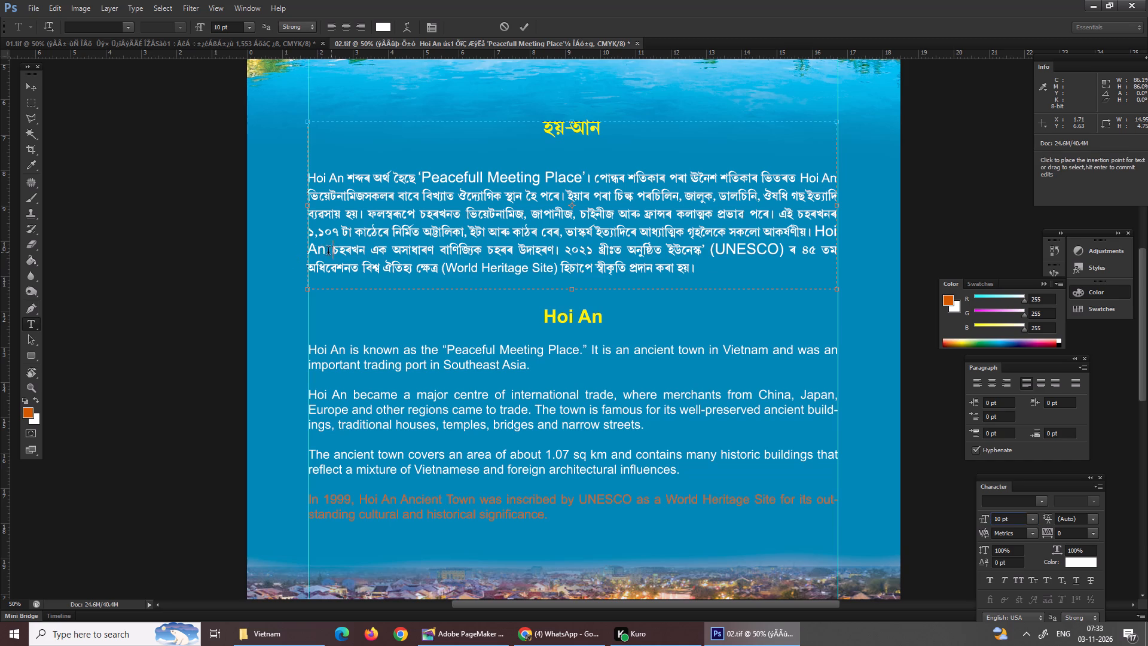
drag(328, 252, 300, 252)
drag(817, 230, 839, 233)
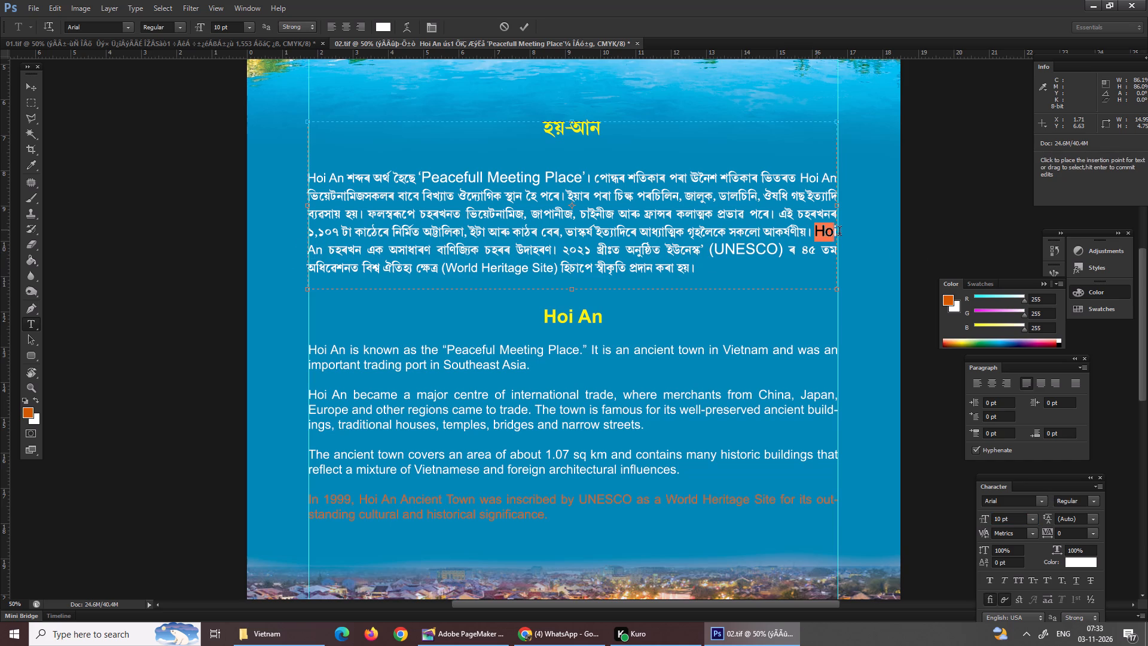
drag(839, 233, 321, 253)
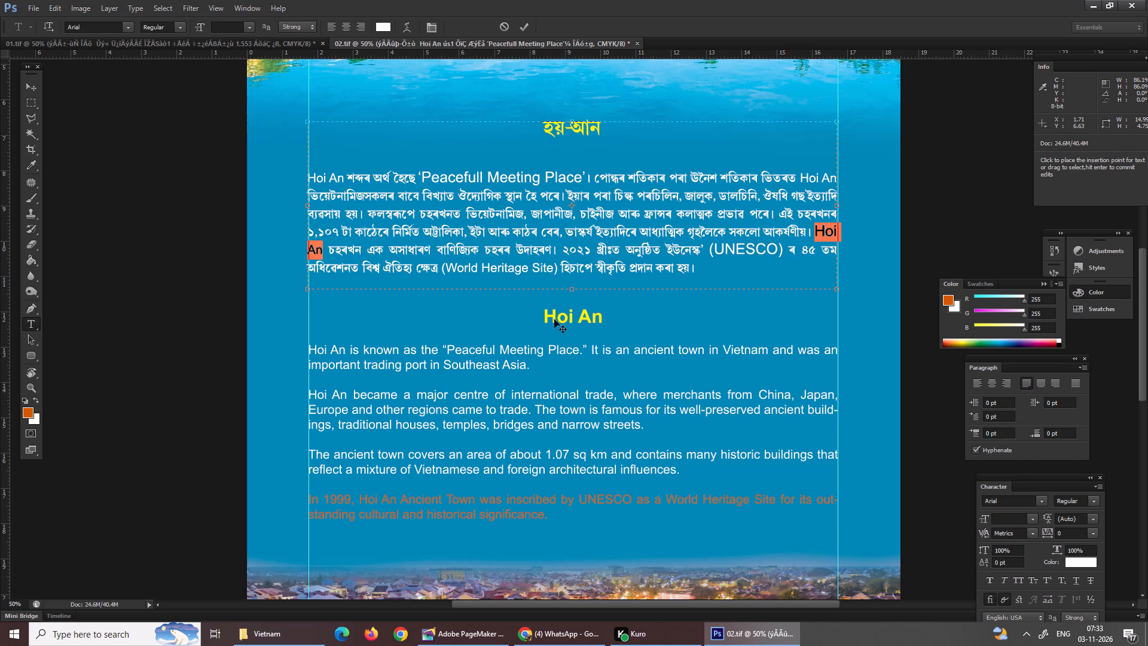
click(1013, 519)
text(12)
key(1)
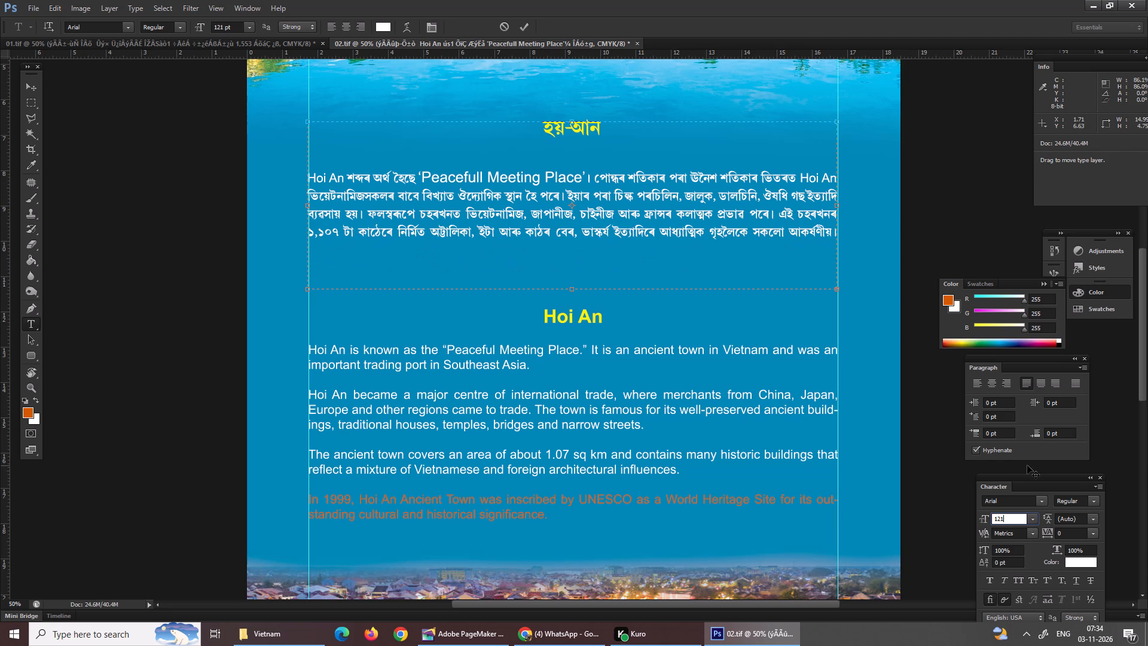
key(BackSpace)
key(BackSpace)
key(BackSpace)
text(10)
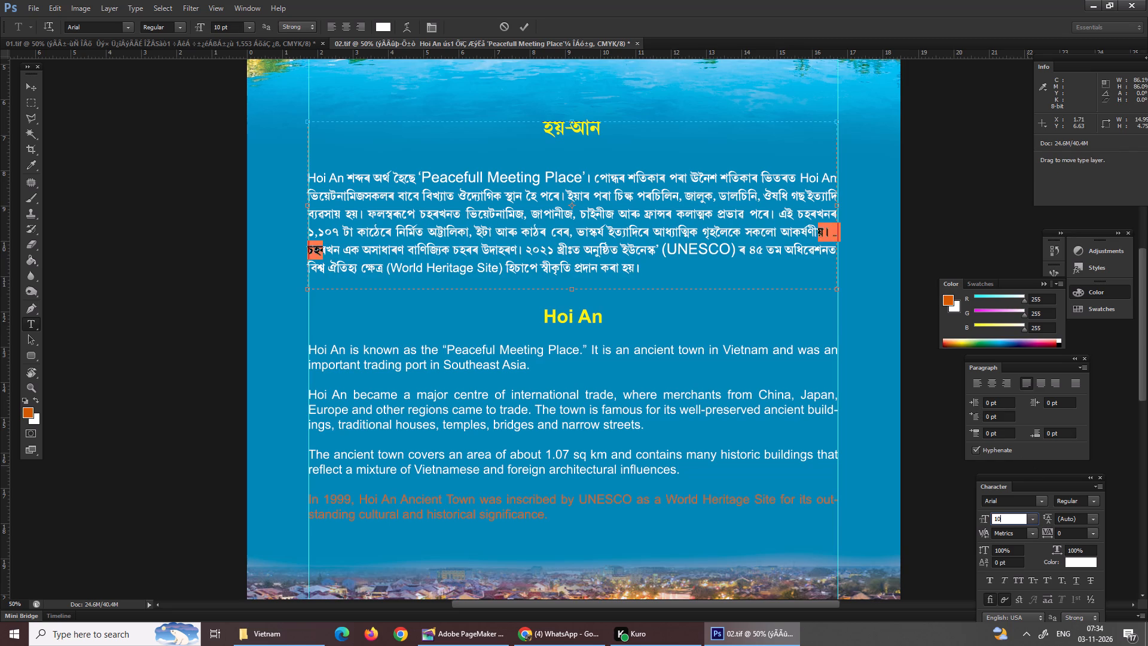
drag(706, 257, 782, 252)
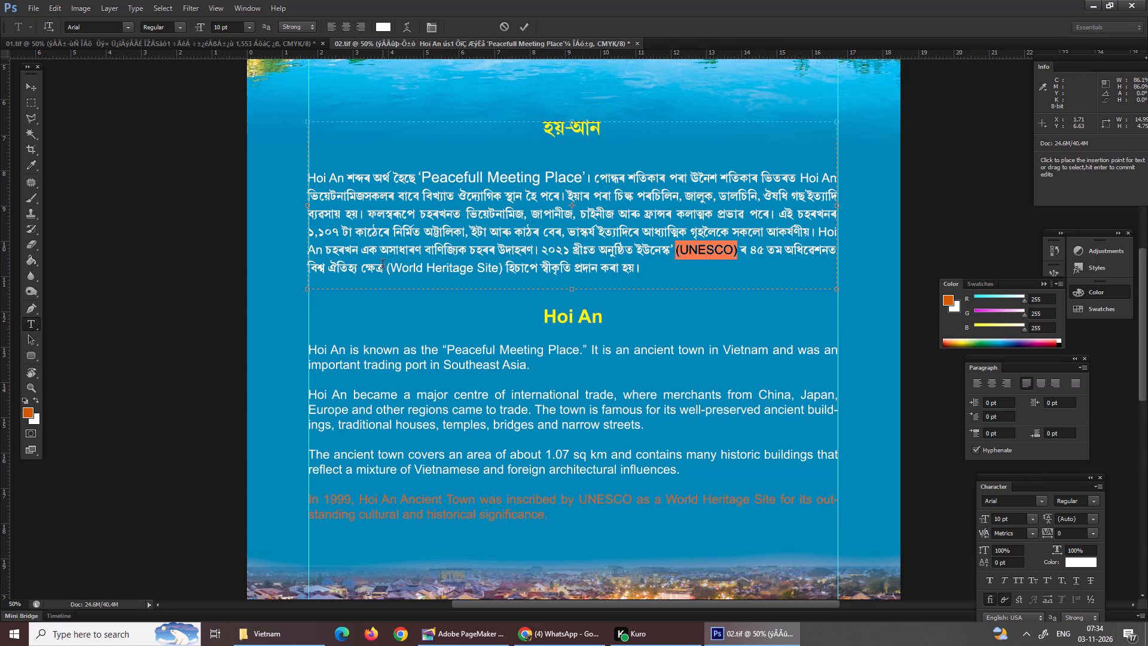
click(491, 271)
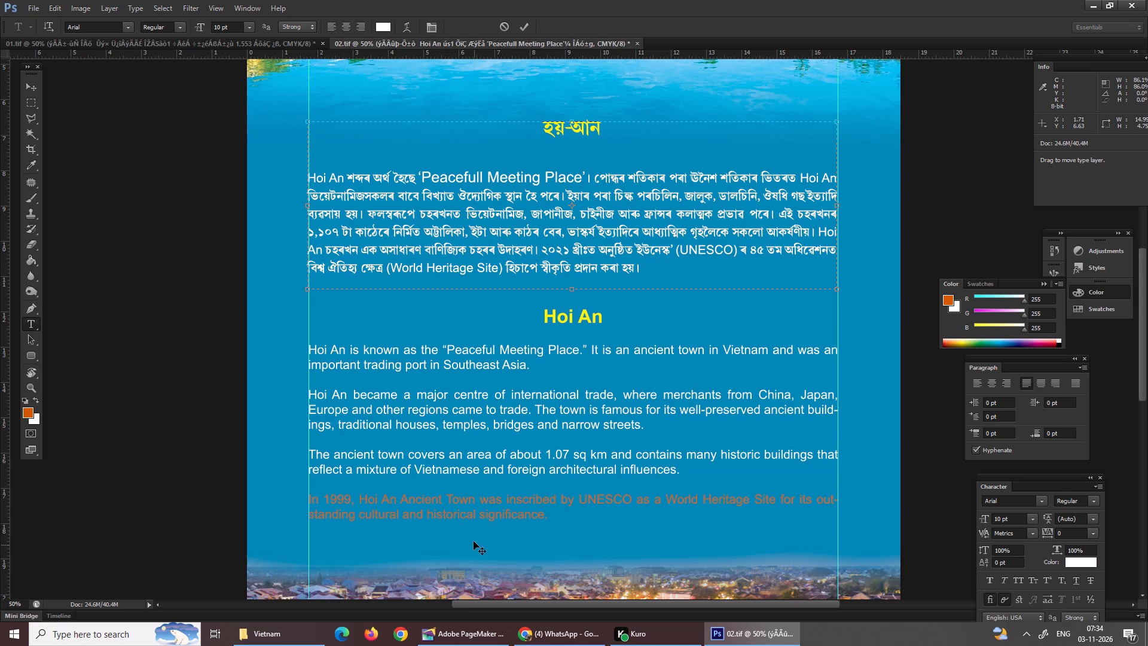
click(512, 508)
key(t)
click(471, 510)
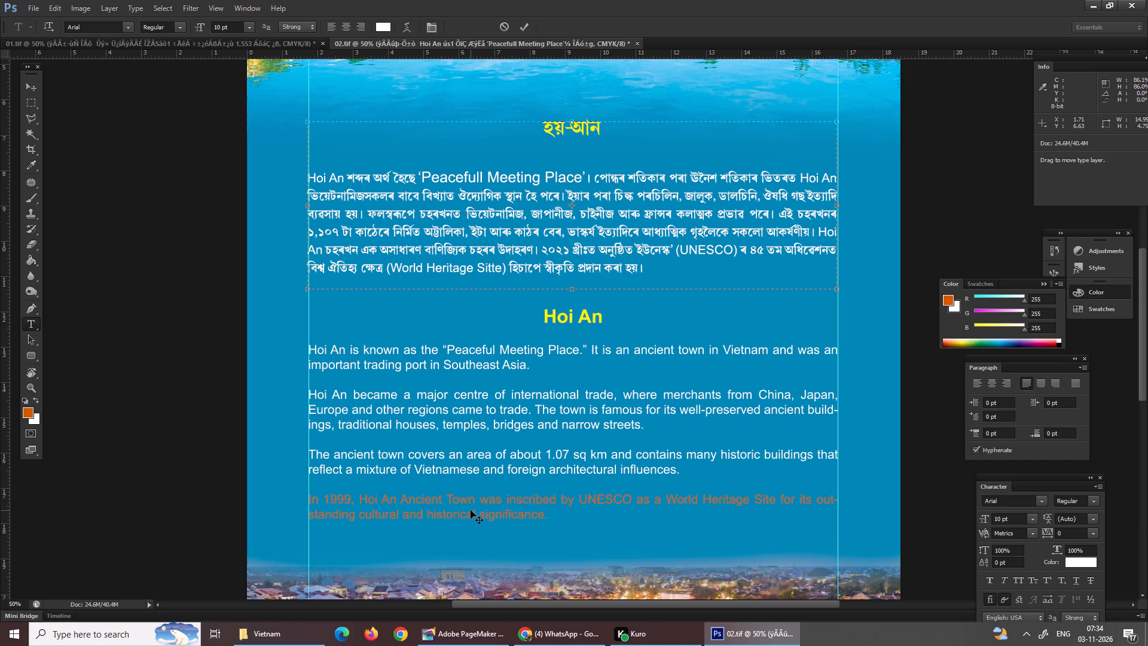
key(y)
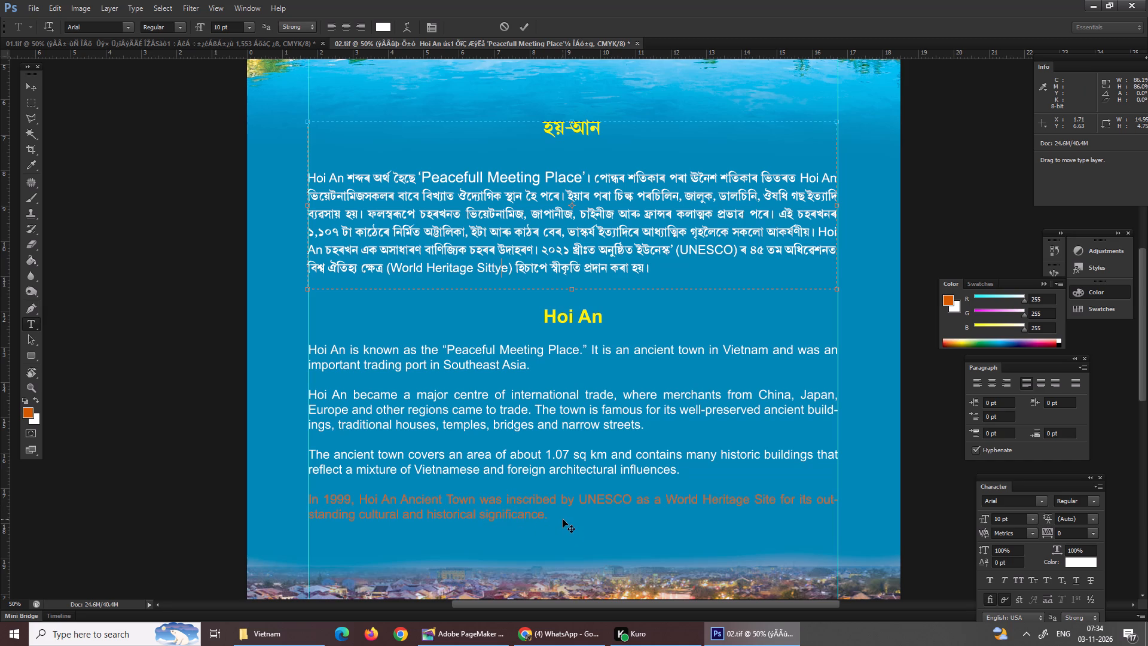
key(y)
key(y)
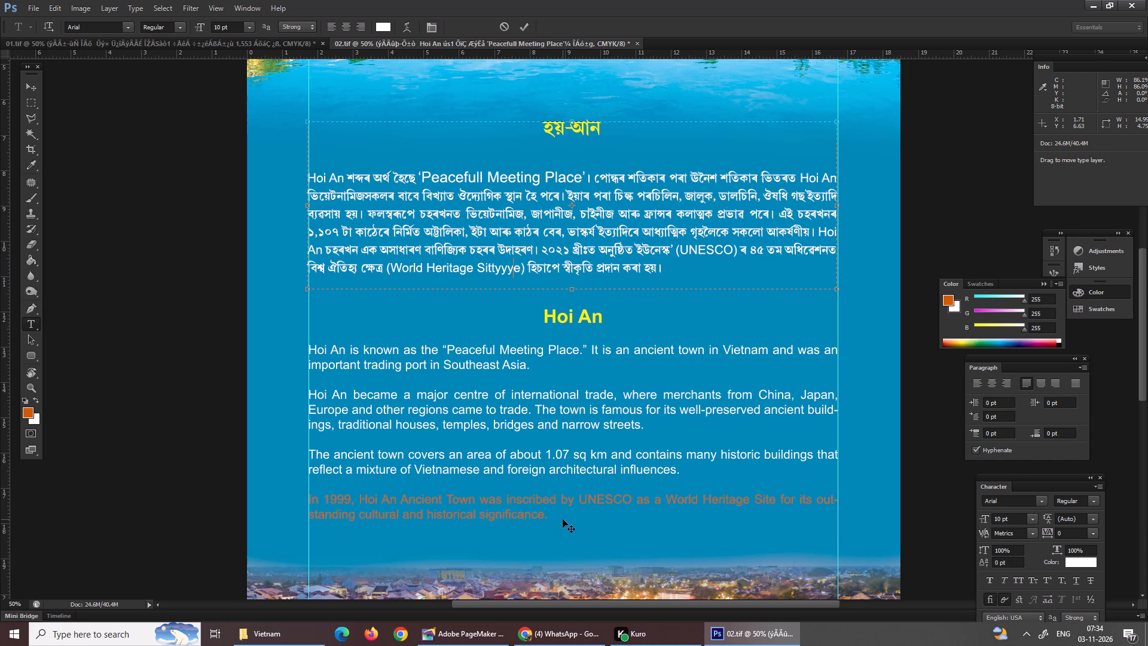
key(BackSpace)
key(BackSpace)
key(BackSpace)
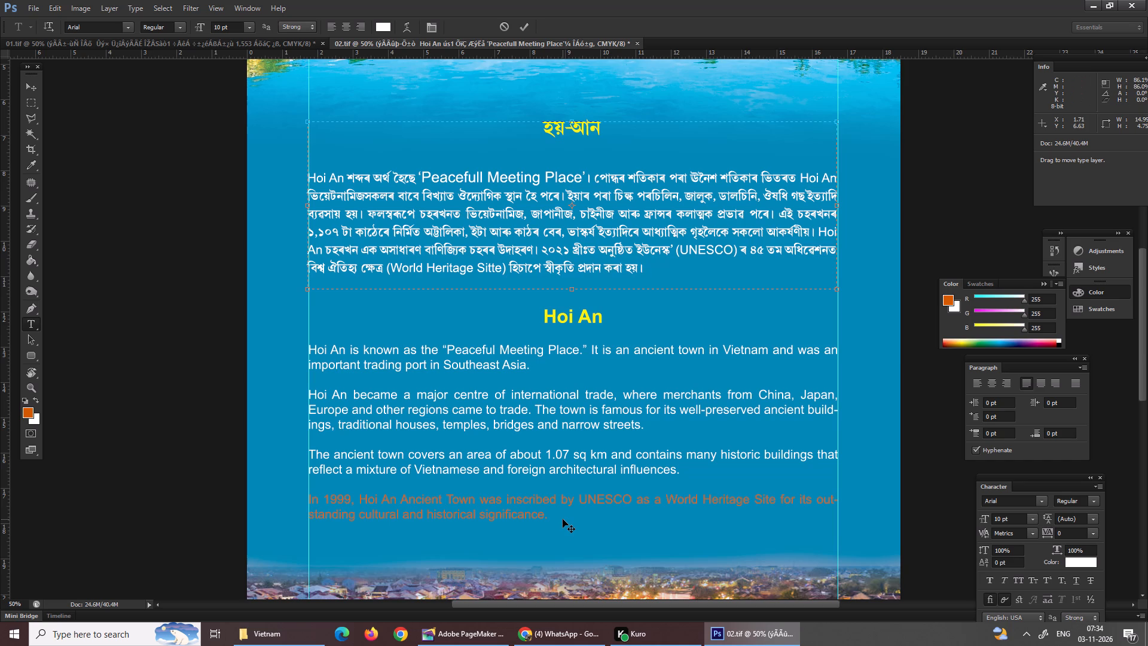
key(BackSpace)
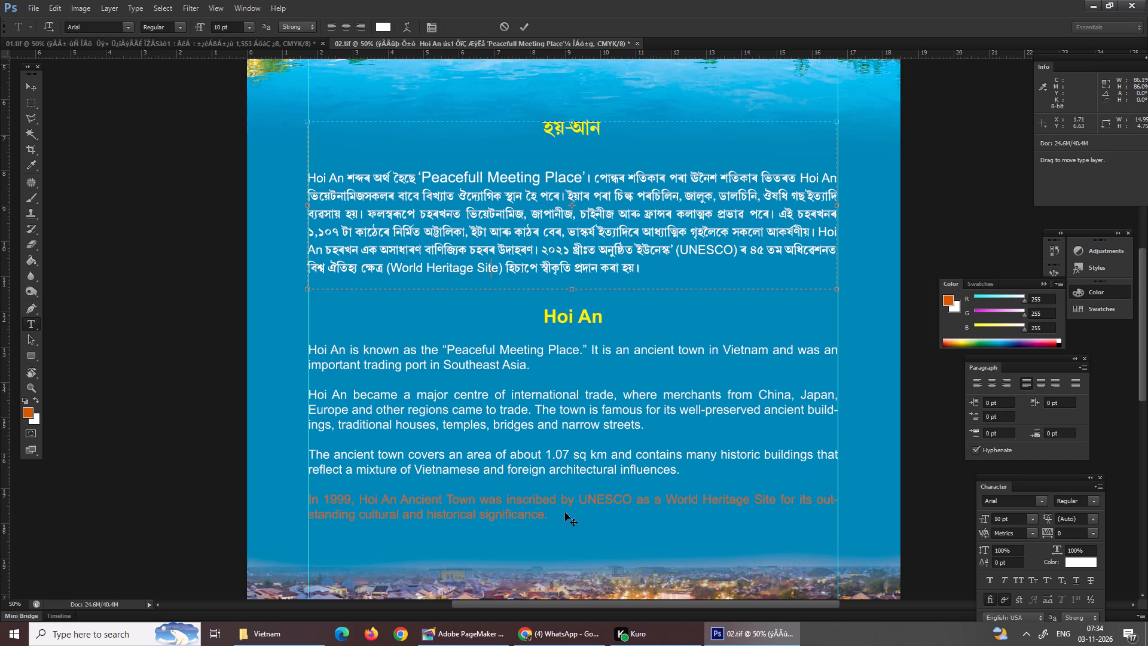
Delete the orange "In 1999" paragraph from the English Hoi An text and shorten the text box below the remaining lines.
key(Return)
click(533, 472)
key(t)
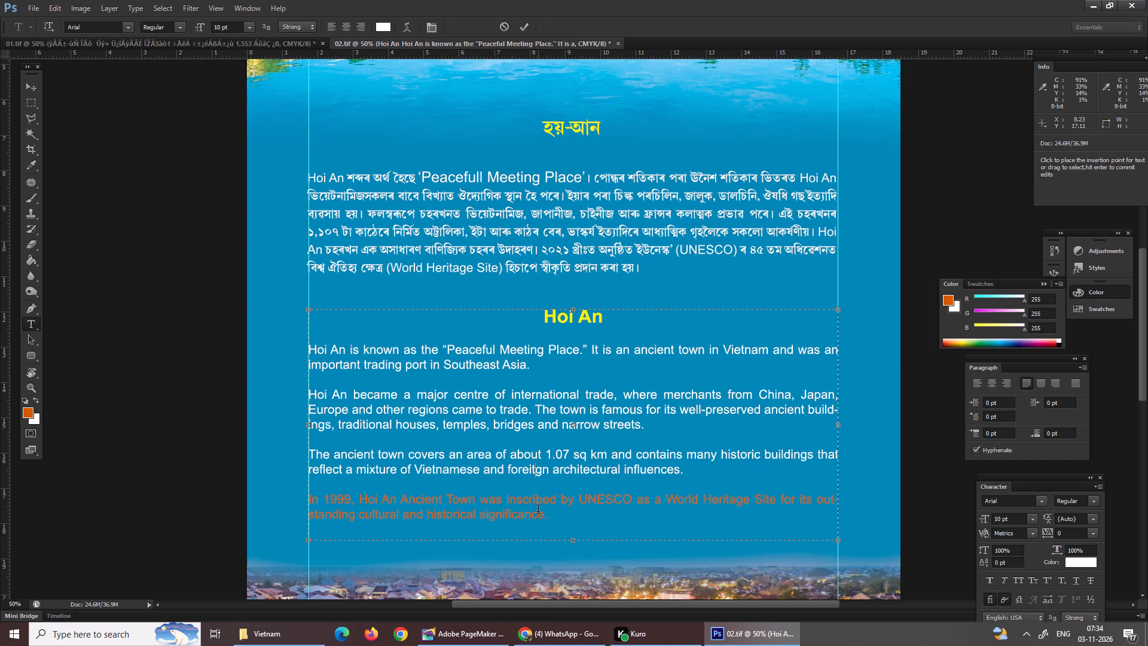
key(BackSpace)
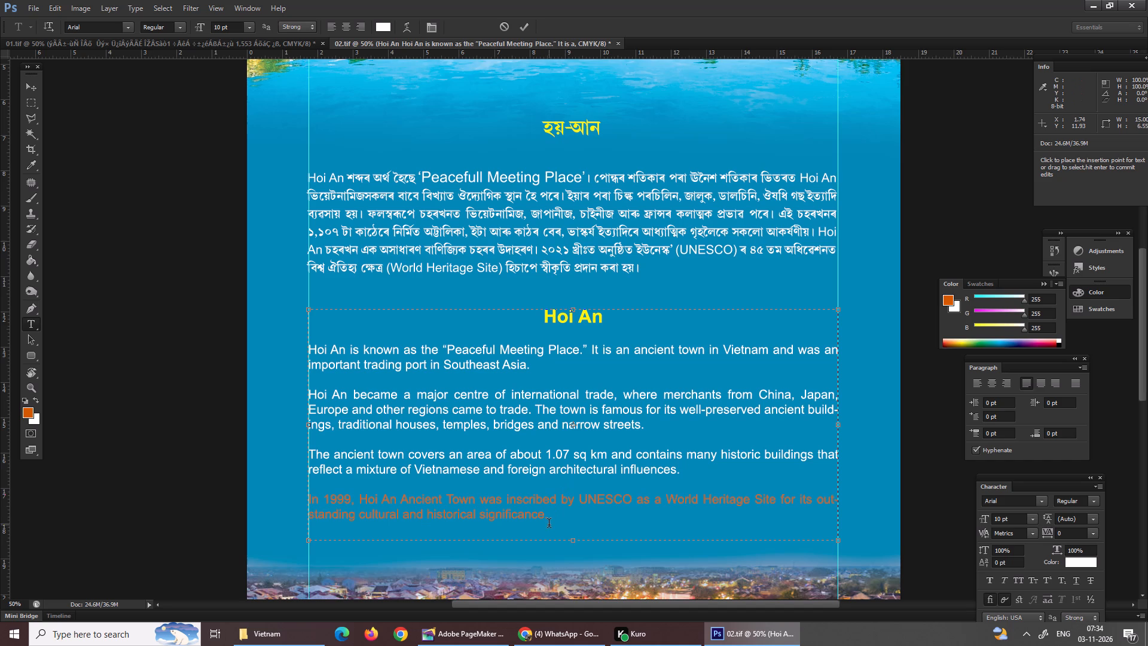
drag(557, 526, 540, 523)
drag(540, 523, 291, 502)
key(BackSpace)
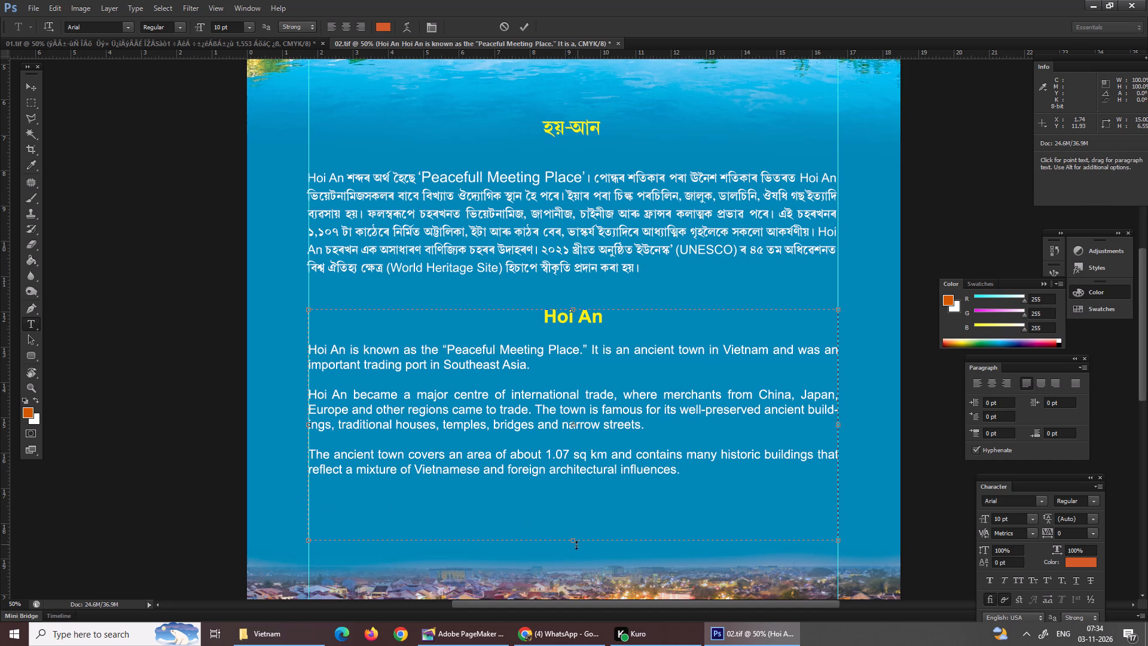
drag(576, 541, 568, 497)
key(Return)
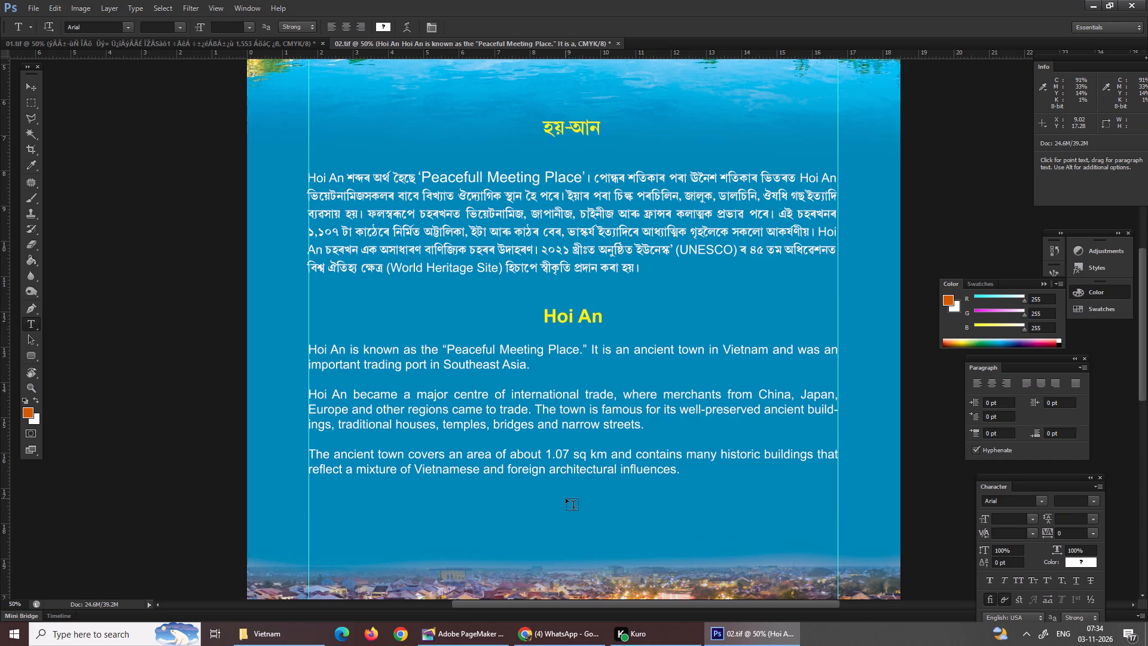
Review the whole Hoi An page and examine the Assamese and English text blocks at closer range.
key(ctrl+0)
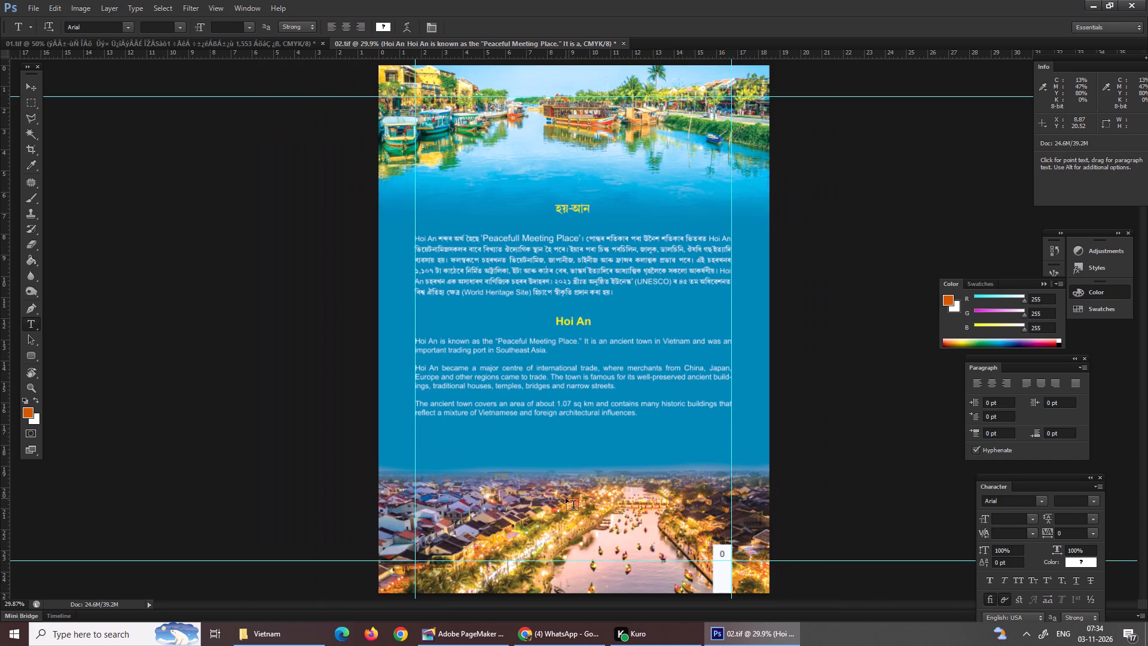
key(Return)
key(ctrl+equal)
key(ctrl+equal)
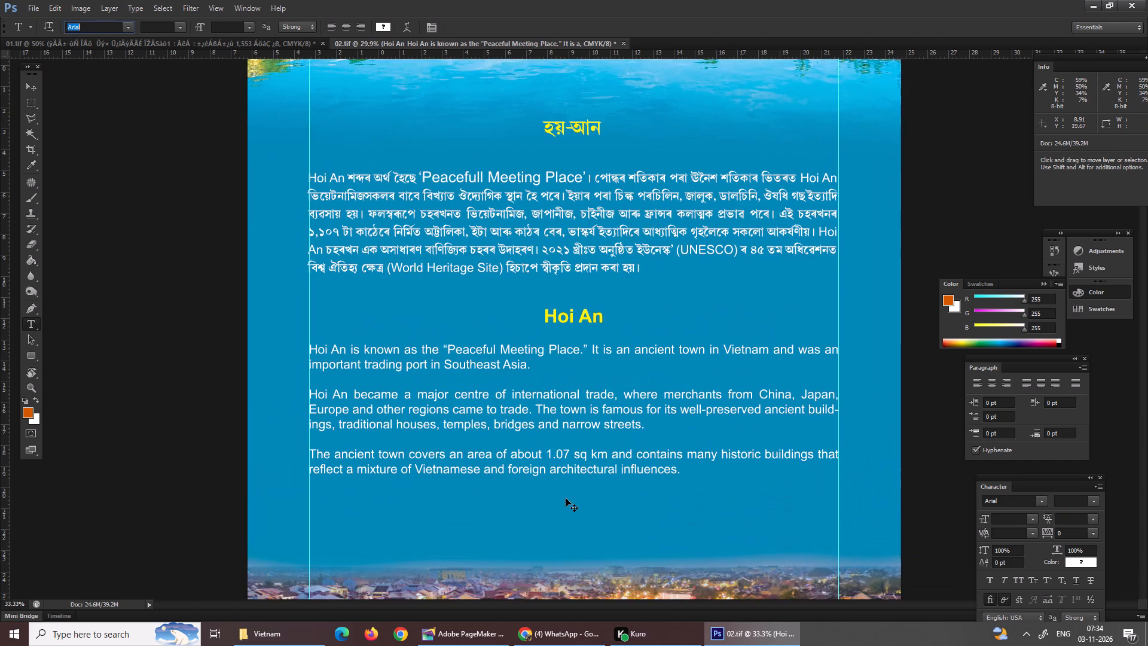
key(ctrl+equal)
scroll(566, 498, up, 1)
scroll(566, 498, down, 1)
scroll(566, 498, up, 1)
scroll(566, 498, down, 6)
scroll(566, 498, up, 6)
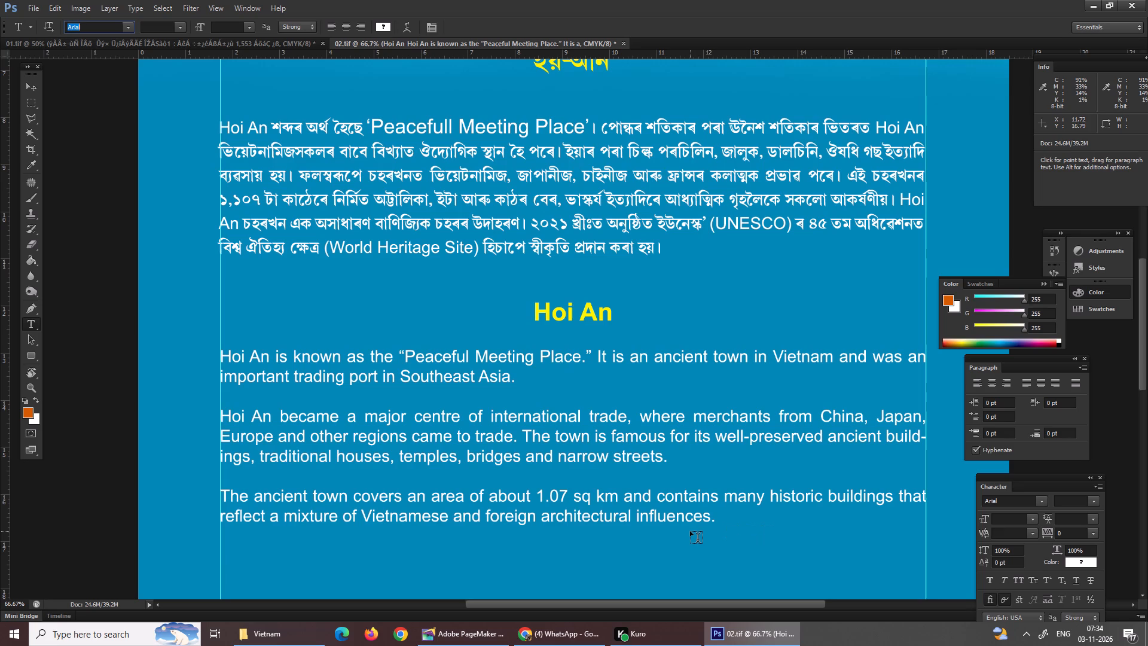
Save the edited Hoi An page 02.tif.
key(ctrl+0)
key(ctrl+0)
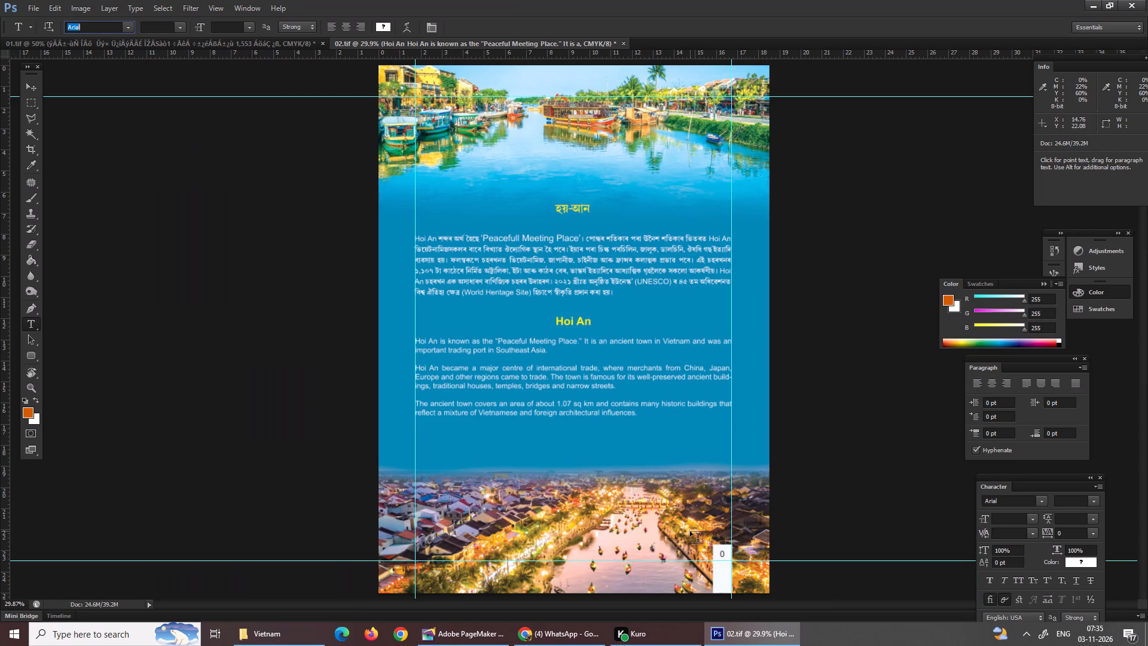
key(ctrl+s)
key(ctrl+s)
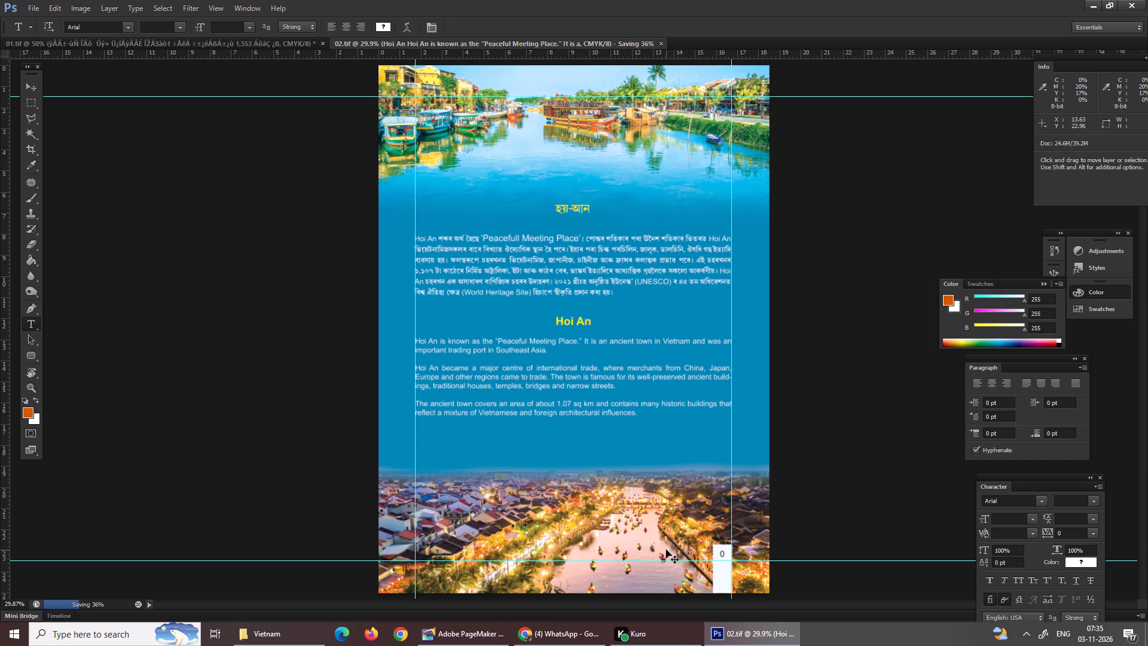
Select the entire Hoi An page and copy a merged version of all its visible layers.
key(ctrl+a)
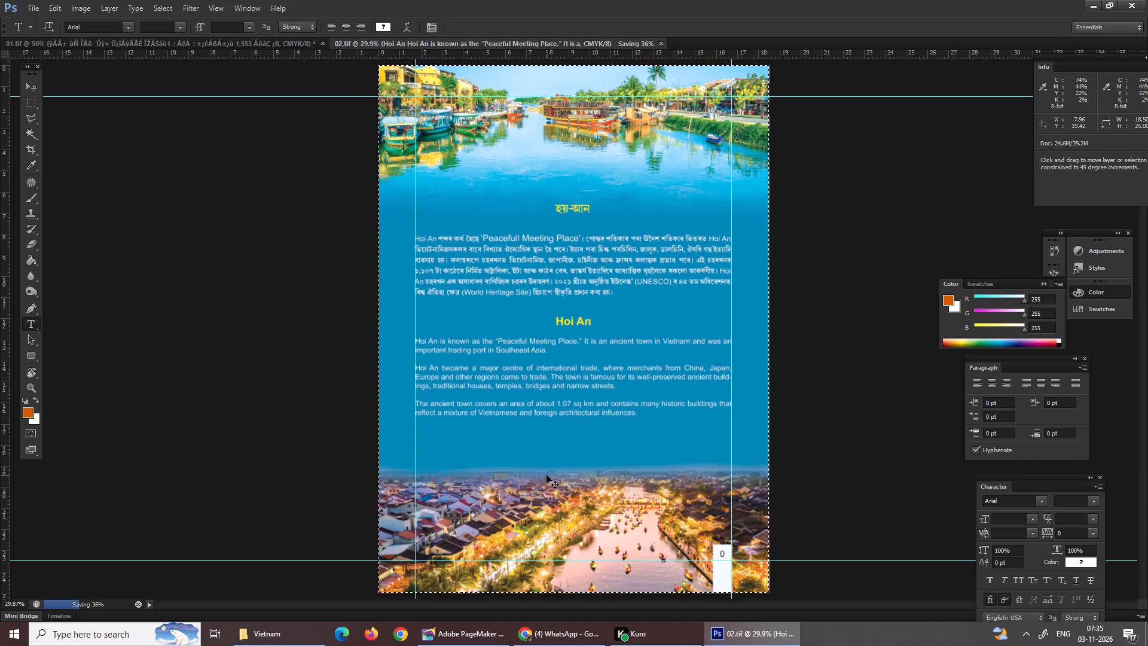
key(ctrl+shift+c)
key(ctrl+shift+c)
key(ctrl+shift+c)
key(ctrl+shift+c)
key(ctrl+shift+c)
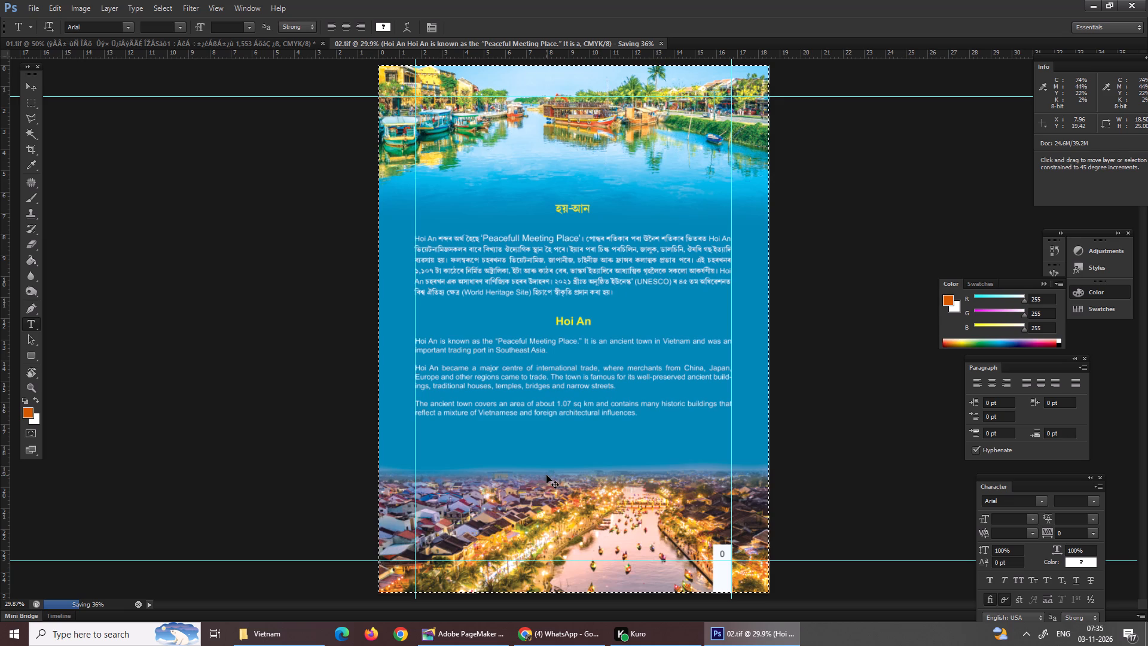
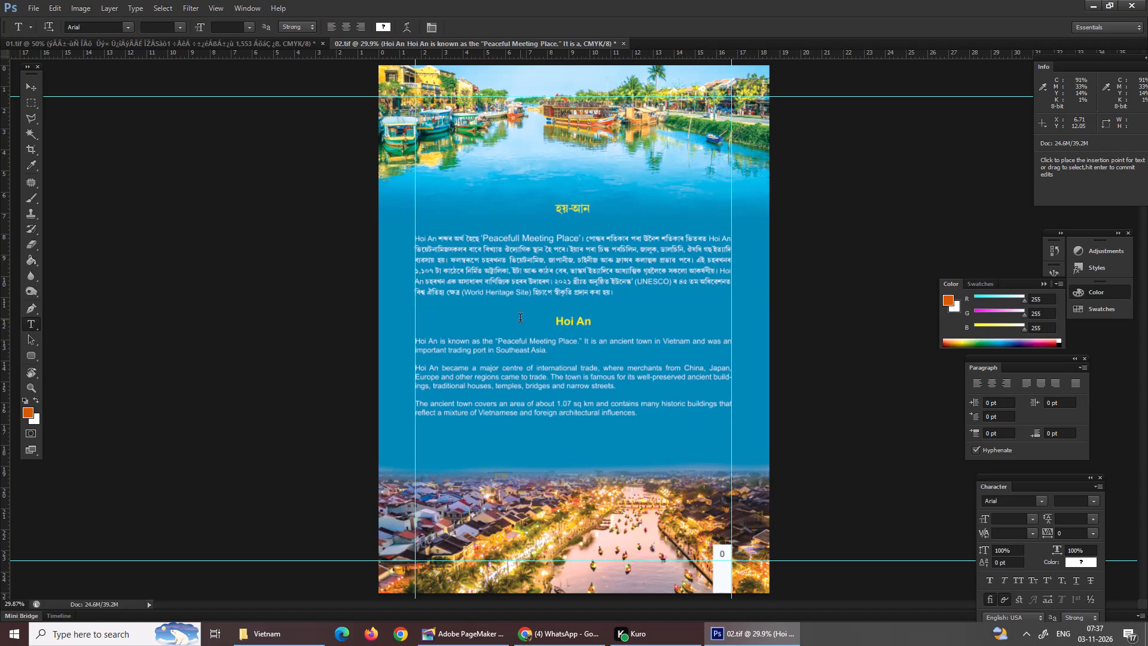
Change the font of the whole English Hoi An text layer from the heading's block downward to Arial Rounded.
key(End)
key(Up)
key(Return)
key(Insert)
key(Right)
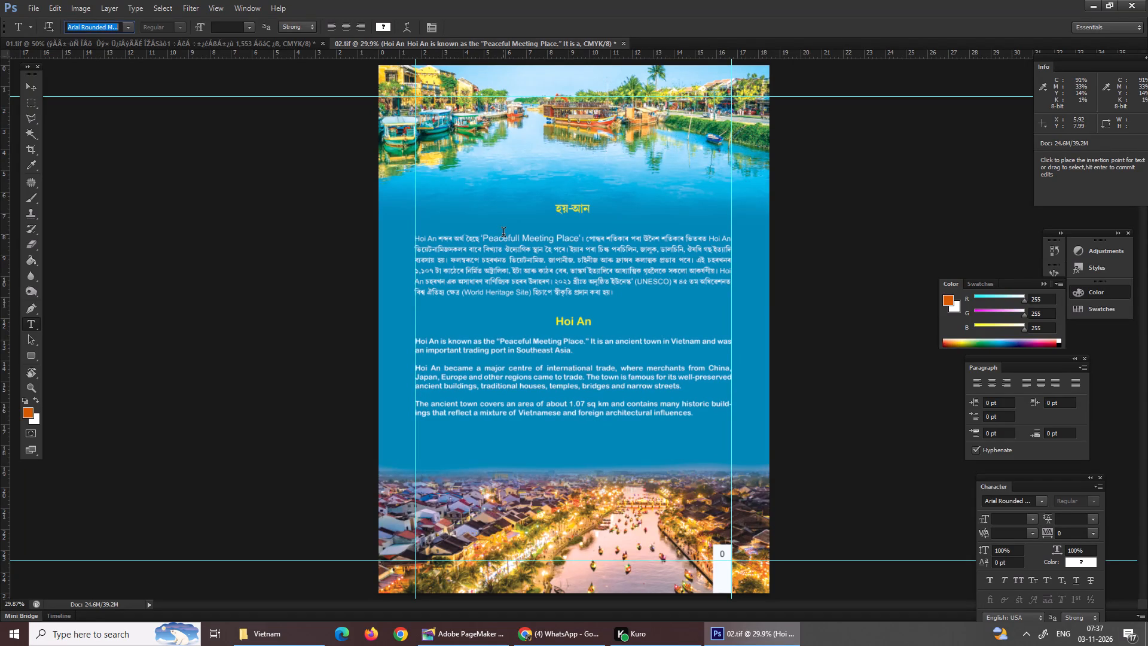
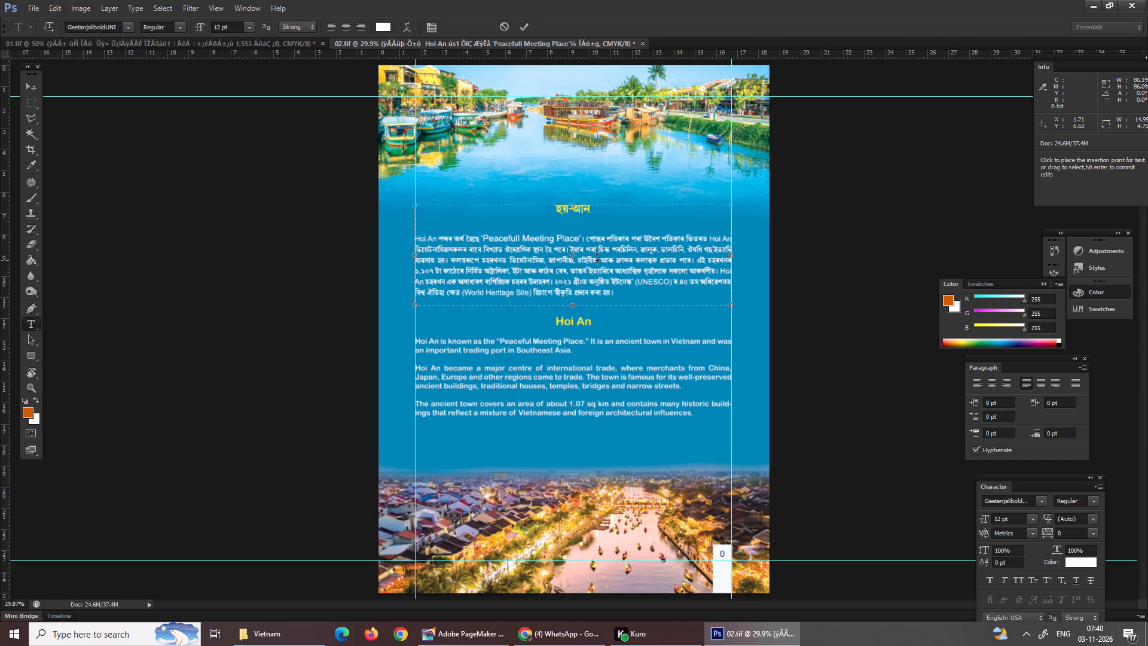
Finish editing the Assamese text layer and inspect the Assamese and English Hoi An text blocks up close.
key(Return)
key(ctrl+equal)
key(ctrl+equal)
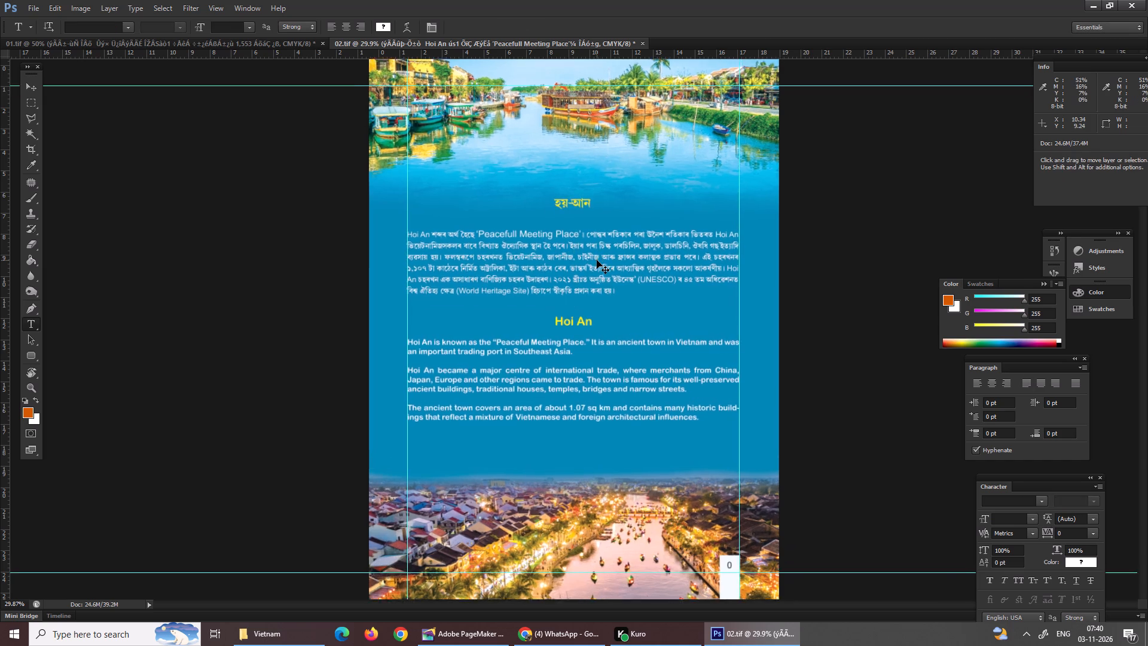
key(ctrl+equal)
key(ctrl+equal)
key(ctrl+equal)
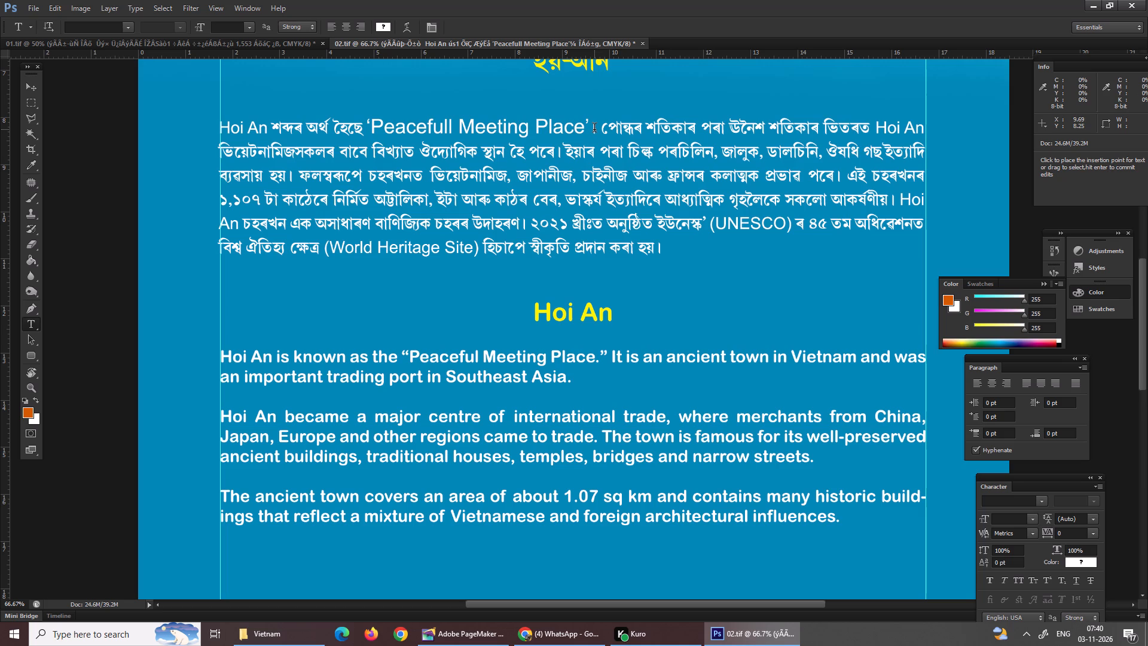
key(ctrl+0)
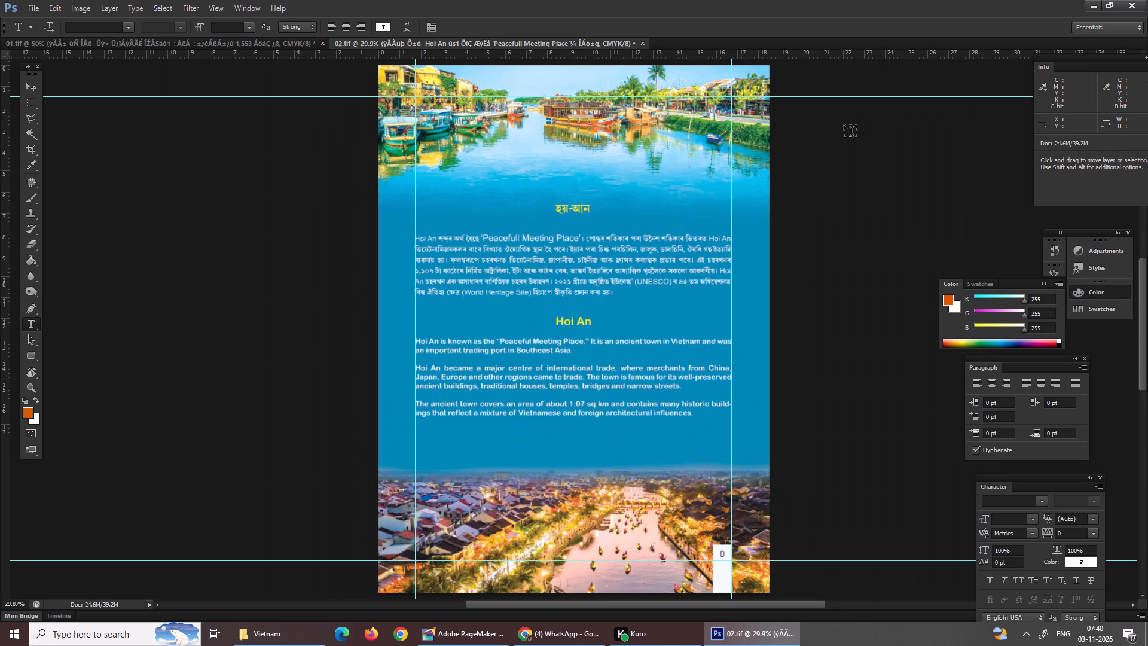
Select everything on the Hoi An page.
key(Return)
key(ctrl+a)
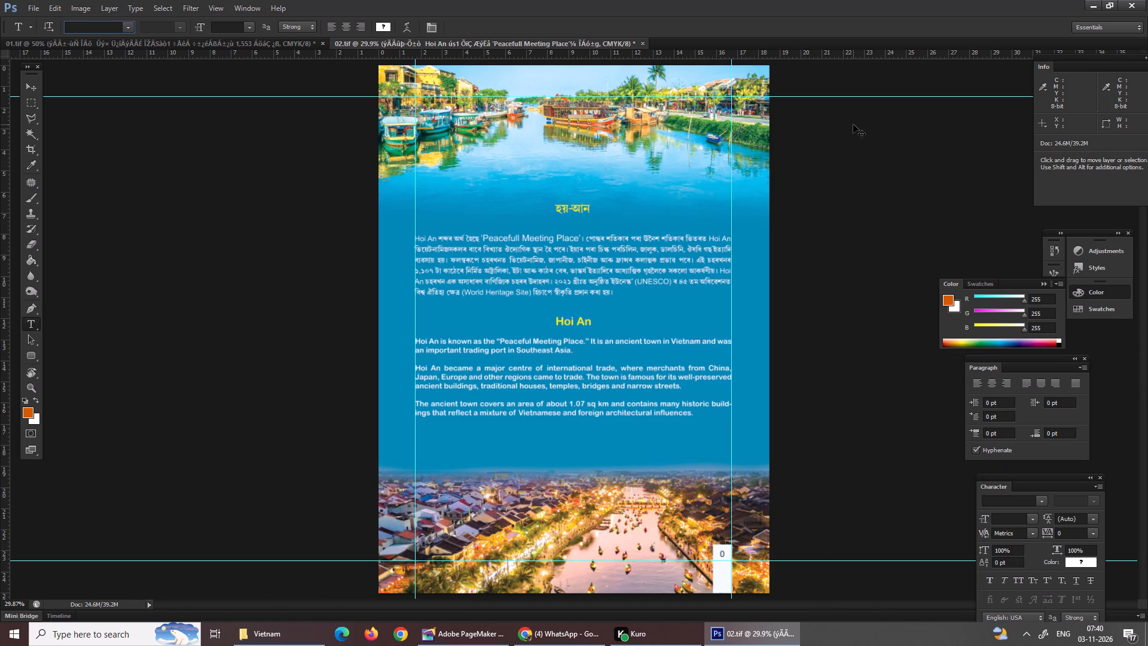
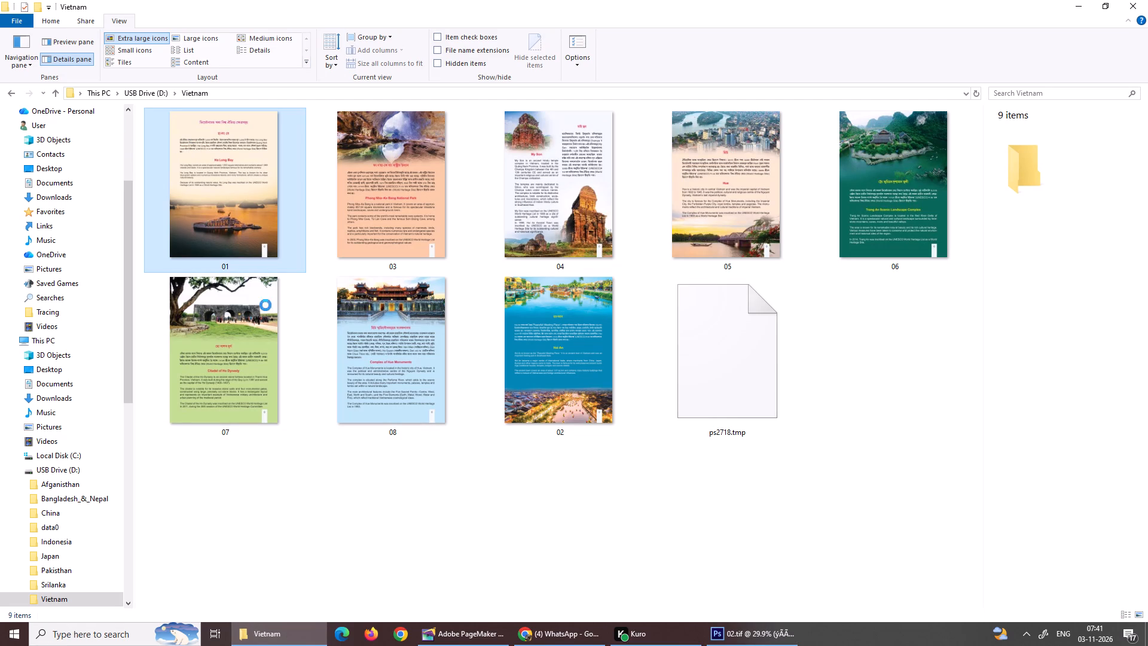
Open page 03 from the Vietnam folder in Photoshop and dismiss the text engine notice.
click(756, 515)
right_click(405, 218)
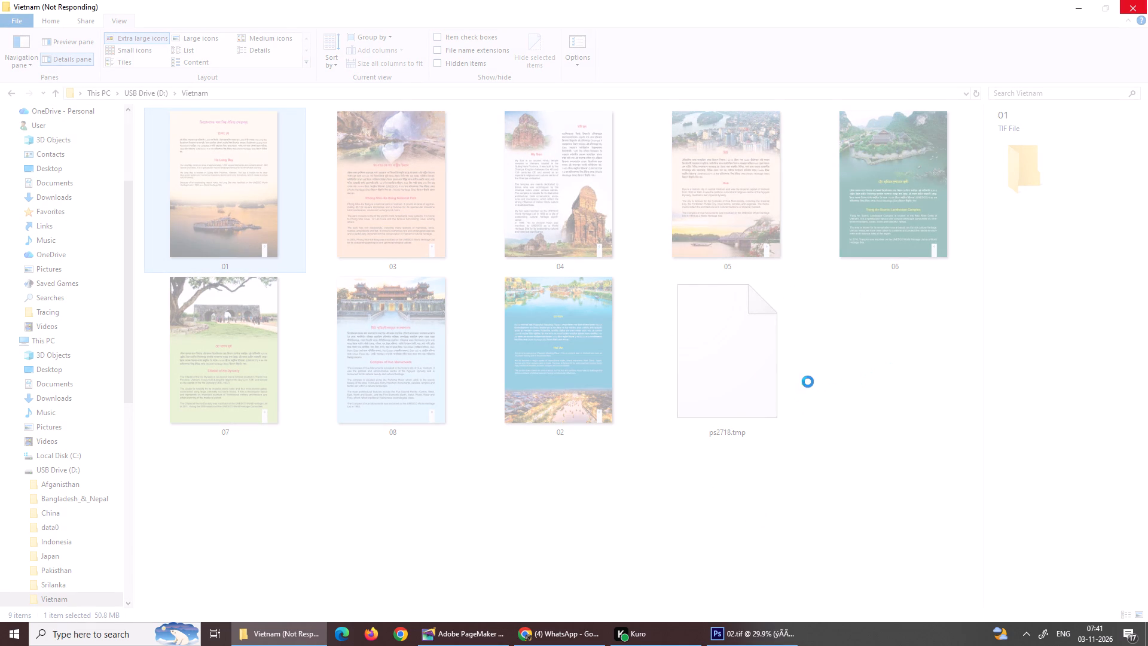
right_click(404, 230)
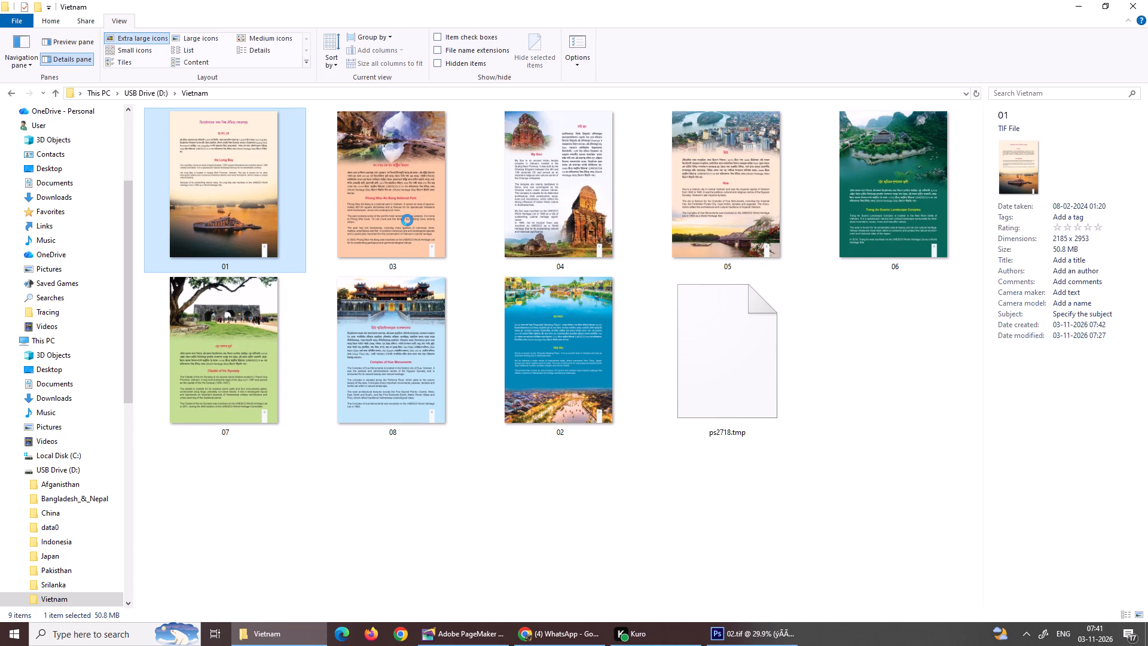
right_click(409, 218)
right_click(409, 218)
right_click(409, 218)
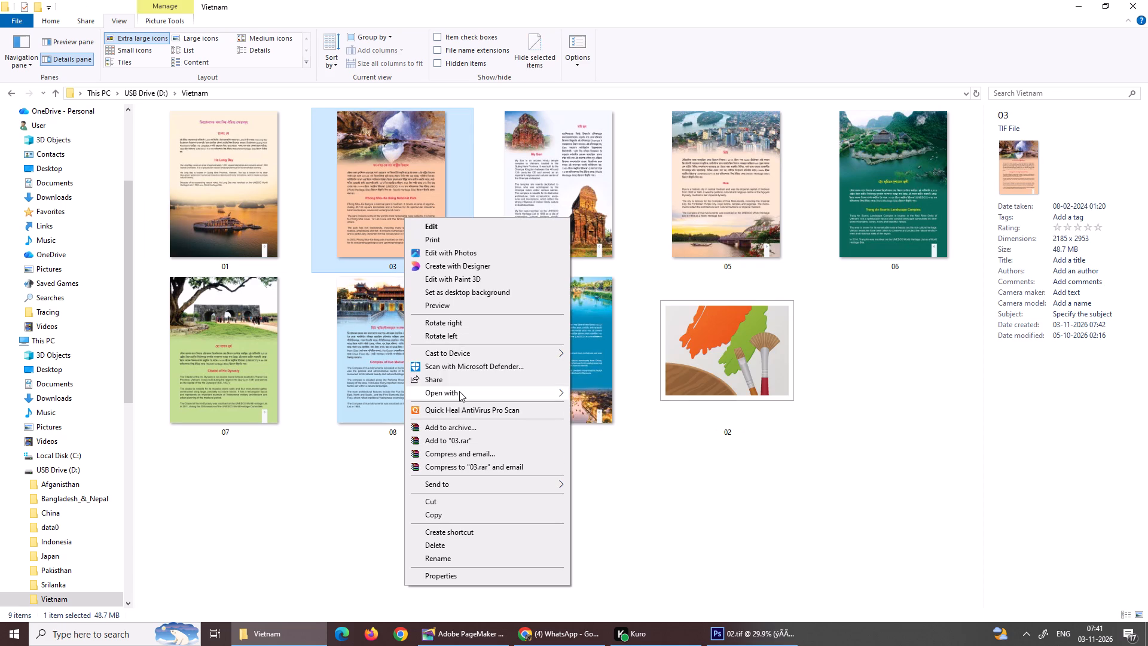
click(610, 392)
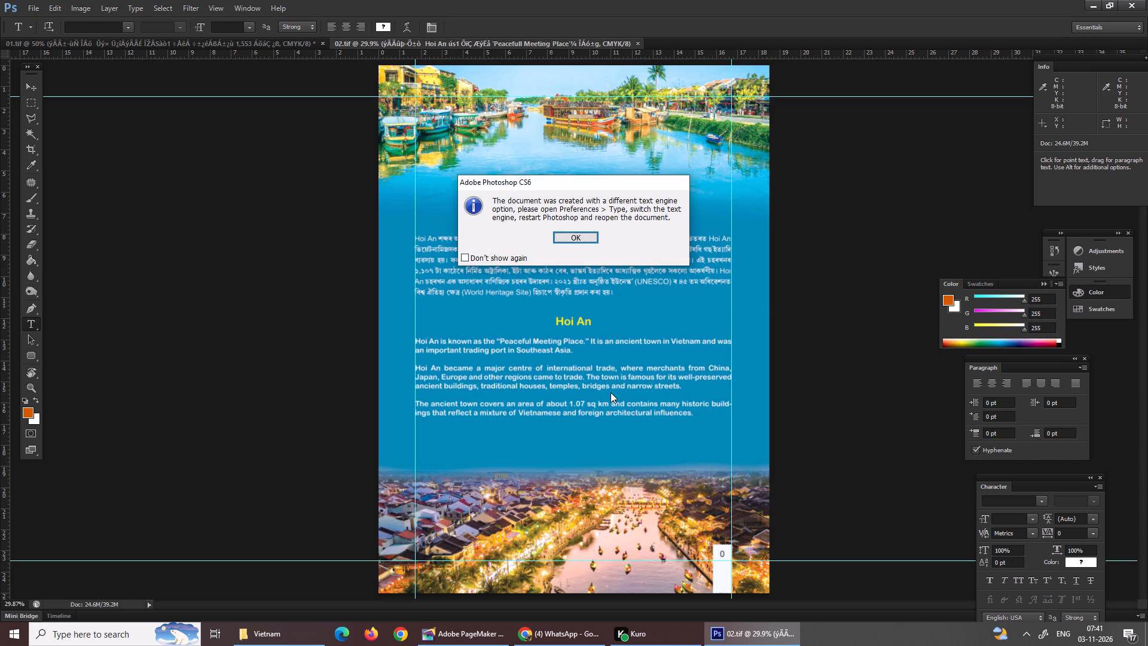
key(Return)
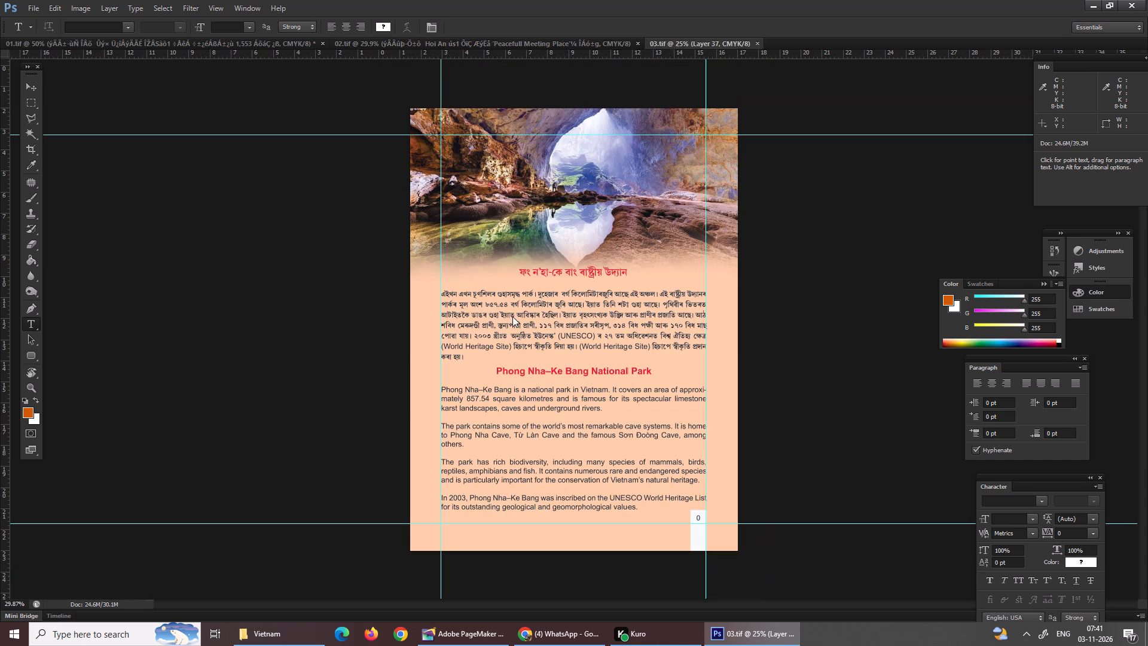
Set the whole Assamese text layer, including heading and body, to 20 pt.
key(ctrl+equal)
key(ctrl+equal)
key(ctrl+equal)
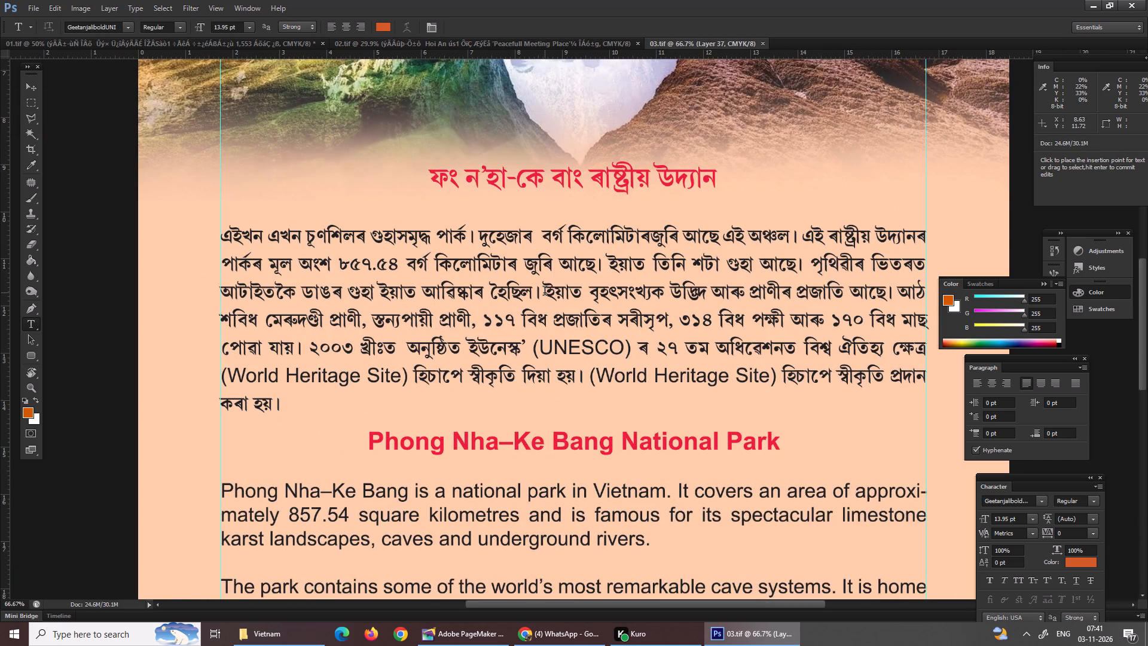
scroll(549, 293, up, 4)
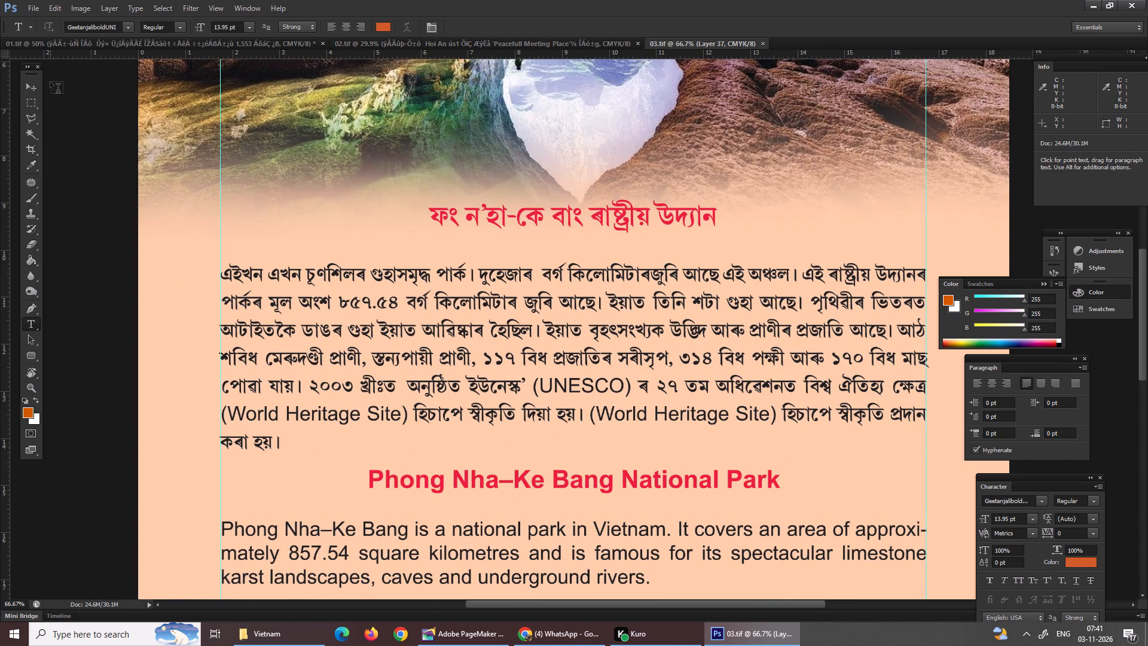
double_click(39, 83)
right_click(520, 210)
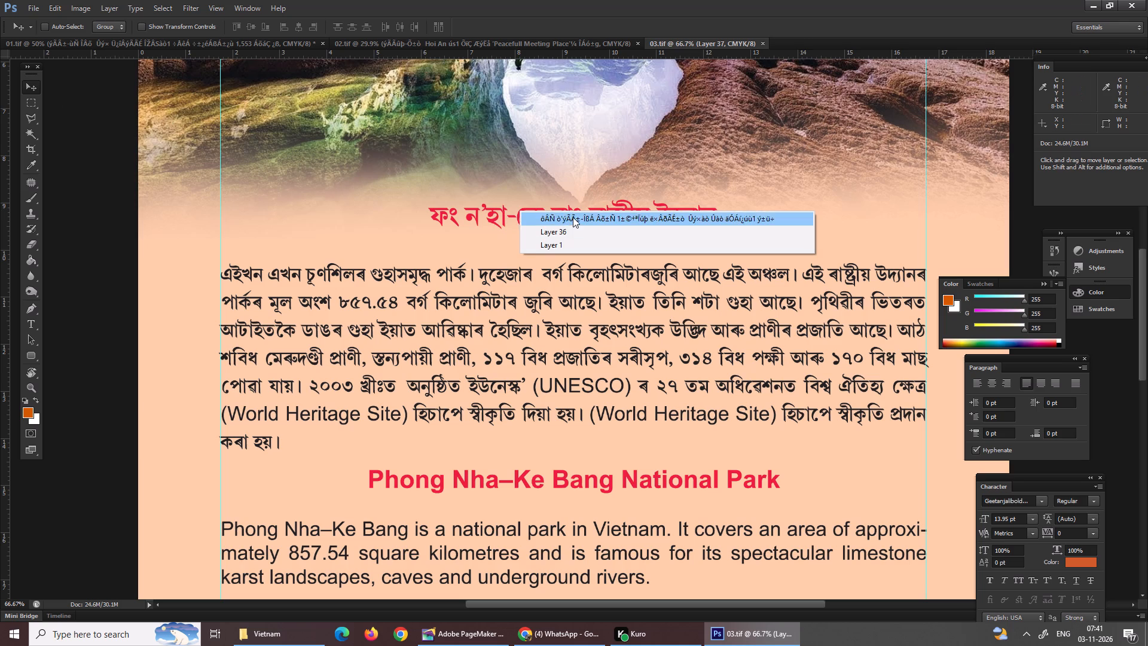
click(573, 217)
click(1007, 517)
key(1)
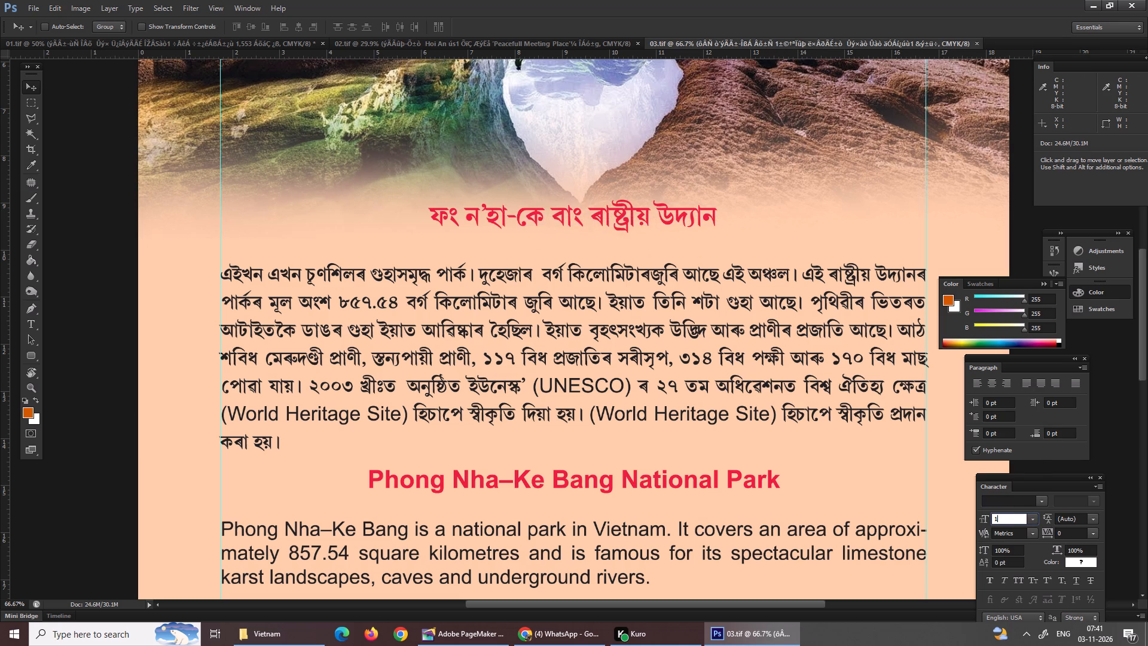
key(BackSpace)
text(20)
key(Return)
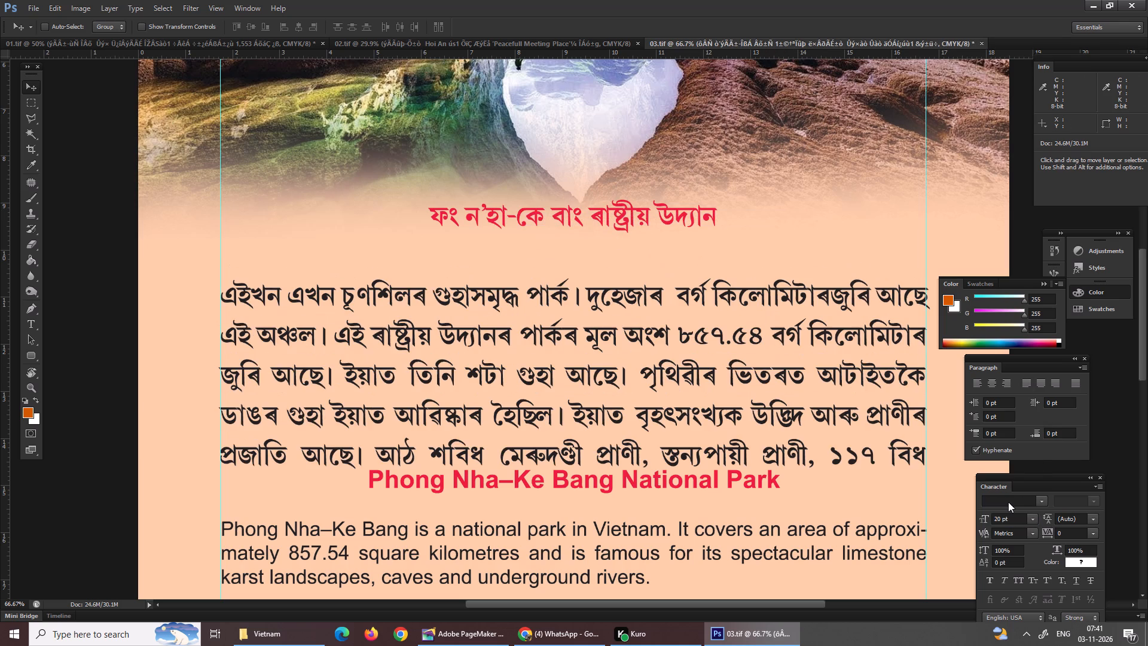
Move the Assamese text block about 0.6 cm up and 0.1 cm to the left.
drag(605, 284, 597, 285)
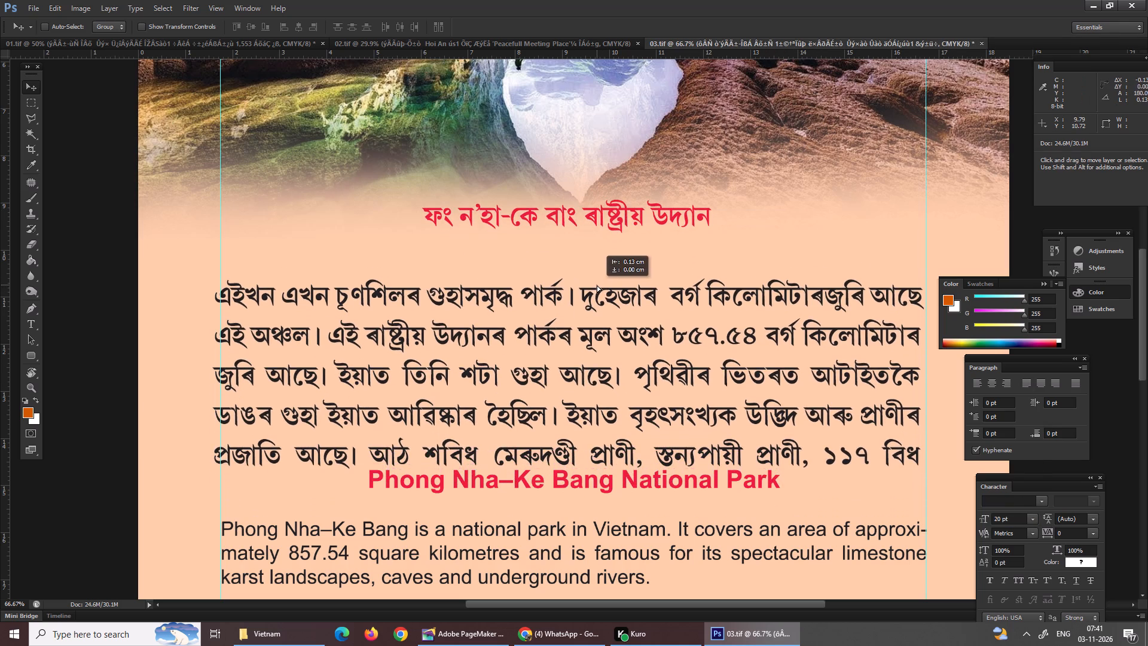
drag(597, 285, 600, 255)
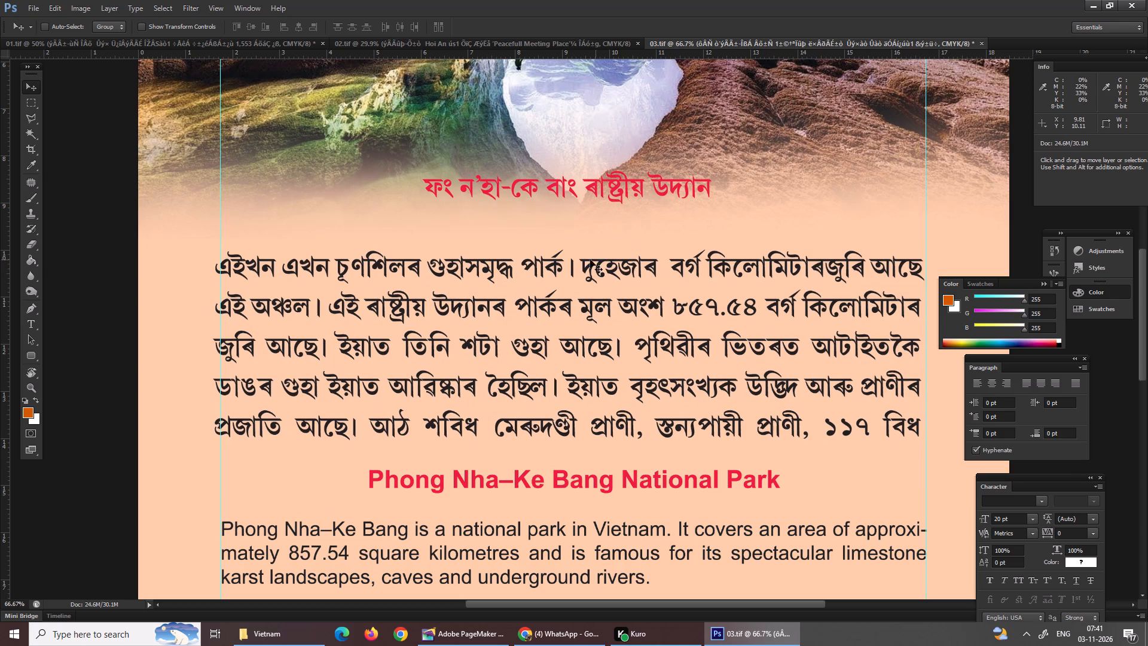
Set the whole Assamese text layer to 12 pt.
right_click(498, 256)
click(538, 263)
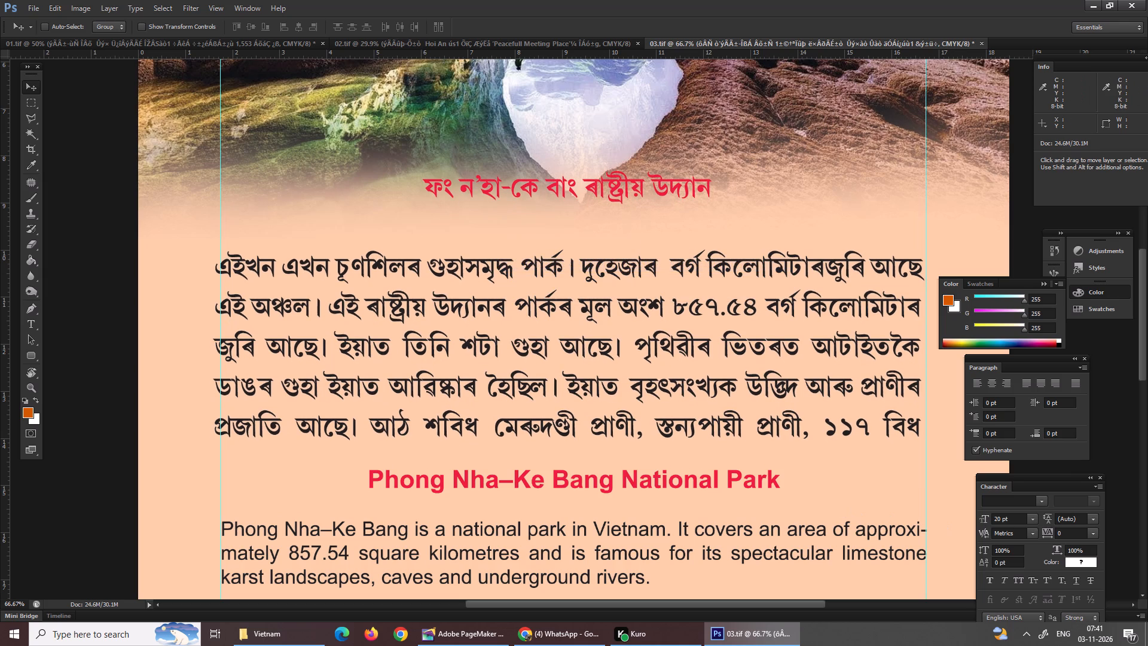
drag(1021, 521, 945, 522)
text(12)
key(Return)
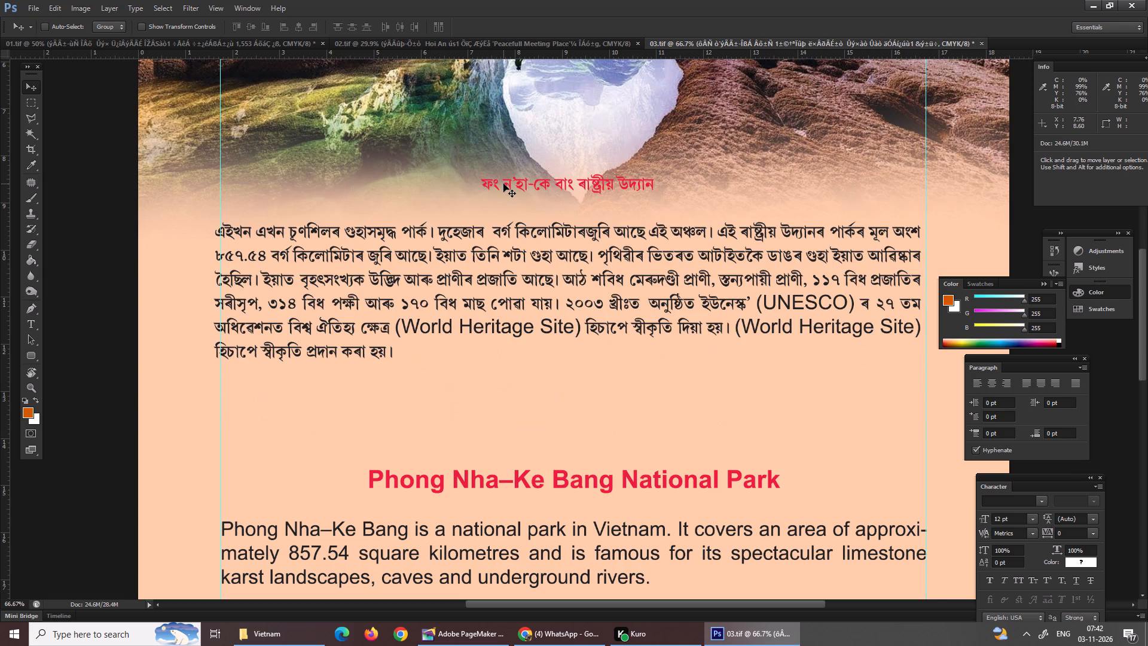
Set the red Assamese heading above the body text to 20 pt and commit the text edit.
key(t)
drag(472, 187, 767, 165)
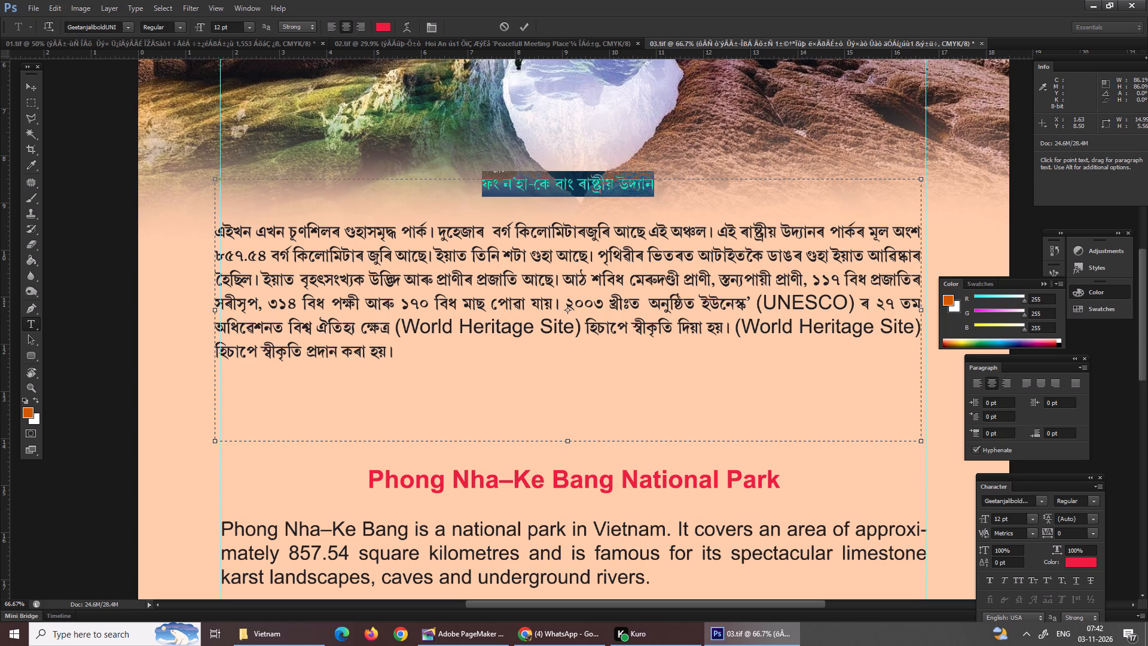
drag(1016, 517, 917, 526)
text(20)
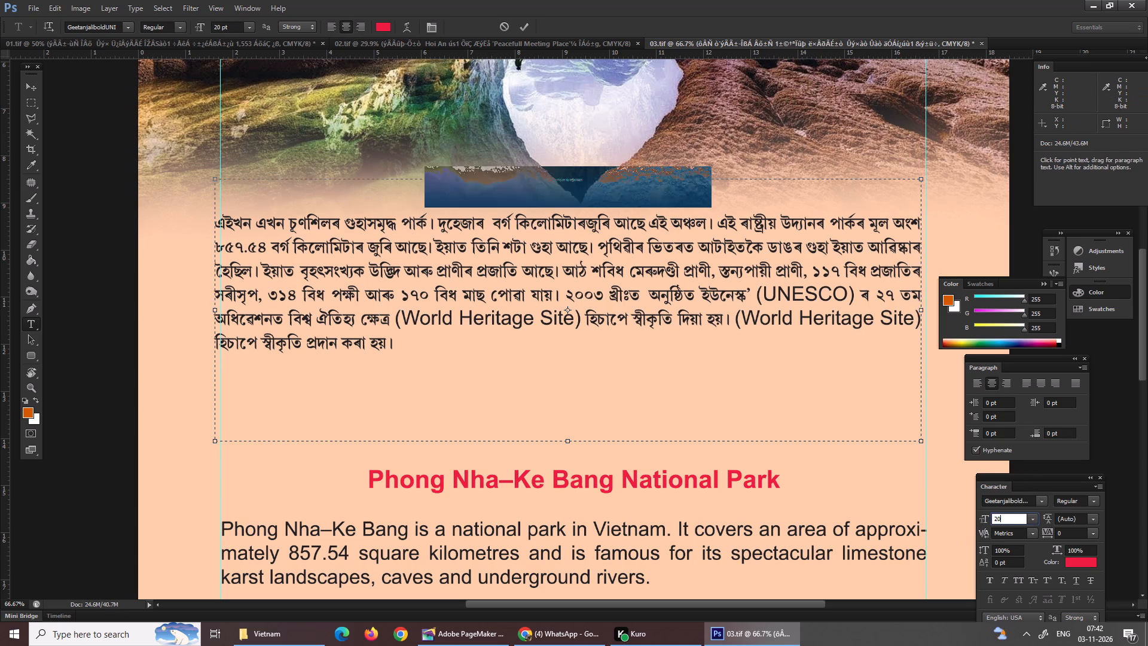
key(Return)
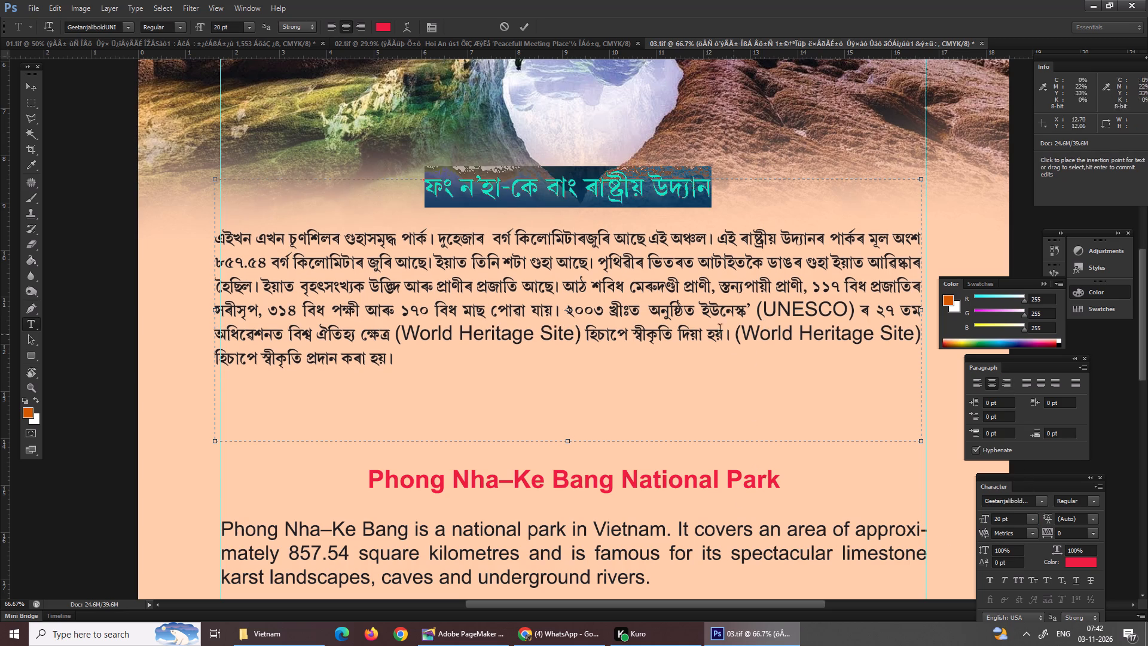
key(Return)
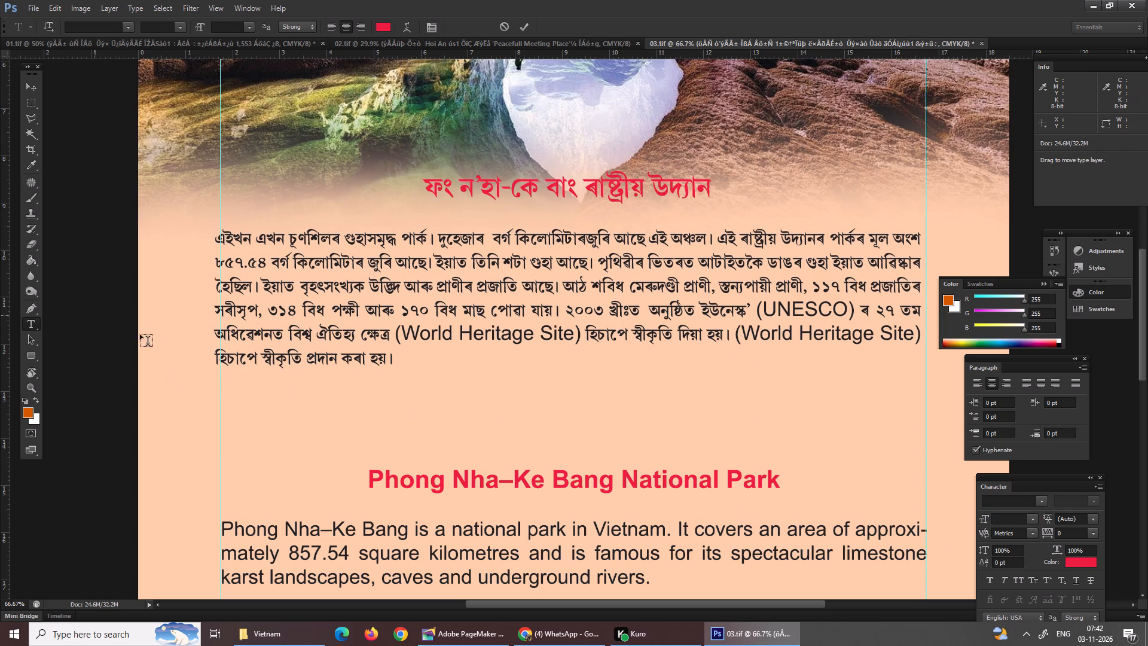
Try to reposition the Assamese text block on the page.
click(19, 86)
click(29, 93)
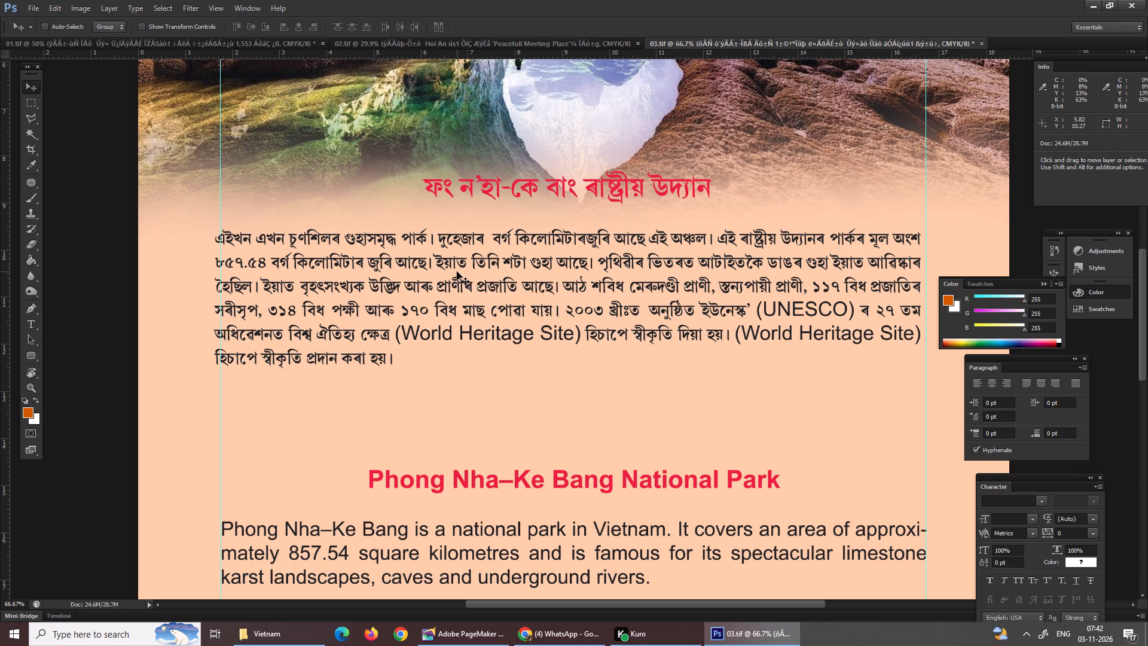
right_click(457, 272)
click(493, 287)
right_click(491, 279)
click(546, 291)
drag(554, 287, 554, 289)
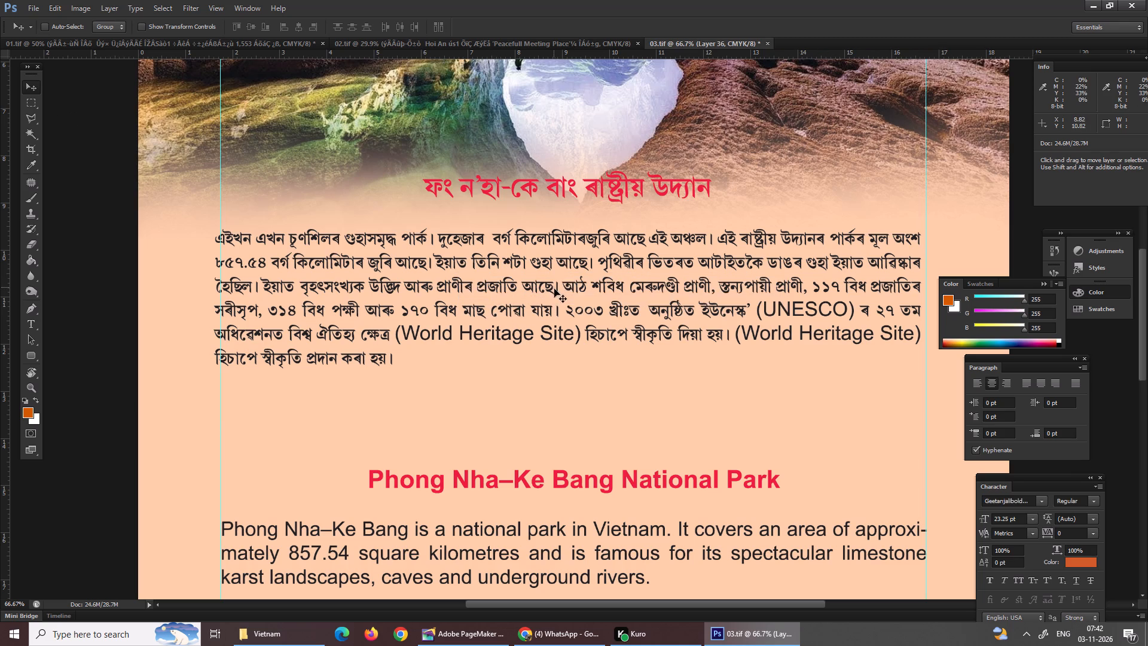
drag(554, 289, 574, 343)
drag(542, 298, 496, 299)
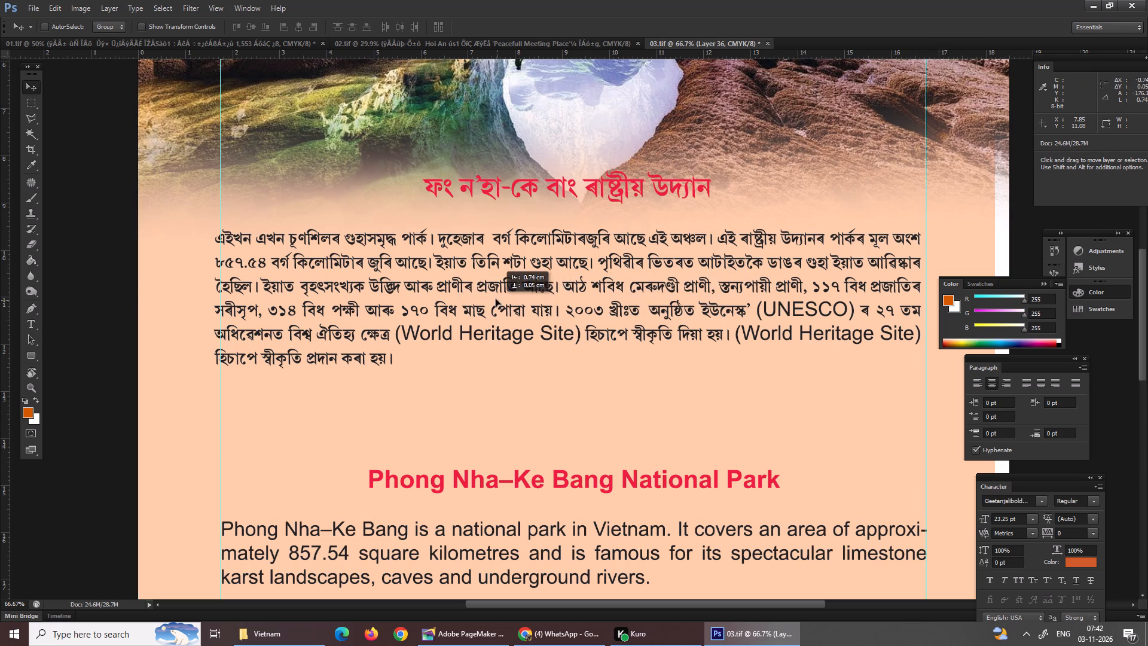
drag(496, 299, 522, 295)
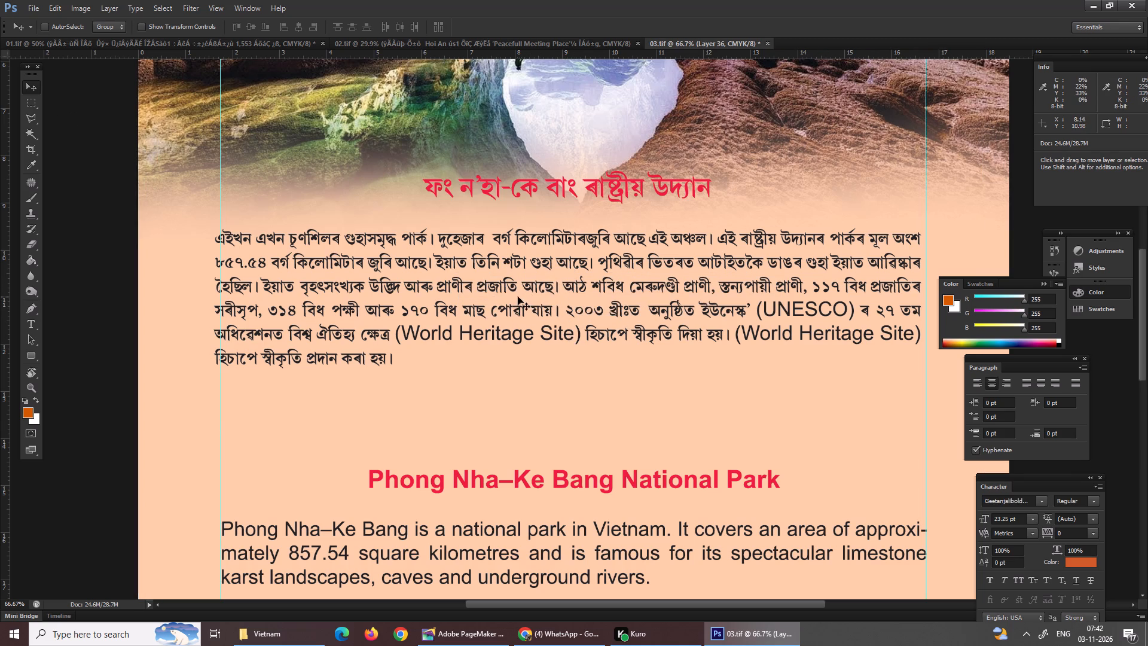
Select the Assamese text layer and move it about 1 cm down, closer to the English heading.
right_click(517, 294)
click(545, 306)
drag(554, 297, 563, 340)
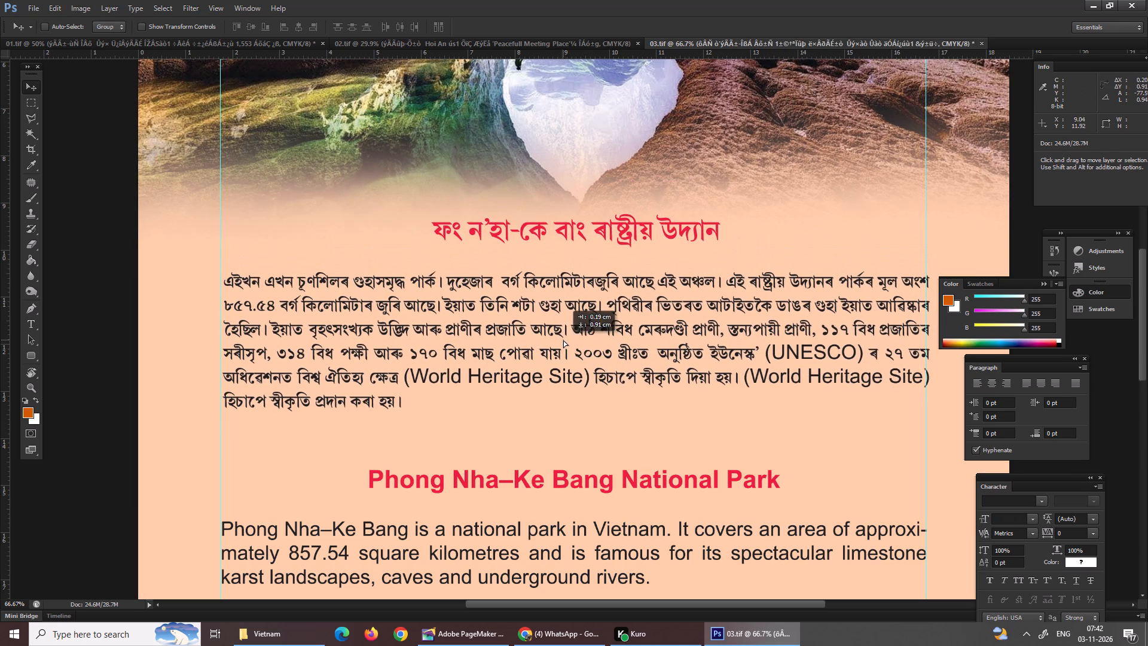
drag(563, 340, 555, 345)
Examine the character settings of the English Phong Nha–Ke Bang National Park heading.
scroll(543, 342, down, 1)
scroll(543, 342, up, 2)
scroll(543, 342, down, 8)
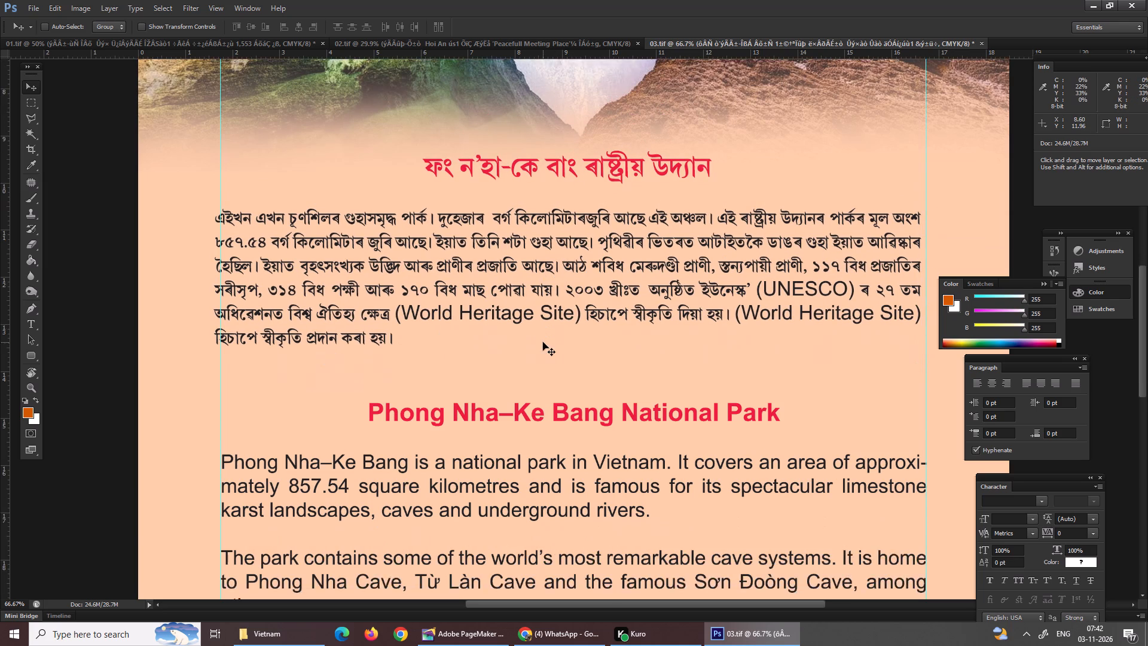
scroll(543, 342, down, 3)
right_click(493, 397)
click(561, 409)
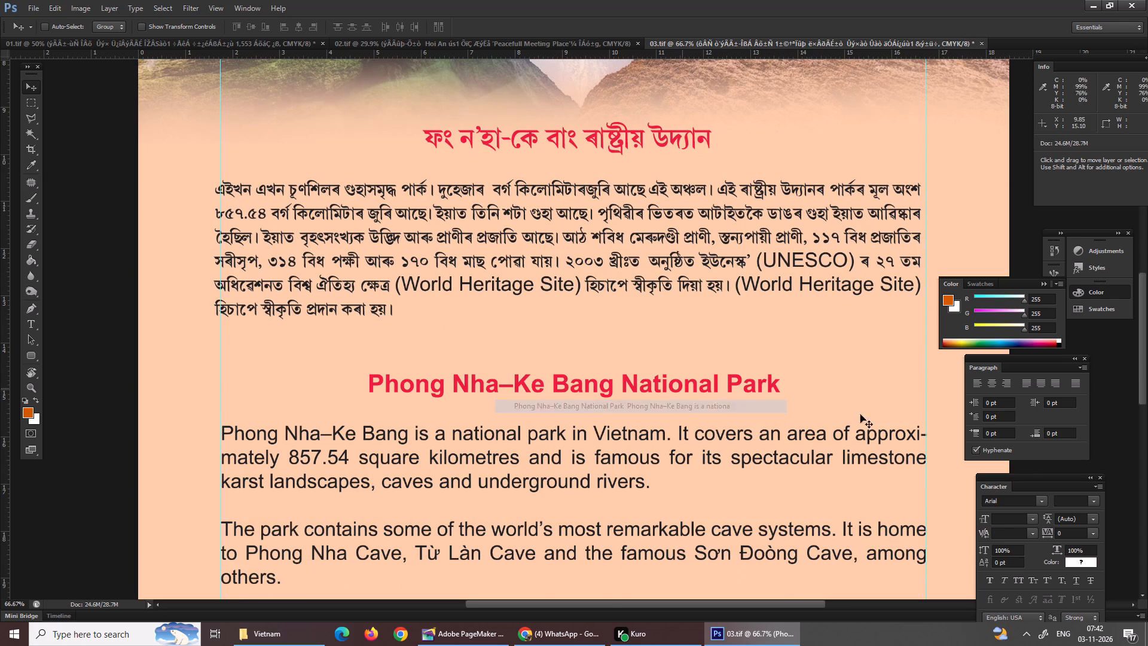
key(t)
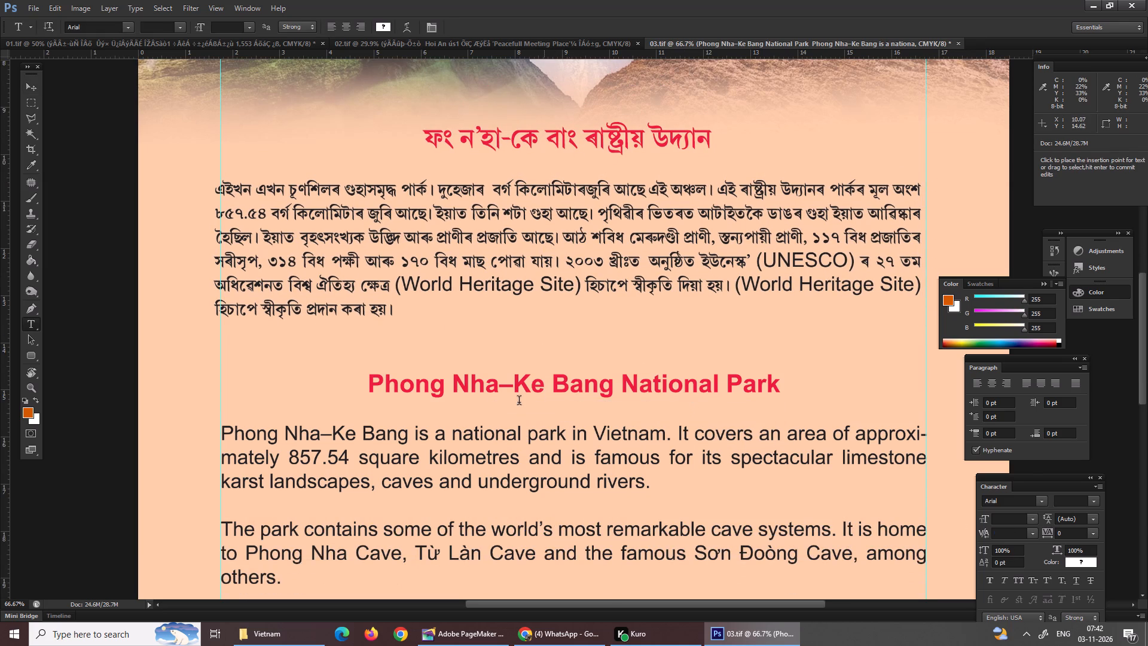
click(487, 402)
drag(372, 380, 889, 383)
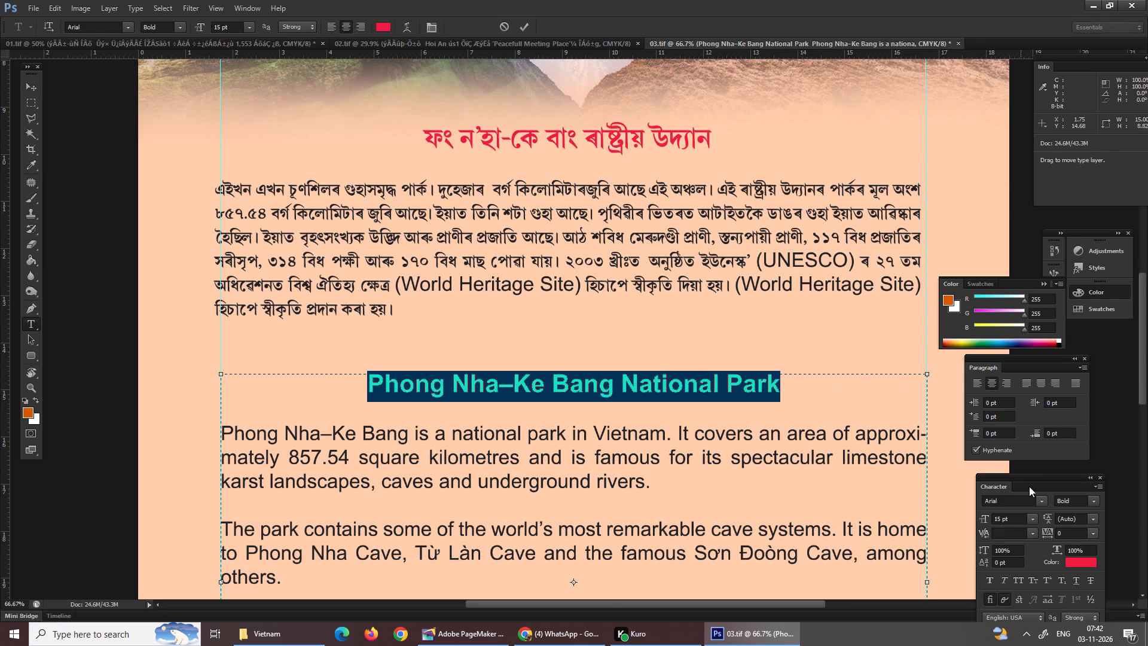
Set the four English paragraphs about Phong Nha–Ke Bang below the heading to 10 pt.
click(371, 463)
scroll(368, 462, down, 1)
scroll(368, 462, up, 1)
scroll(368, 462, down, 4)
scroll(365, 462, up, 2)
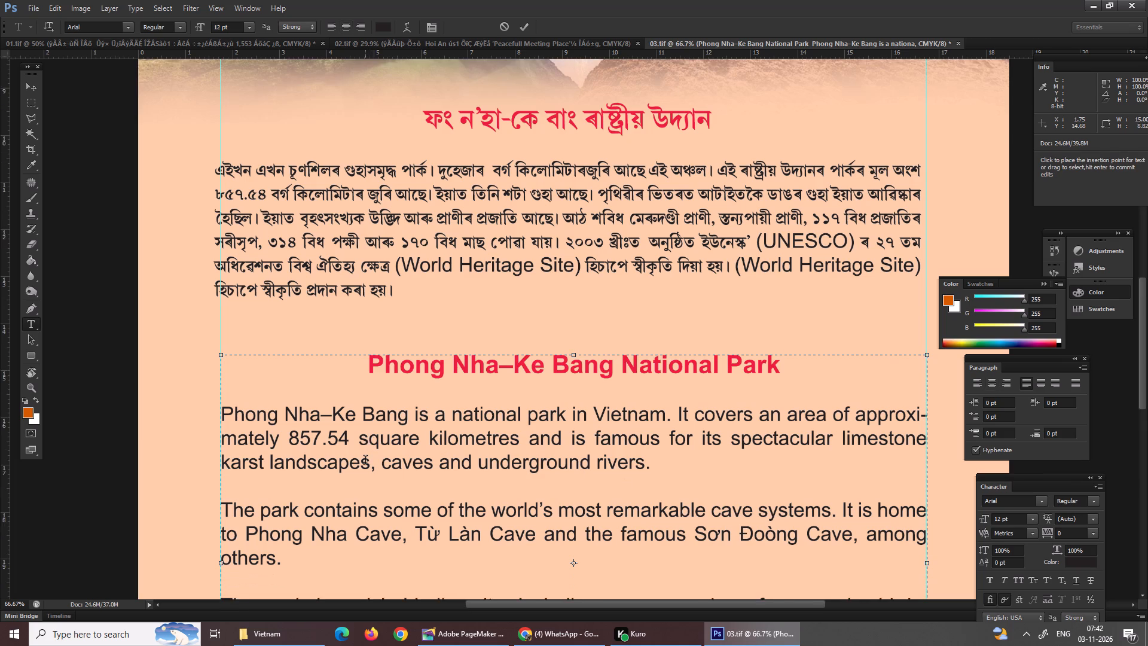
scroll(365, 462, down, 3)
scroll(365, 462, up, 1)
scroll(365, 462, down, 4)
scroll(313, 535, down, 2)
scroll(313, 535, up, 1)
scroll(313, 535, down, 13)
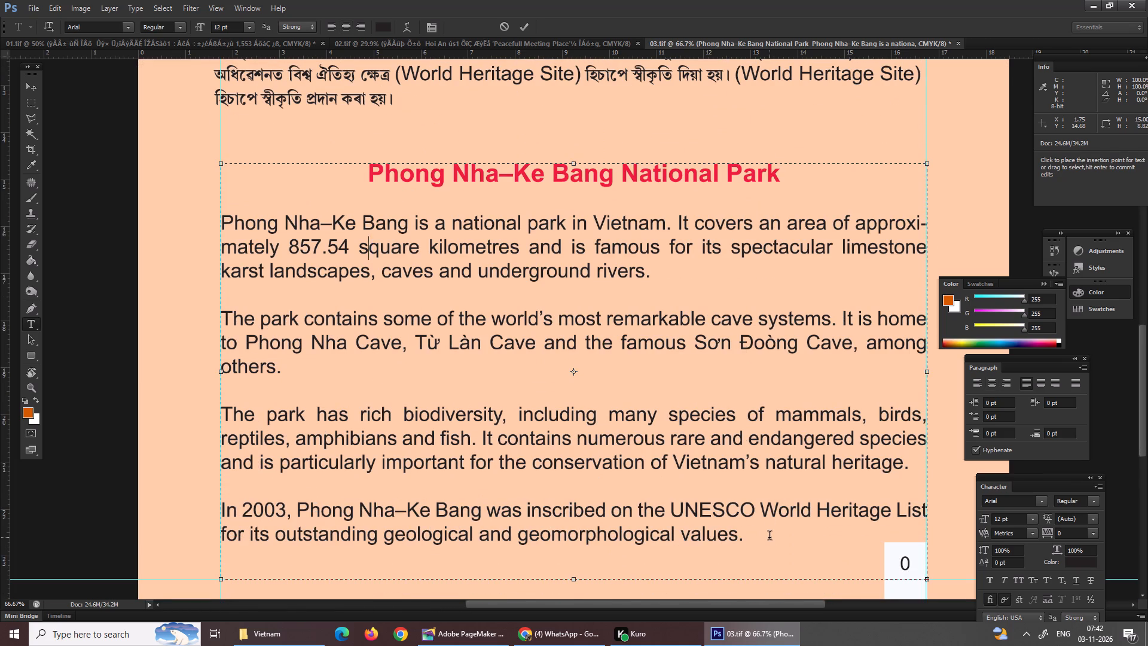
drag(770, 537, 222, 220)
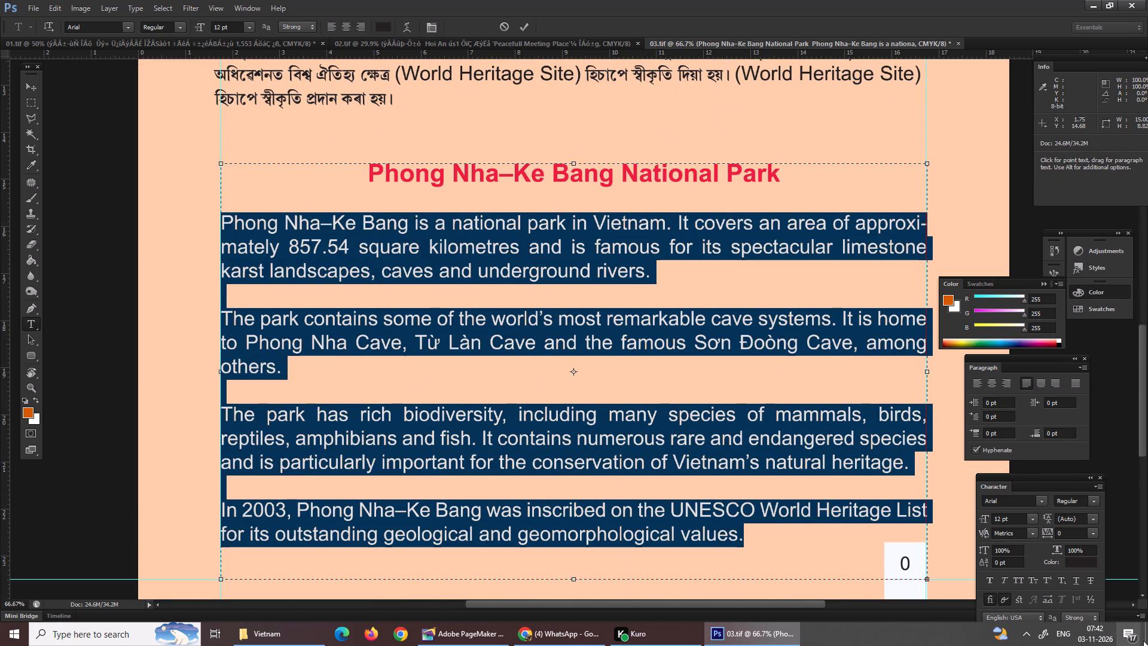
drag(1007, 522, 981, 522)
key(1)
key(minus)
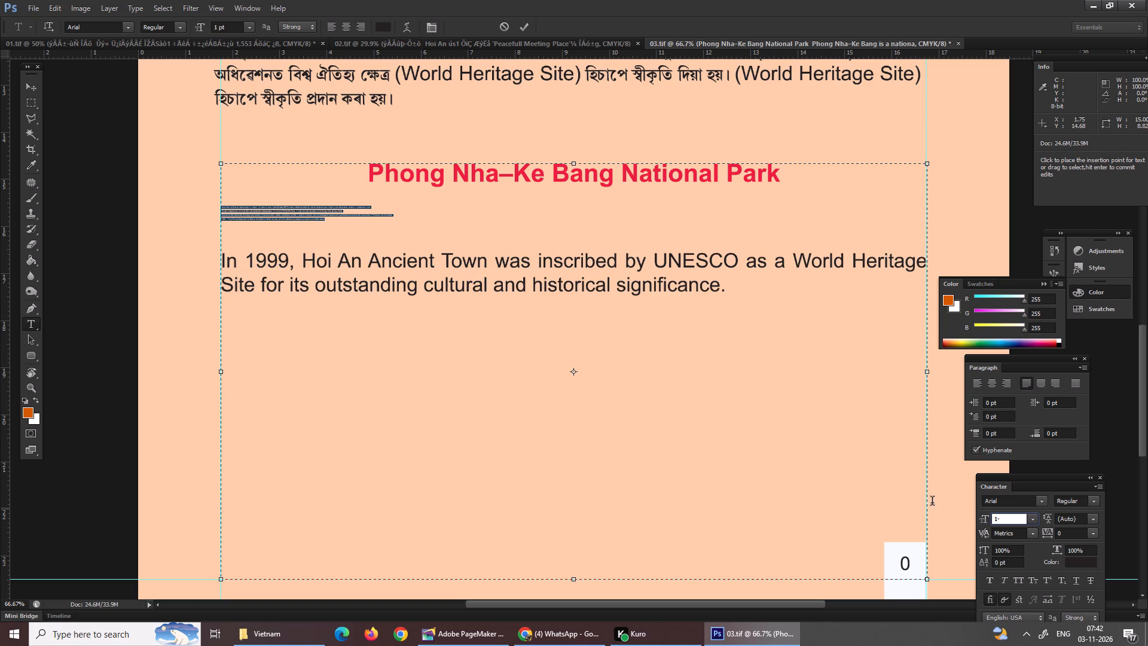
key(BackSpace)
key(0)
Set the last English paragraph, about Hoi An Ancient Town's 1999 inscription, to 10 pt.
scroll(668, 416, down, 4)
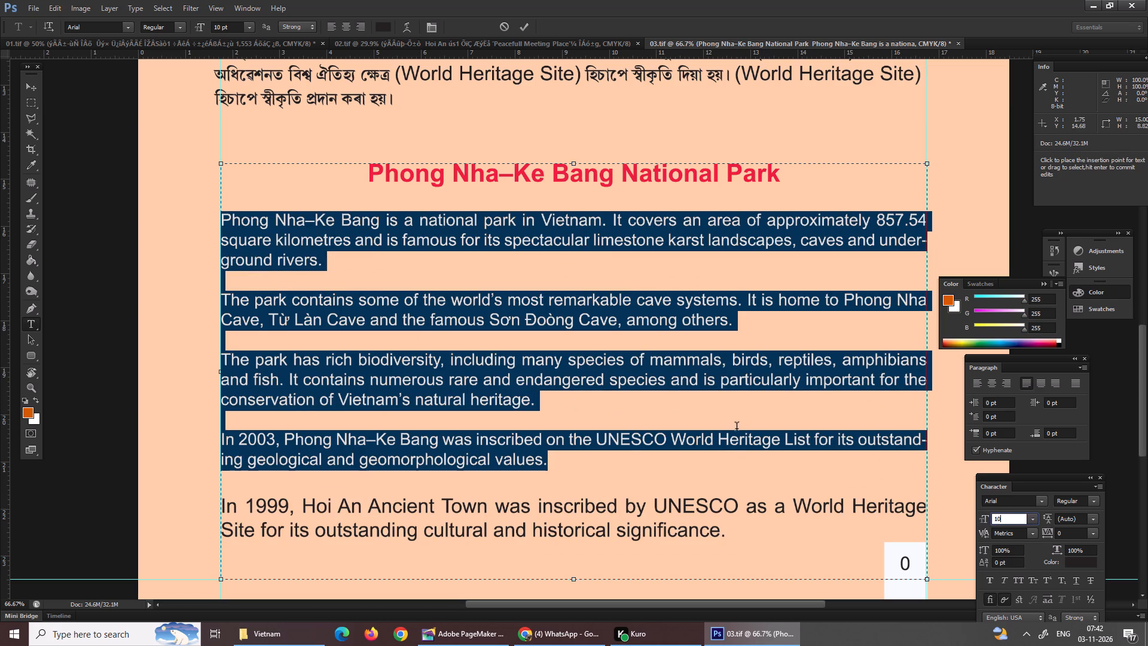
click(740, 535)
drag(737, 535, 222, 485)
drag(1021, 519, 942, 520)
text(10)
scroll(593, 244, up, 4)
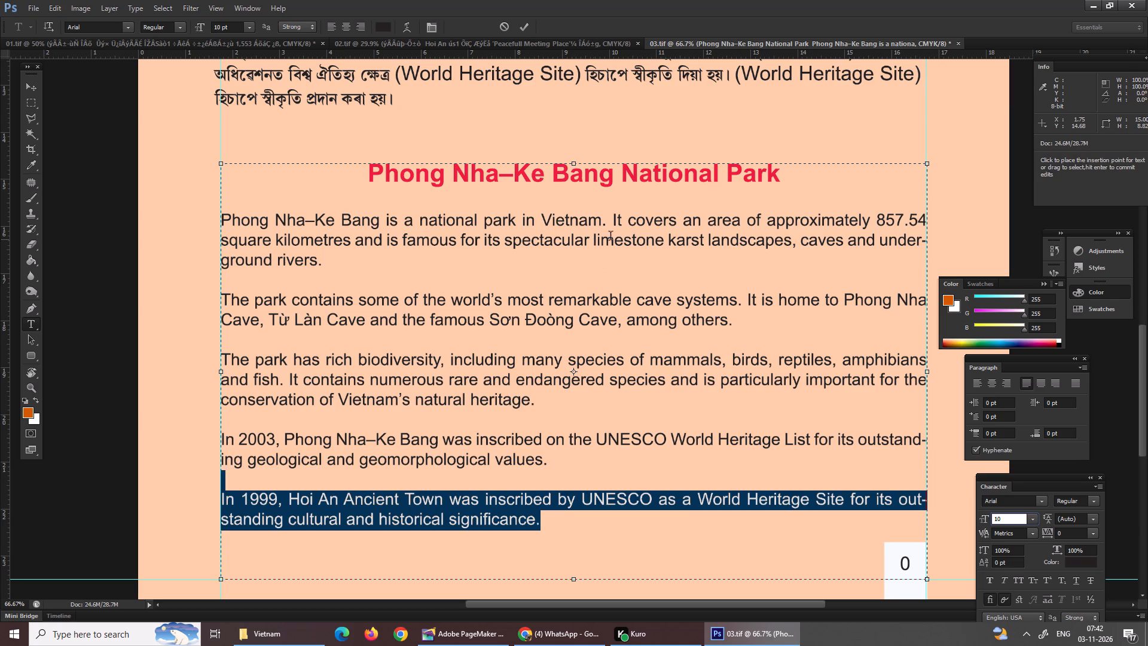
scroll(622, 261, down, 1)
scroll(625, 346, down, 3)
Apply the 10 pt size to the last English paragraph and finish editing the English text block.
key(Return)
click(467, 420)
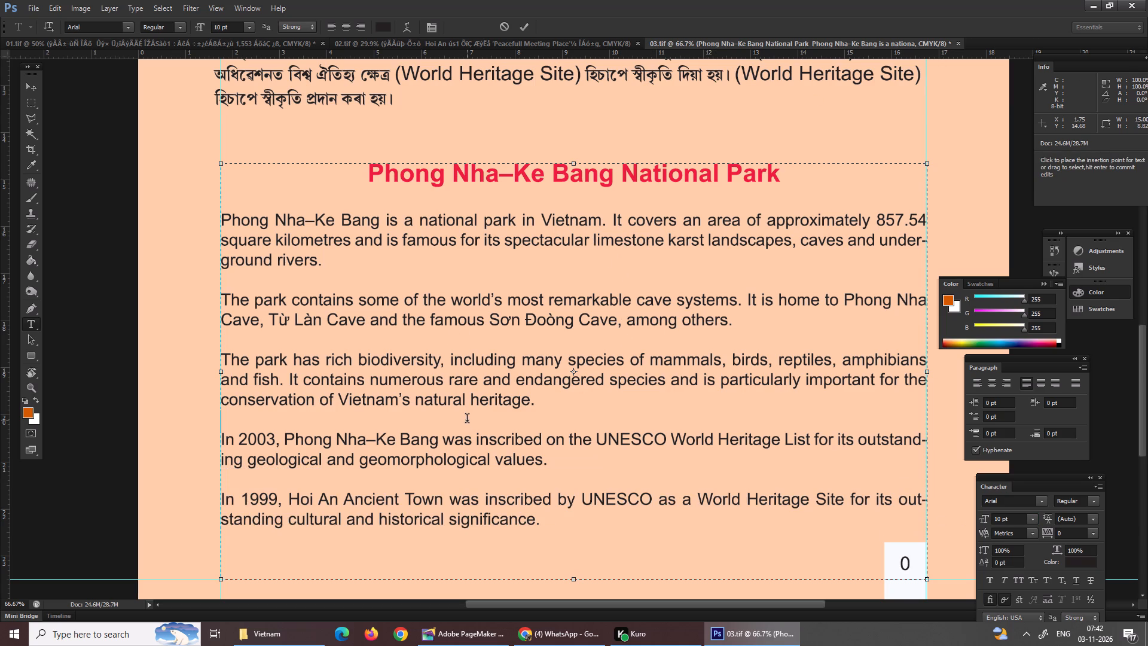
scroll(469, 438, up, 2)
scroll(469, 440, down, 2)
scroll(474, 446, up, 4)
scroll(474, 446, down, 3)
scroll(474, 446, up, 9)
scroll(476, 446, down, 2)
scroll(476, 446, up, 2)
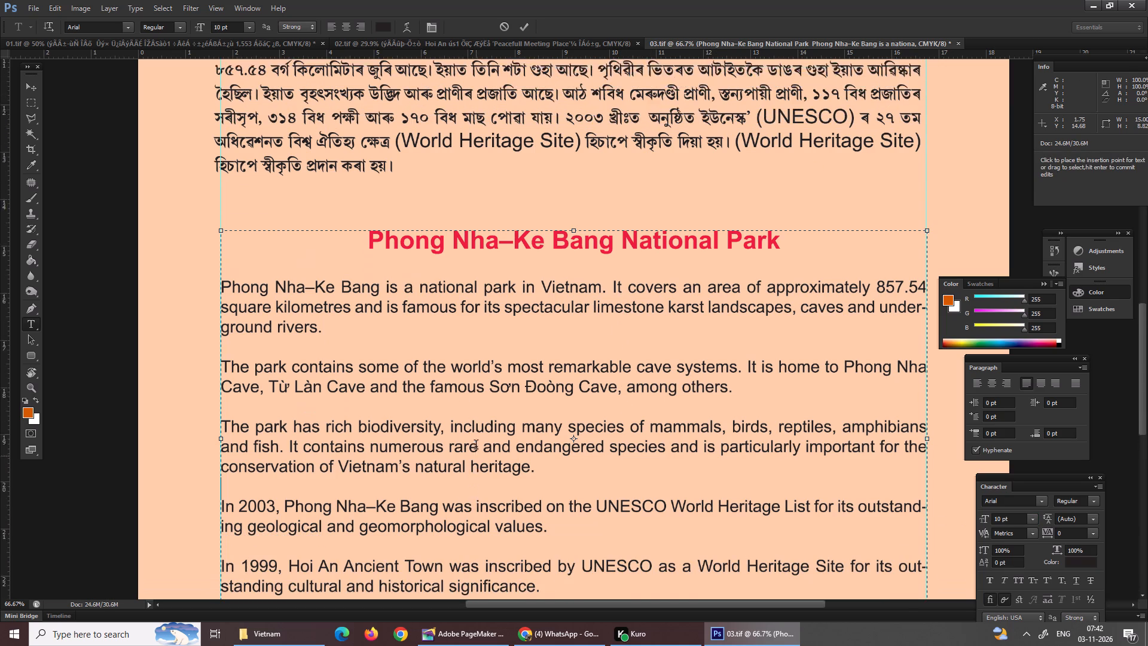
scroll(476, 446, up, 2)
scroll(477, 446, down, 1)
scroll(477, 446, up, 5)
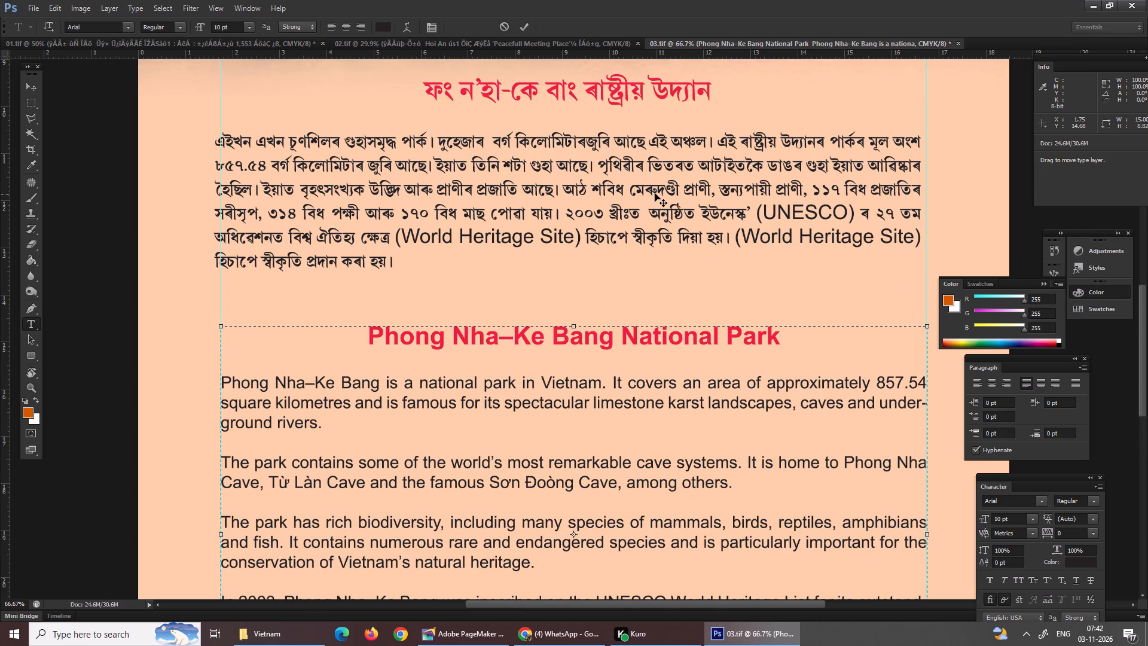
key(t)
key(Return)
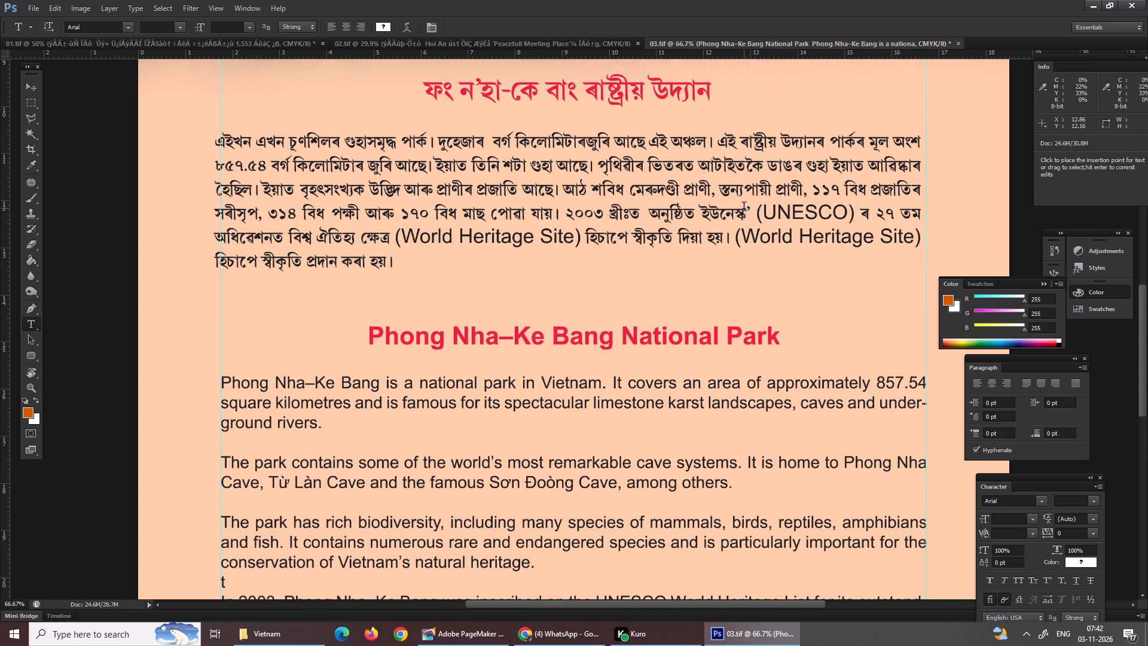
Set "(UNESCO)" and the first "(World Heritage Site)" in the Assamese paragraph to 10 pt.
click(762, 208)
drag(756, 211, 847, 205)
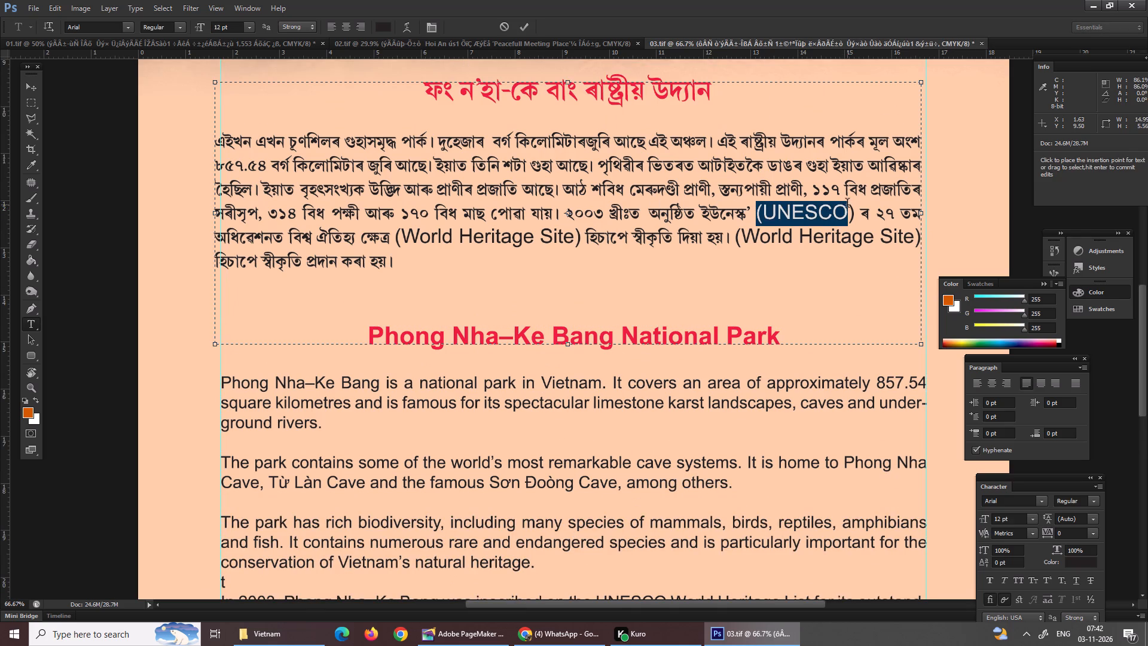
drag(847, 205, 856, 209)
drag(1013, 520, 975, 520)
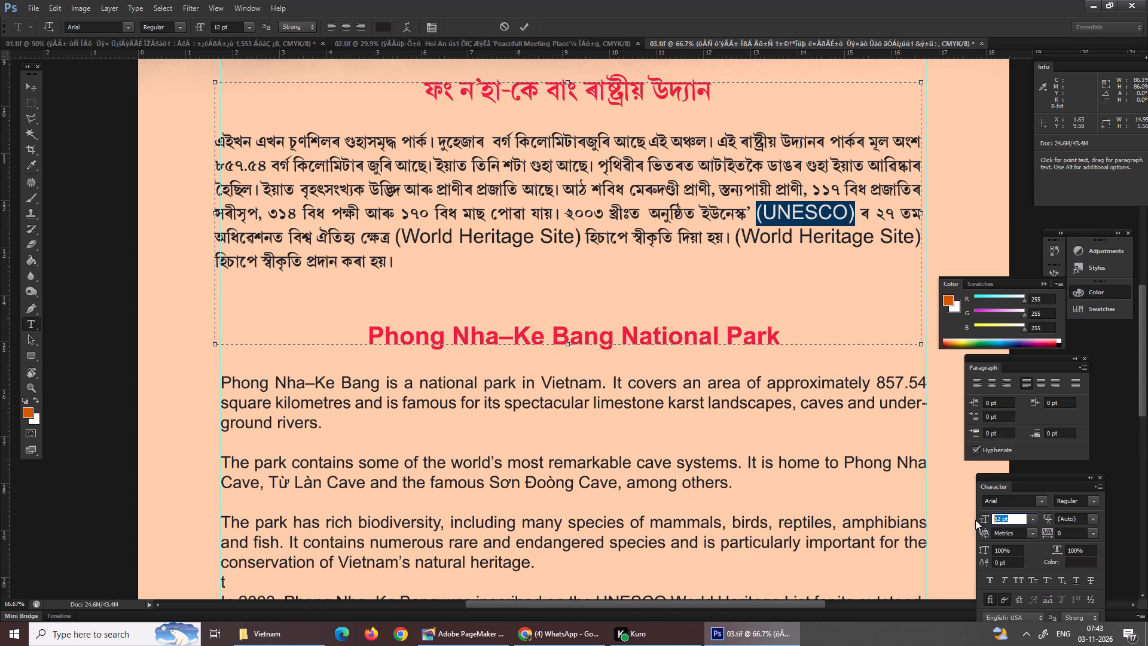
drag(975, 520, 964, 520)
text(10)
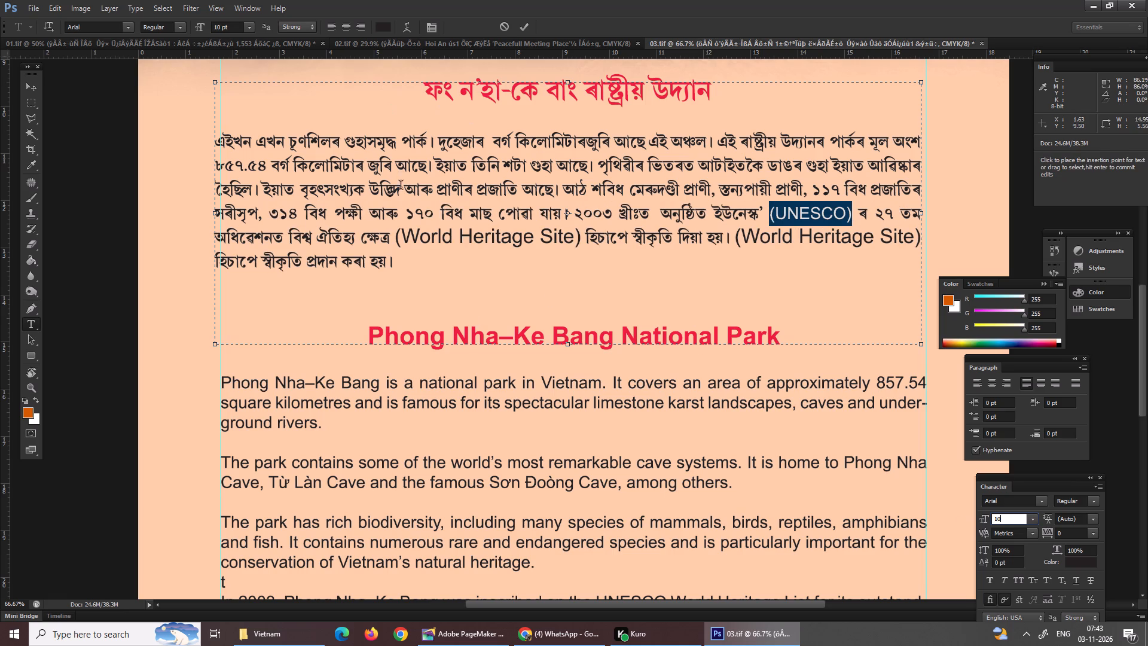
drag(390, 243, 575, 248)
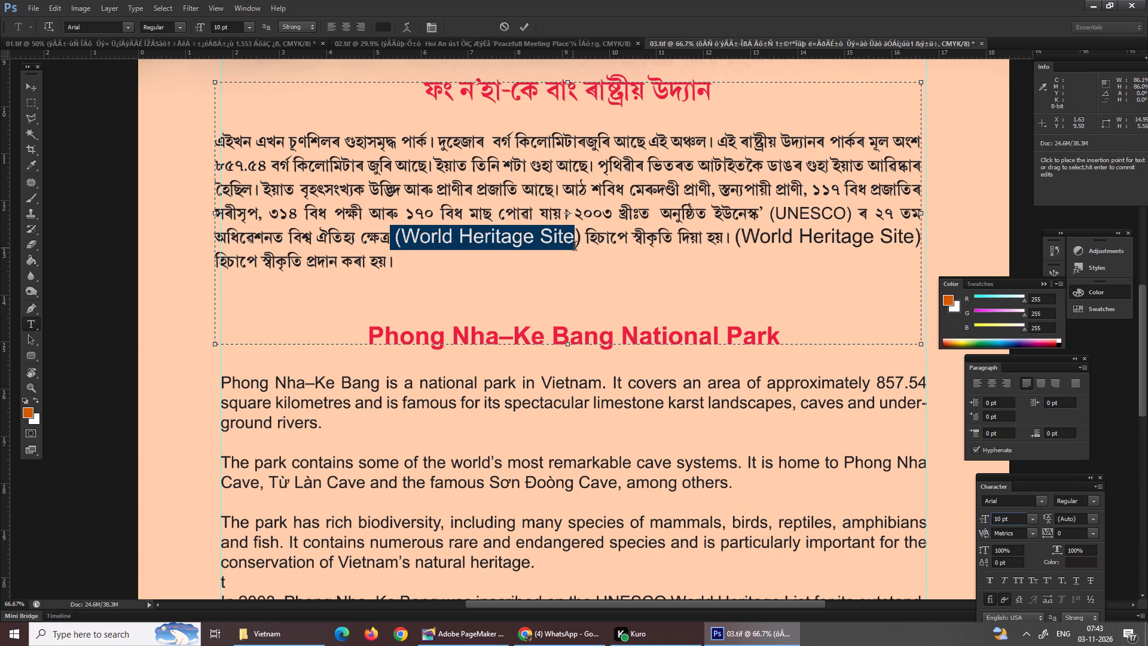
drag(575, 248, 581, 248)
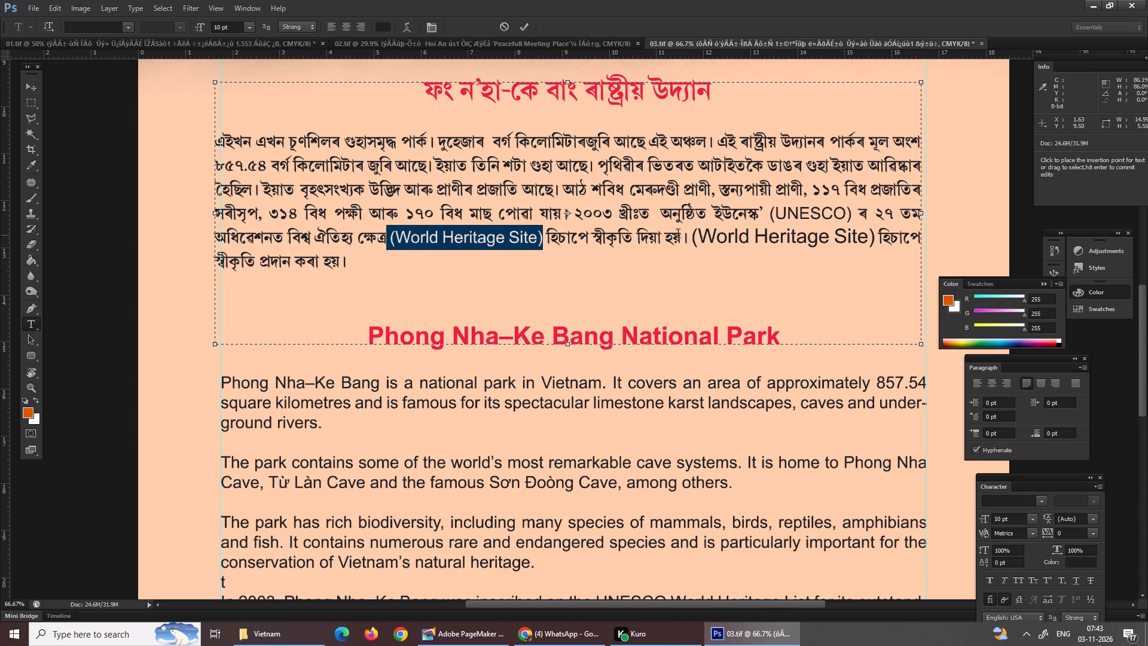
Delete the repeated "(World Heritage Site)" sentence at the end of the Assamese paragraph.
drag(685, 237, 771, 288)
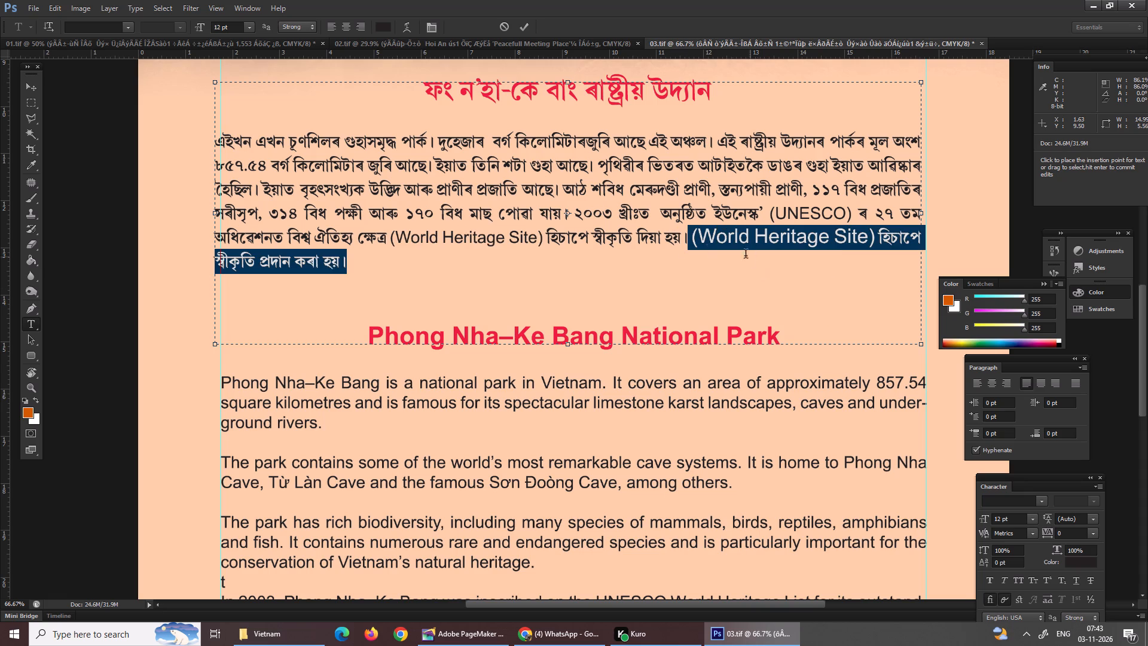
key(BackSpace)
Shorten the Assamese text box to about 3.9 cm high so it ends just below the paragraph, and finish editing it.
drag(568, 343, 569, 296)
drag(570, 348, 575, 276)
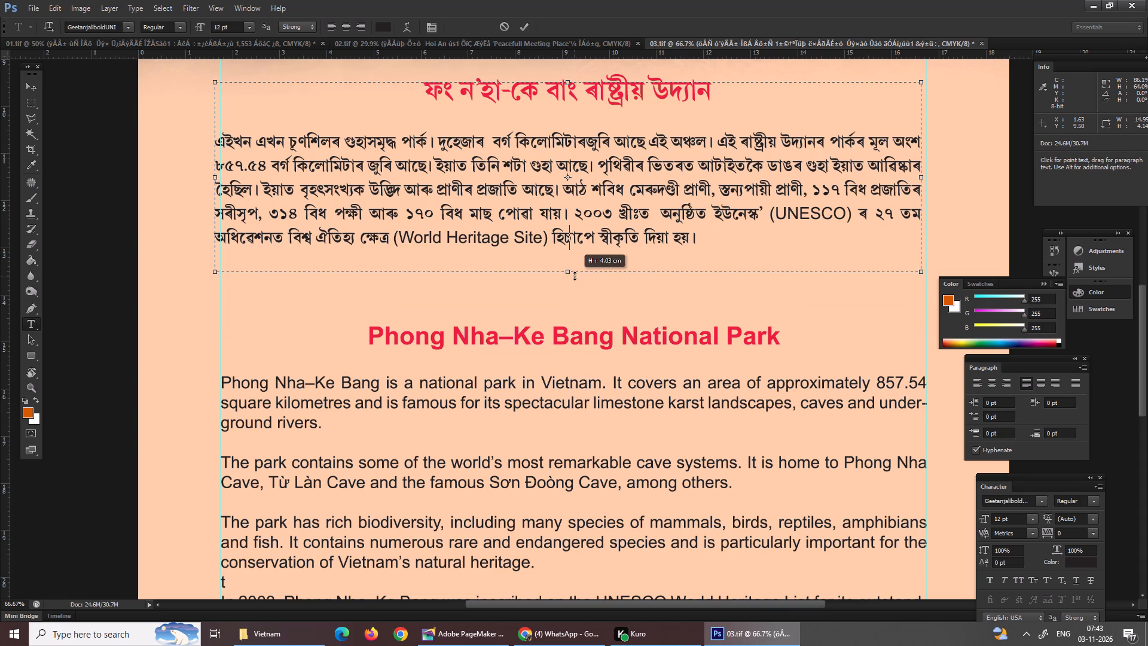
drag(575, 276, 575, 269)
key(Return)
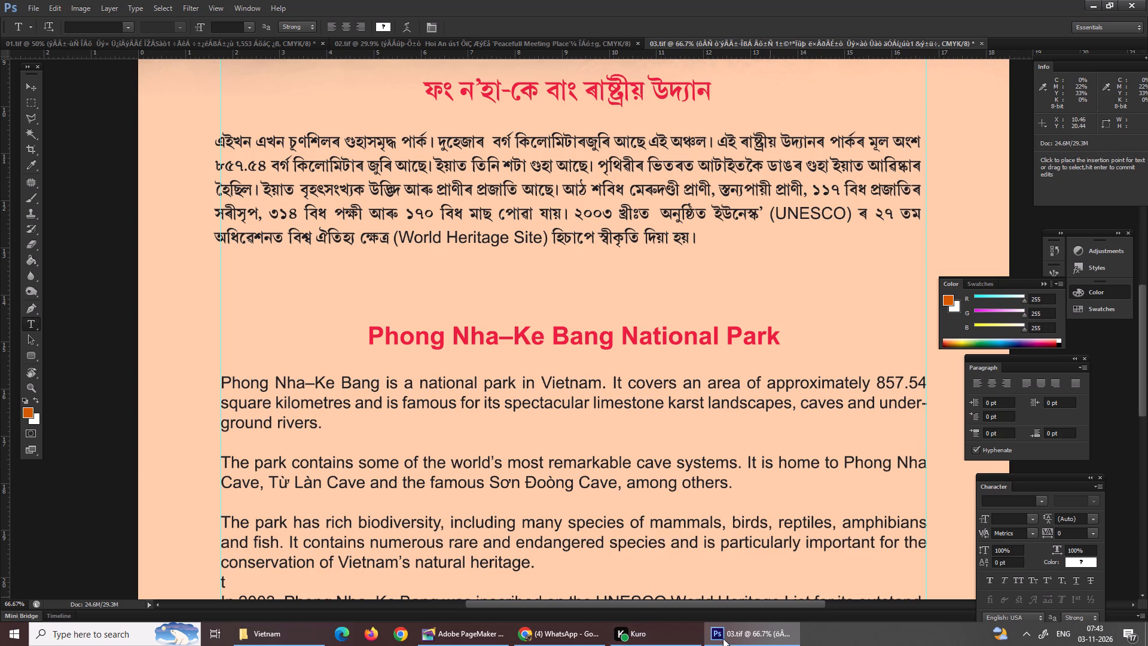
Copy কিঃমিঃ from PageMaker and replace the first কিলোমিটাৰ in the Photoshop Assamese paragraph with it, followed by a space.
click(457, 633)
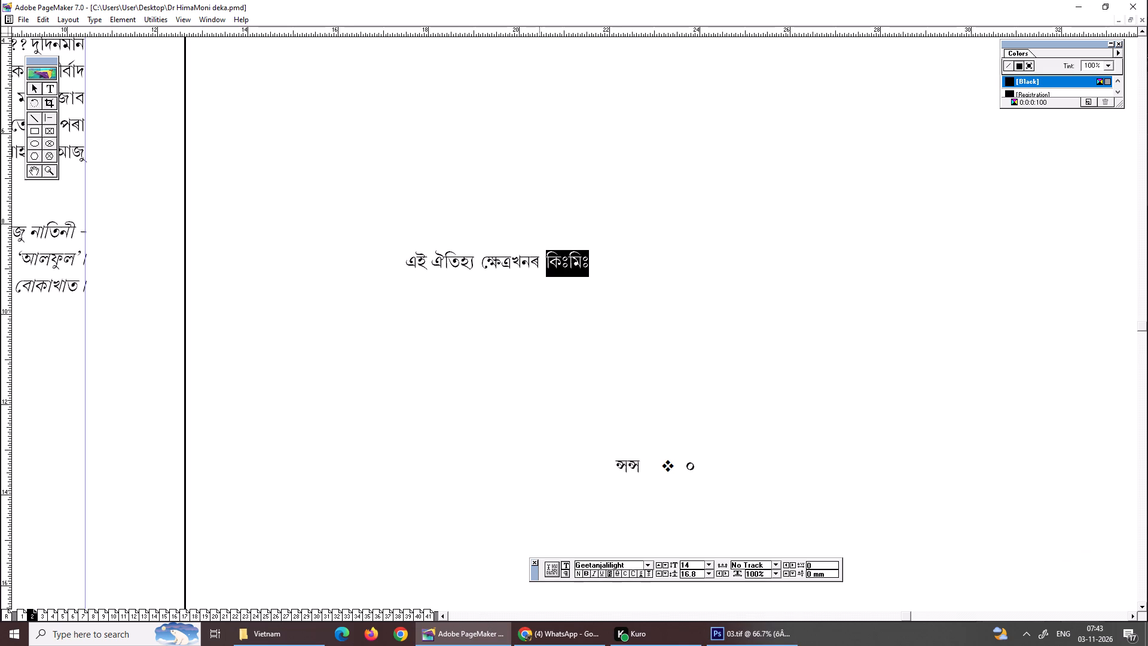
key(ctrl+c)
key(ctrl+c)
key(ctrl+c)
click(735, 641)
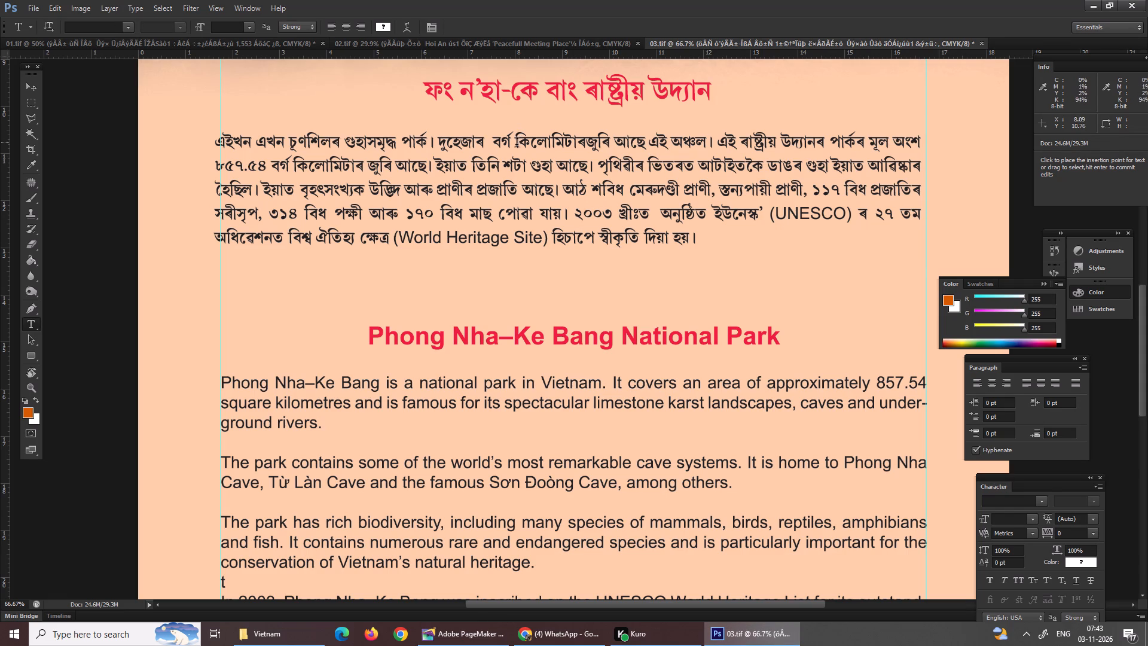
drag(517, 144, 582, 156)
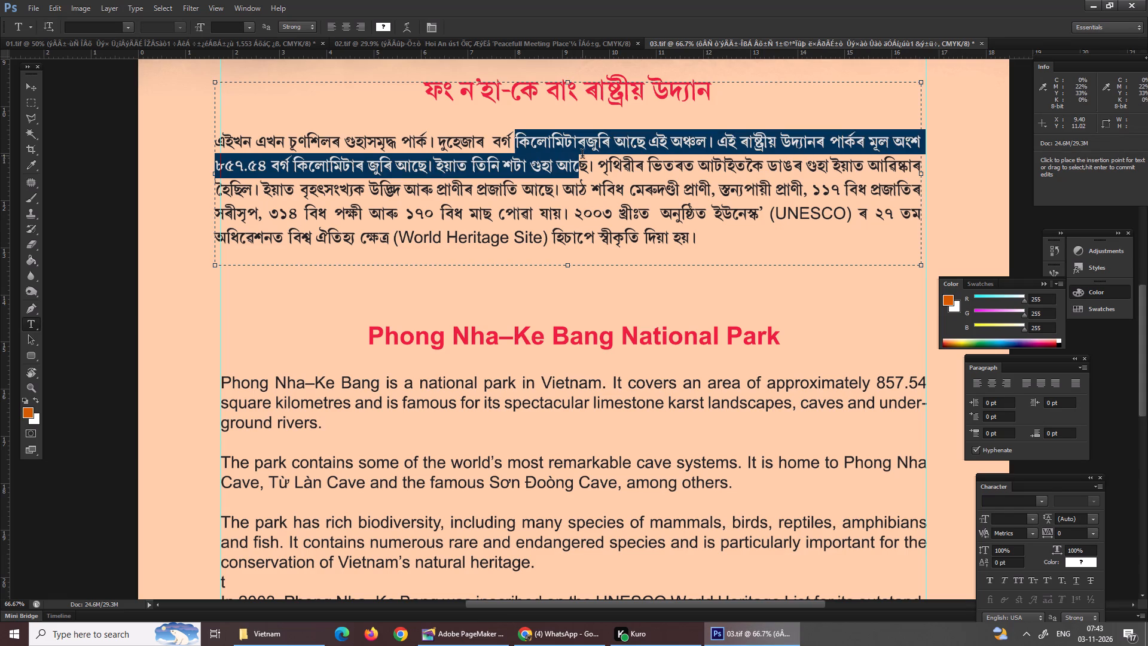
drag(582, 156, 584, 147)
key(ctrl+v)
key(space)
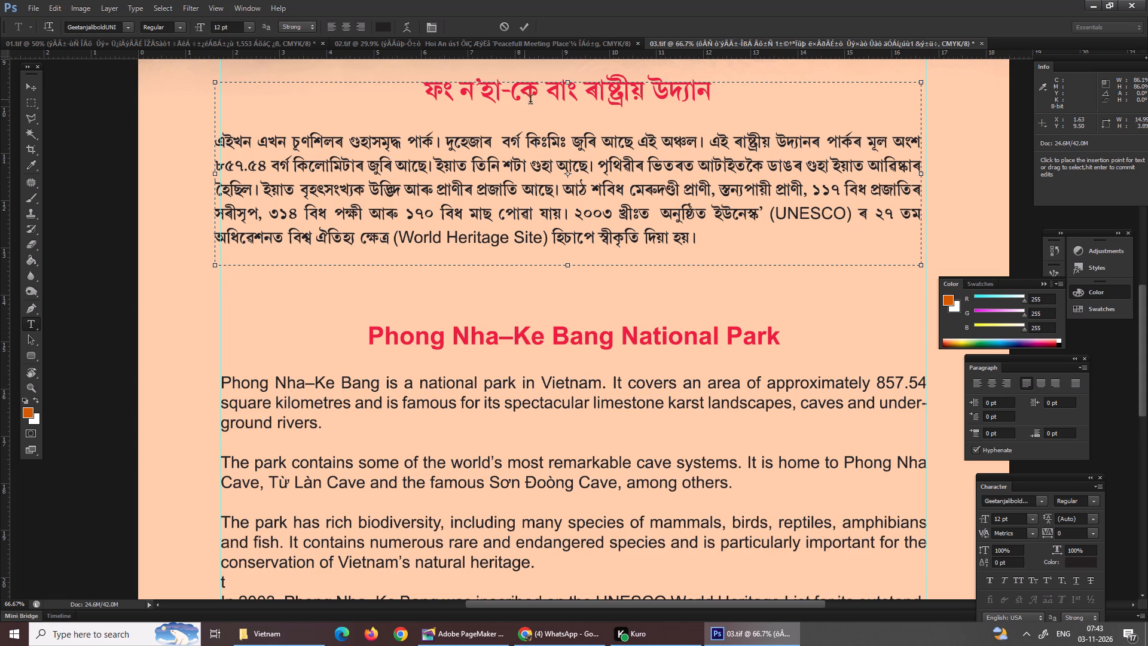
Replace the second কিলোমিটাৰ, after ৮৫৭.৫৪ বৰ্গ in the Assamese paragraph, with কিঃমিঃ.
drag(296, 169, 314, 172)
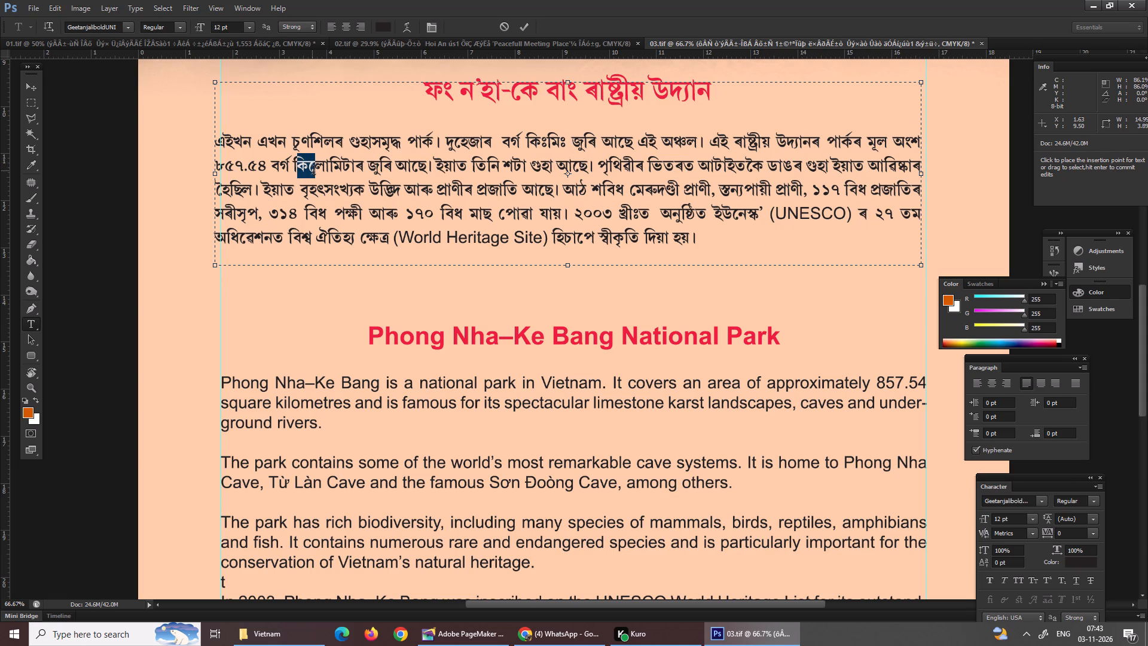
drag(291, 166, 316, 173)
click(297, 174)
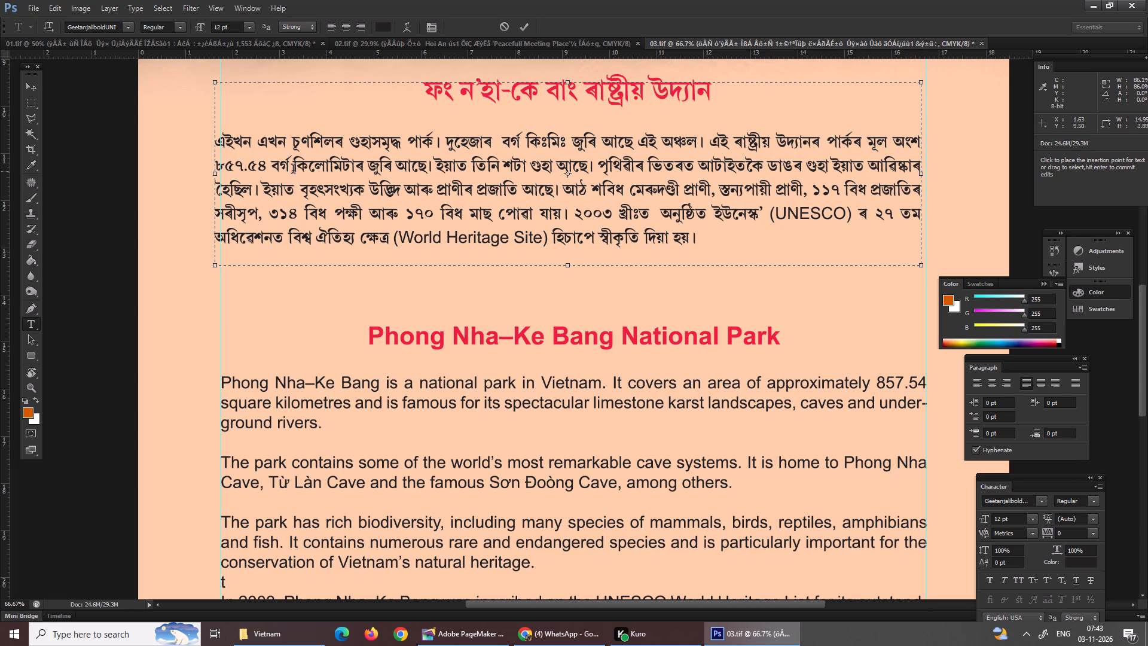
drag(291, 169, 304, 171)
click(292, 170)
click(292, 169)
drag(292, 169, 322, 170)
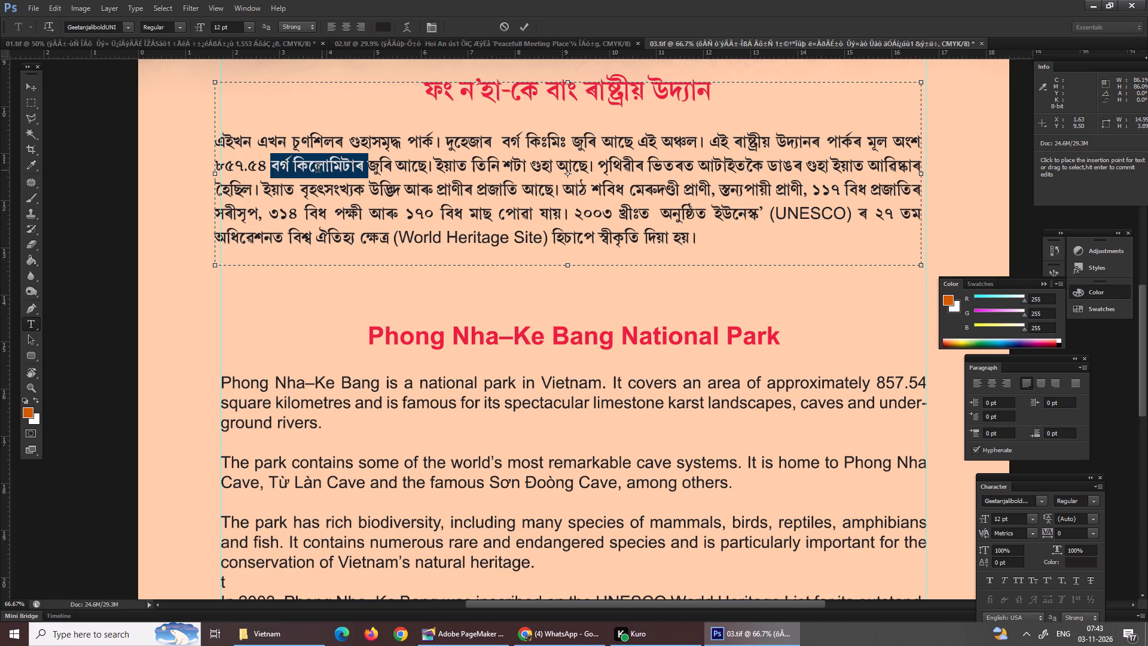
click(317, 170)
drag(294, 168, 359, 174)
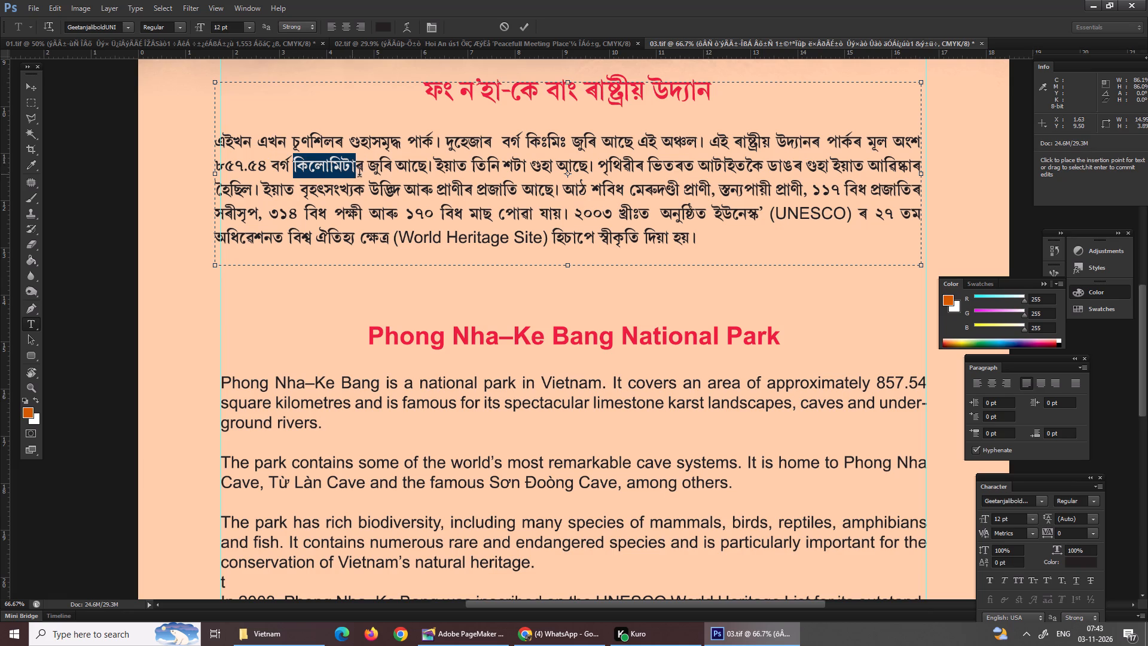
drag(359, 174, 364, 174)
key(ctrl+v)
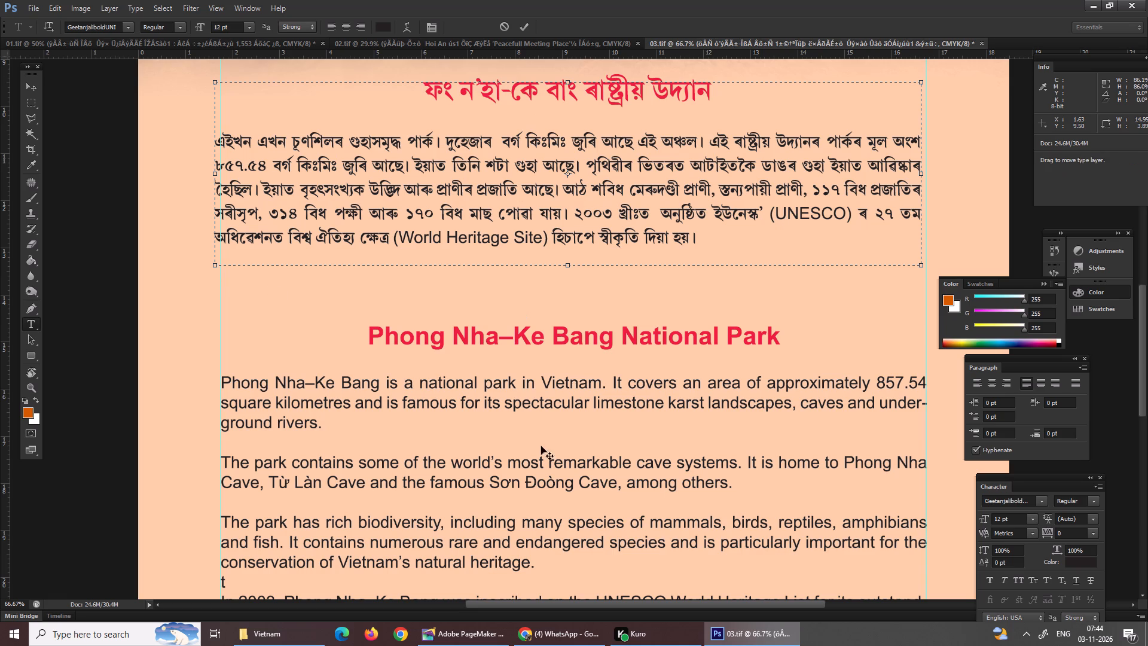
Switch to PageMaker, write উদ্ভিদ after কিঃমিঃ on the scratch line and copy the word.
click(464, 645)
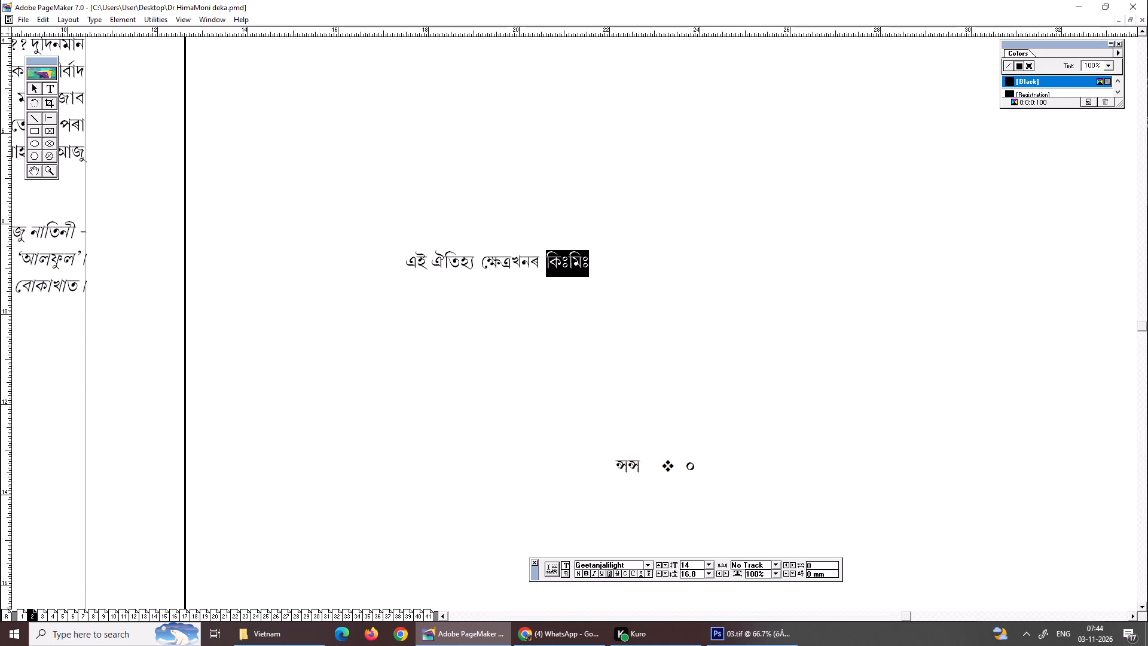
click(639, 263)
key(space)
text(GfodYo)
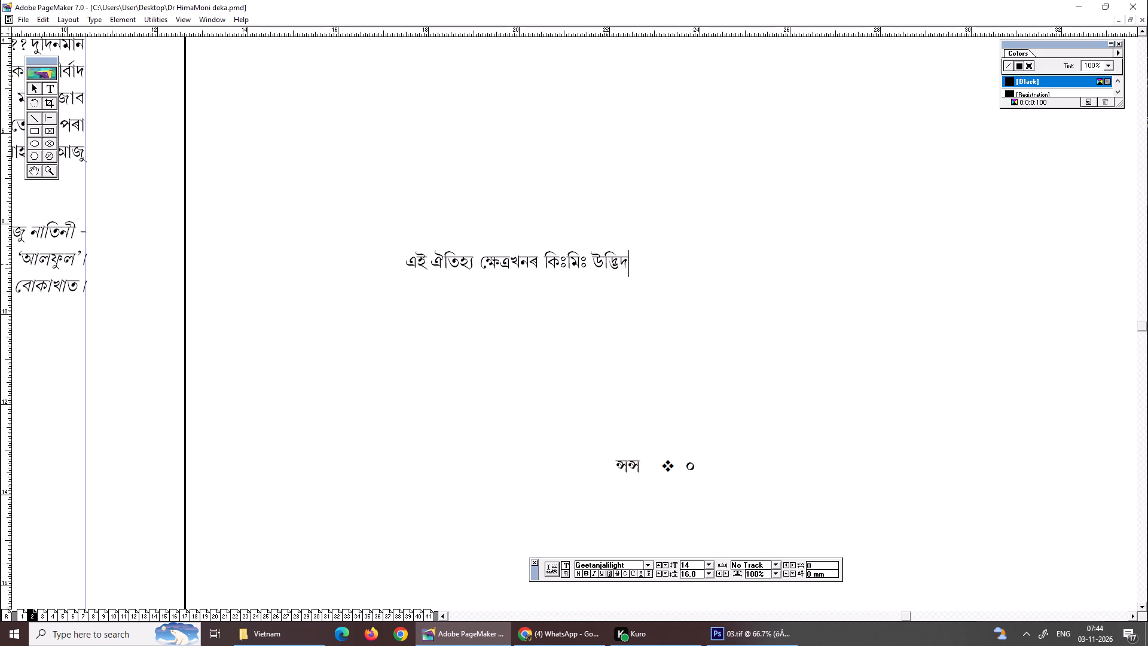
drag(591, 262, 650, 282)
key(ctrl+c)
key(ctrl+c)
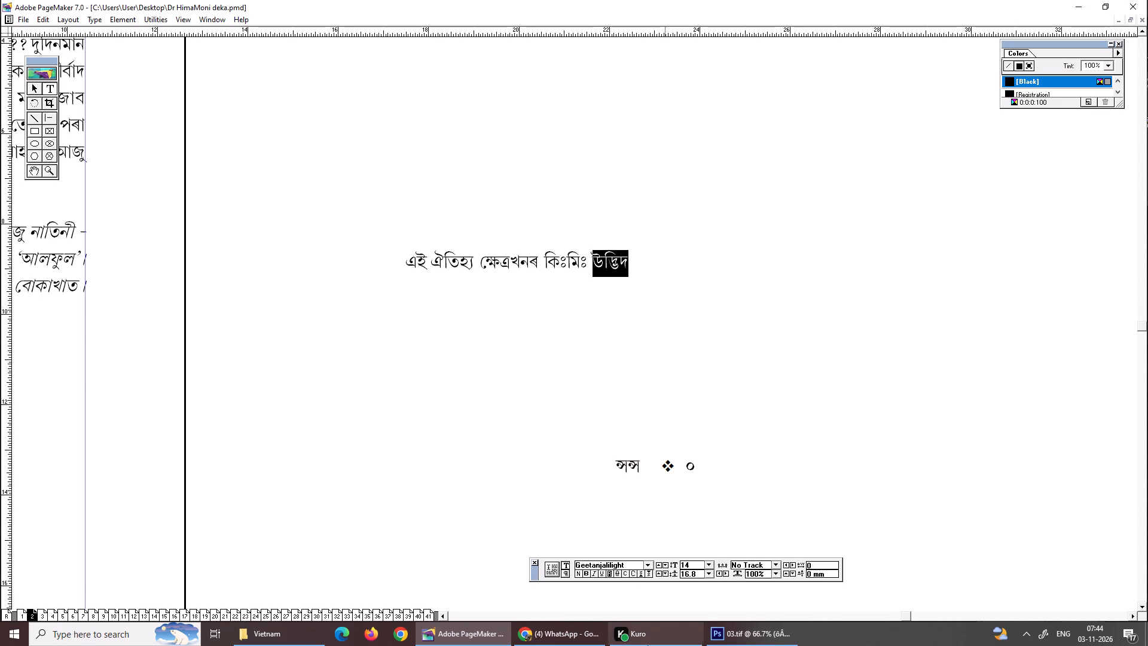
Back in Photoshop, replace the word before আৰু প্ৰাণীৰ in the Assamese paragraph with the copied উদ্ভিদ, followed by a space.
click(750, 638)
click(684, 187)
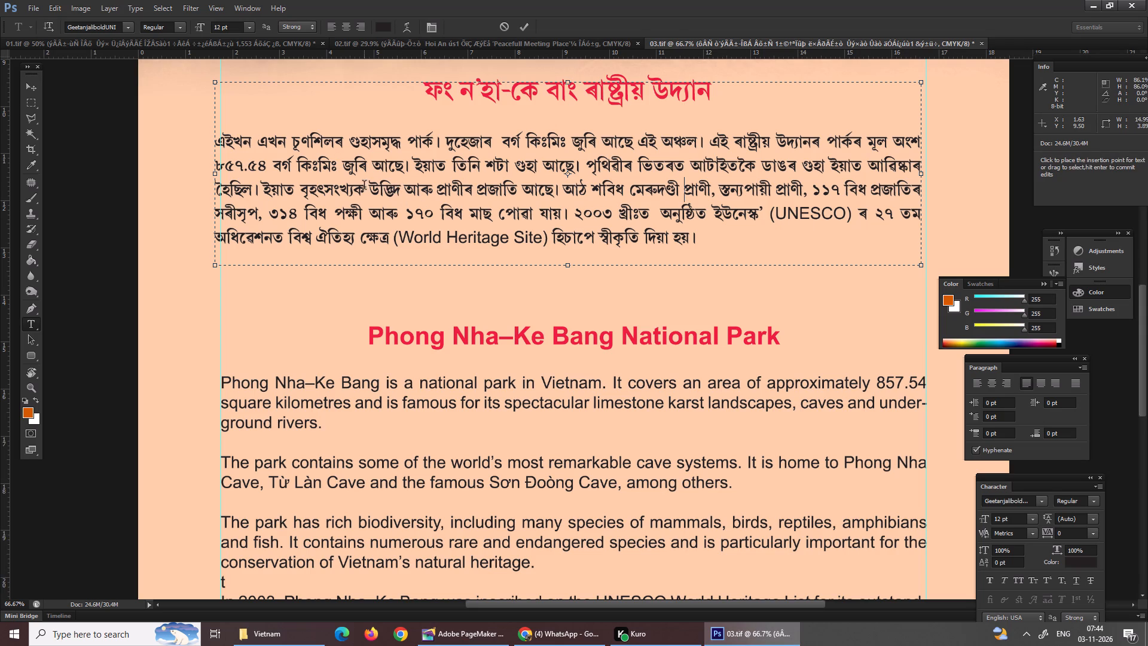
drag(368, 187, 404, 190)
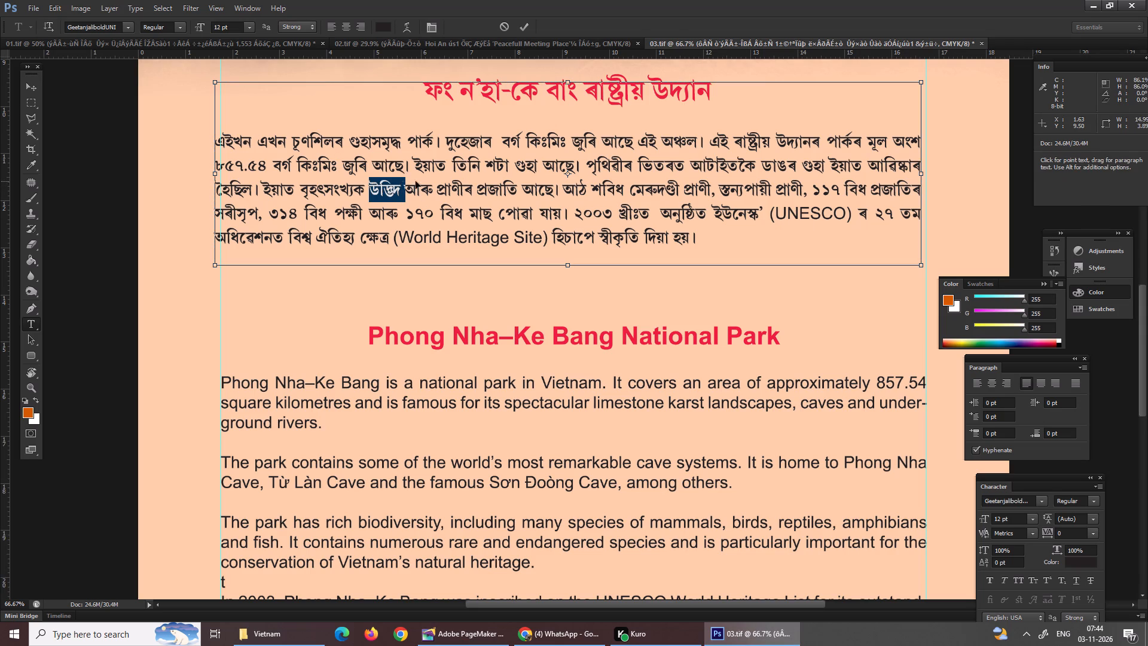
key(ctrl+v)
key(space)
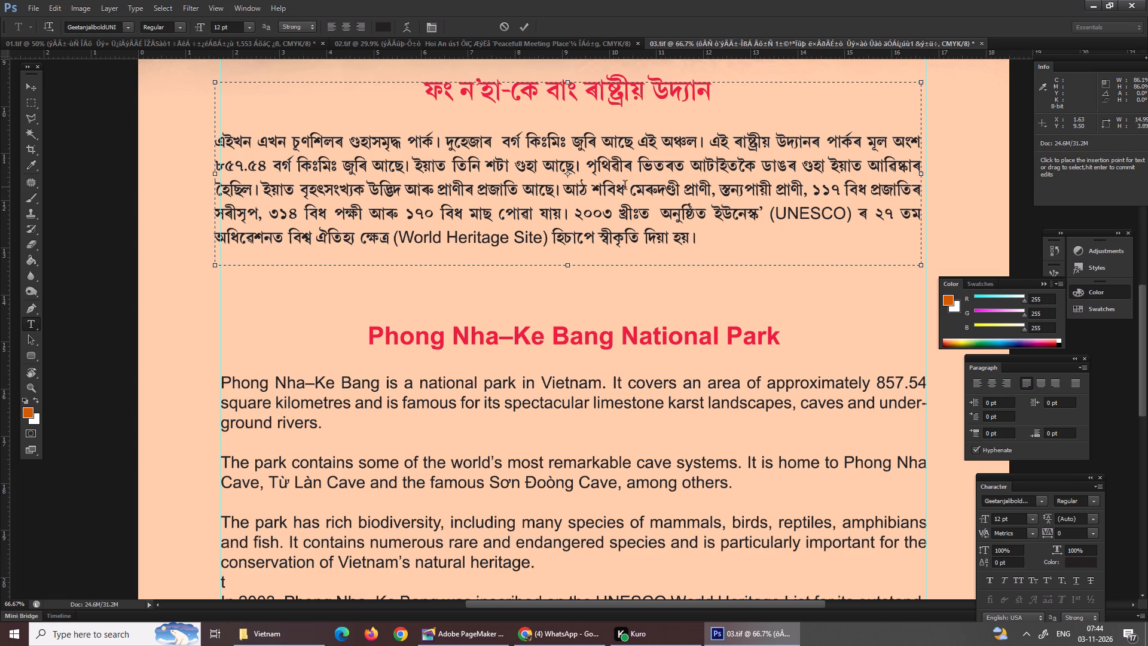
Select আঠ in the Assamese paragraph, and in PageMaker enter 800 after উদ্ভিদ on the scratch line.
drag(591, 192, 564, 190)
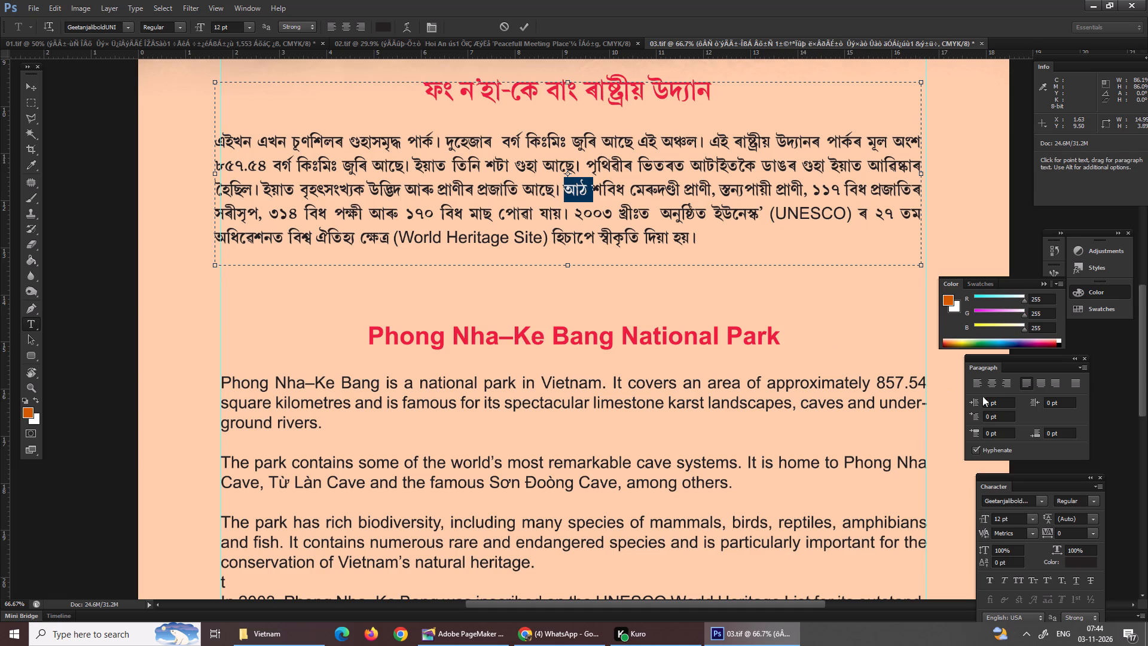
click(467, 641)
click(631, 270)
key(space)
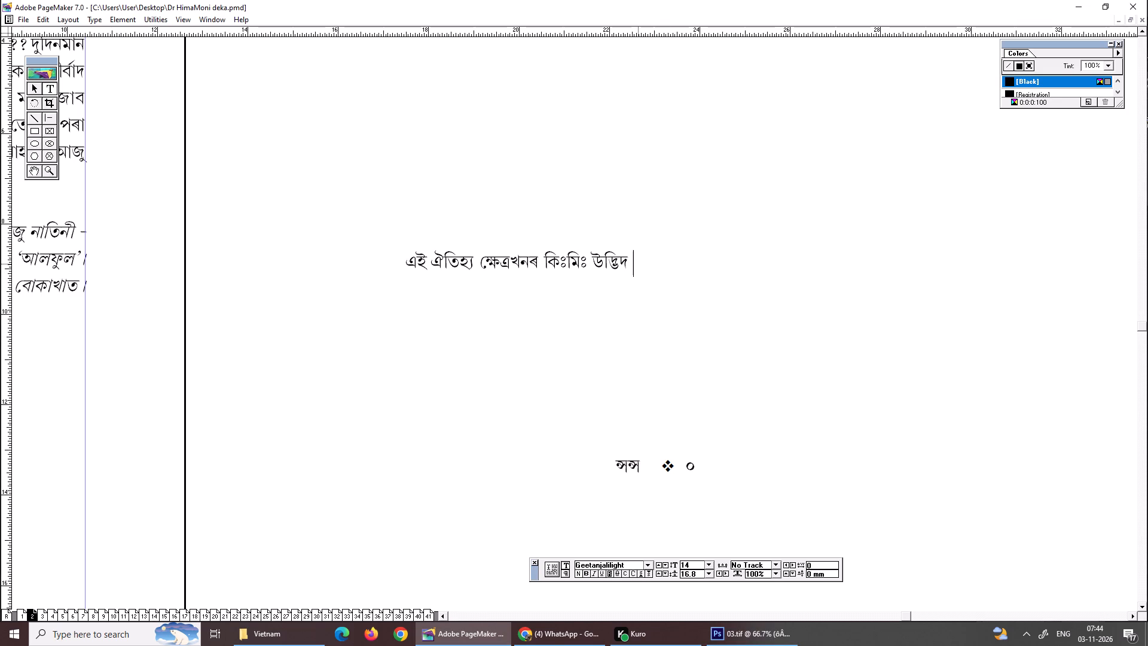
text(800)
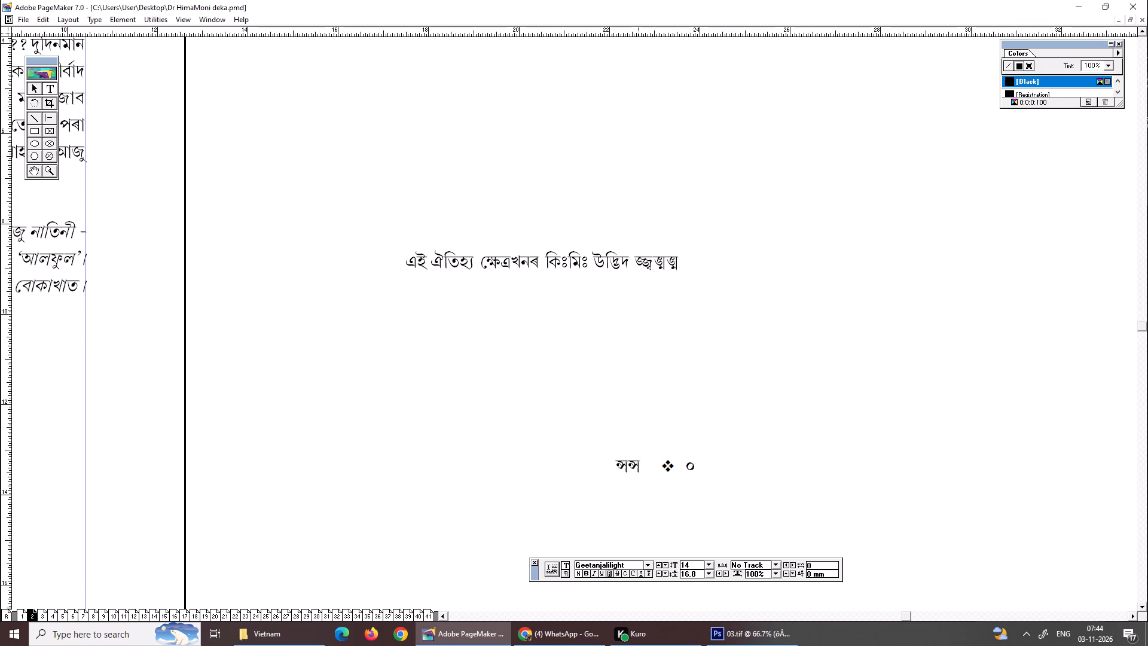
Change the font of the 800 entry on the PageMaker scratch line to Geetanjaliplight.
drag(634, 249, 711, 266)
click(680, 273)
drag(637, 271, 698, 269)
key(ctrl+t)
key(ctrl+Down)
key(ctrl+Down)
key(ctrl+Down)
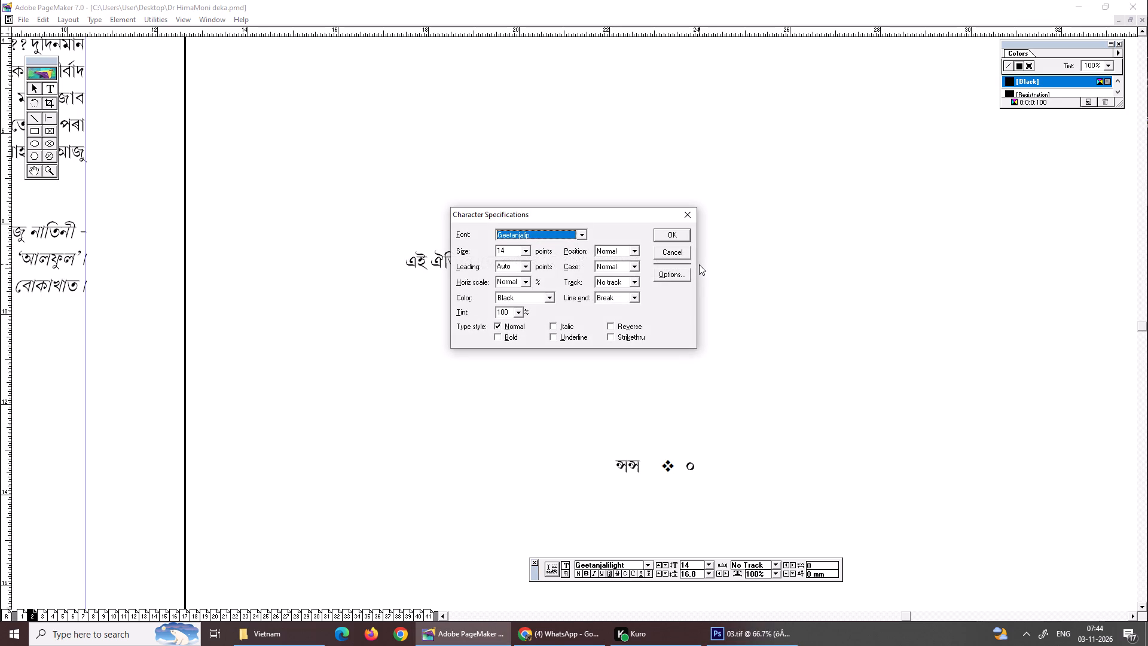
key(ctrl+Down)
key(ctrl+Down)
key(ctrl+Down)
key(ctrl+Return)
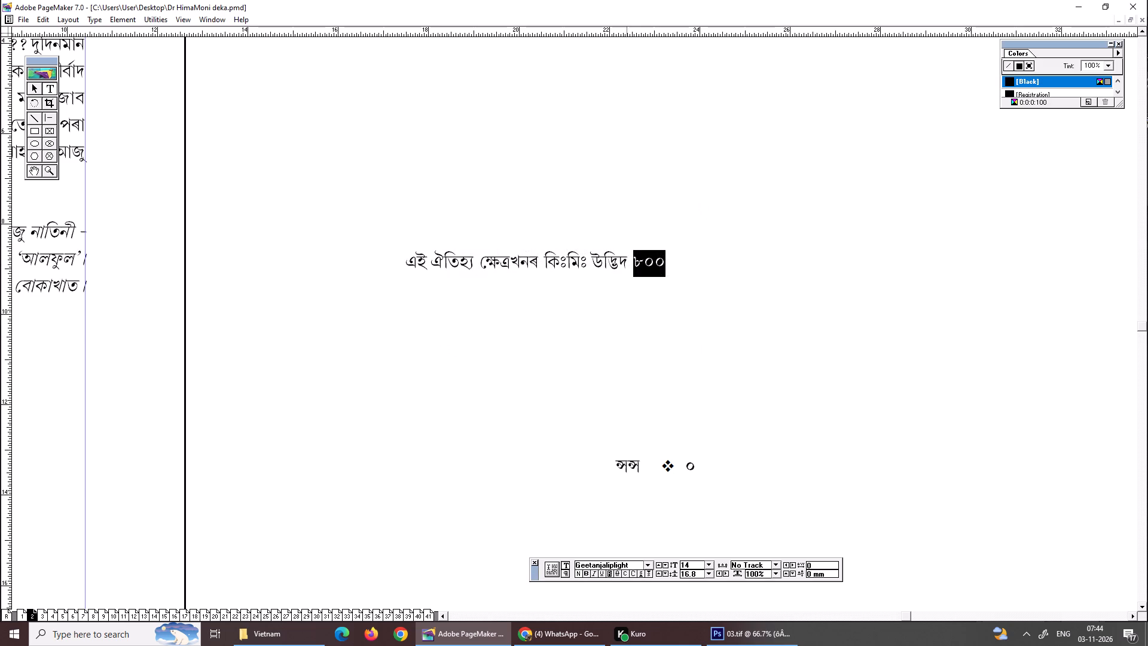
Cut ৮০০ from the PageMaker scratch line and paste it over আঠ in the Photoshop Assamese paragraph.
key(ctrl+c)
key(ctrl+c)
key(ctrl+x)
click(483, 638)
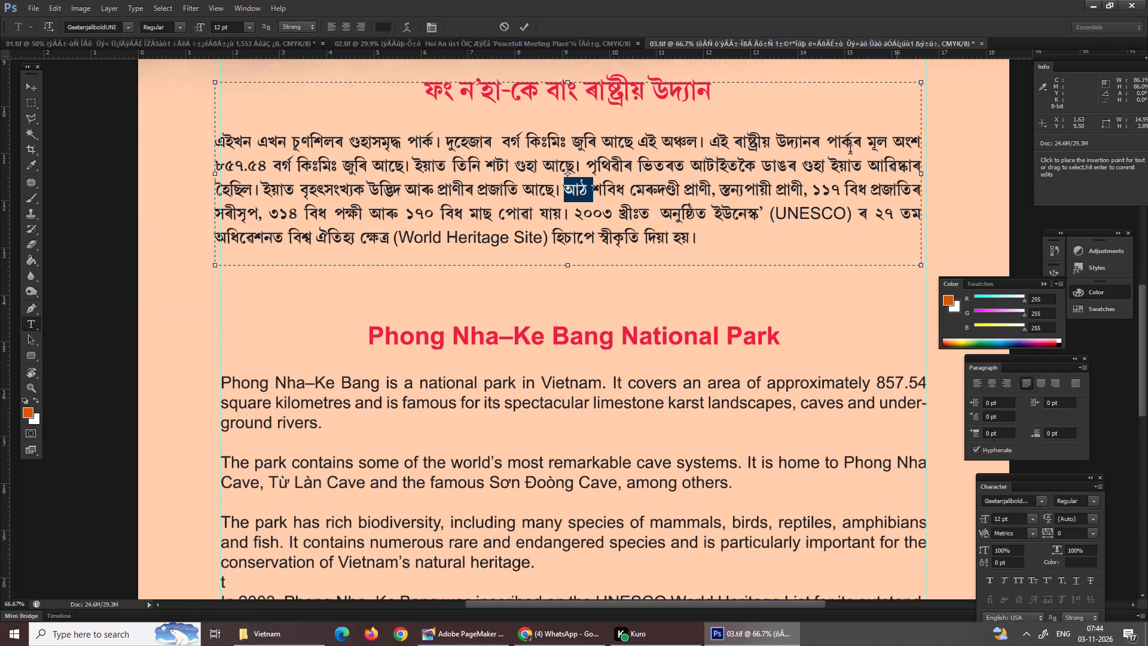
key(ctrl+v)
Change the font of the pasted number before শবিধ in the Assamese paragraph to Geetanjalipbold.
drag(597, 192, 563, 194)
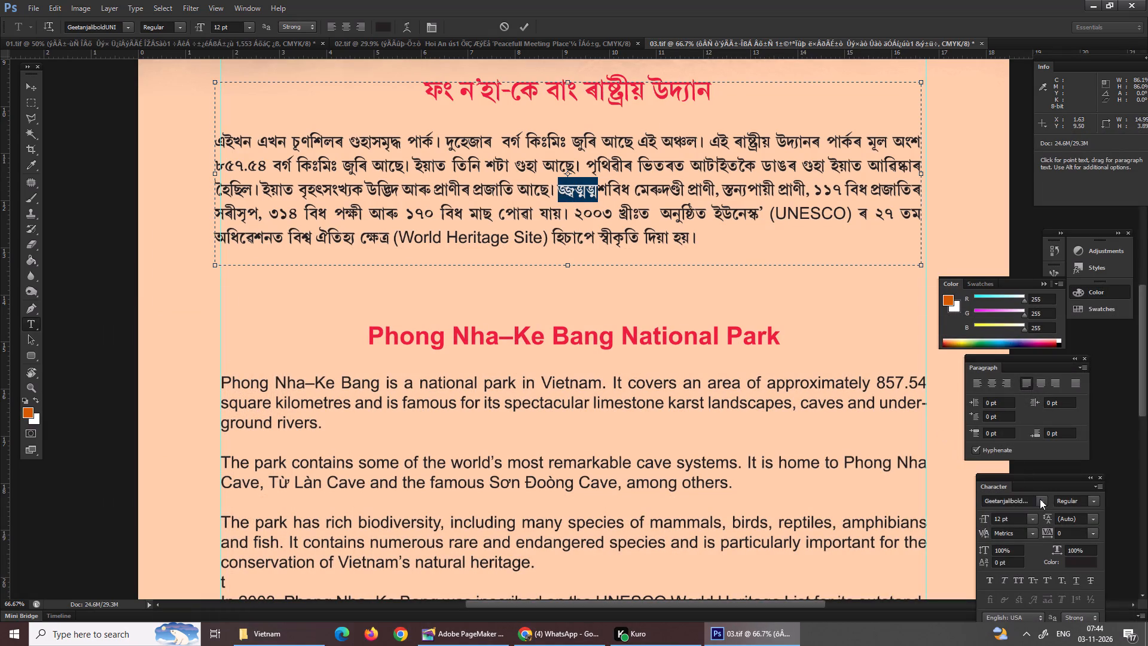
click(1040, 499)
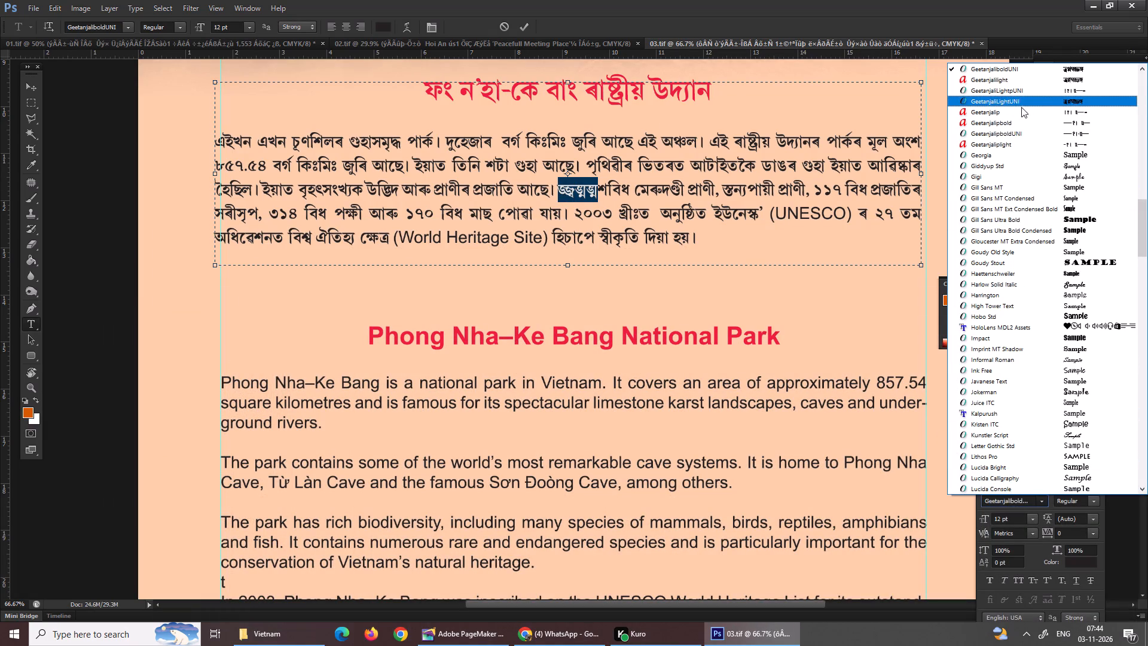
click(1013, 124)
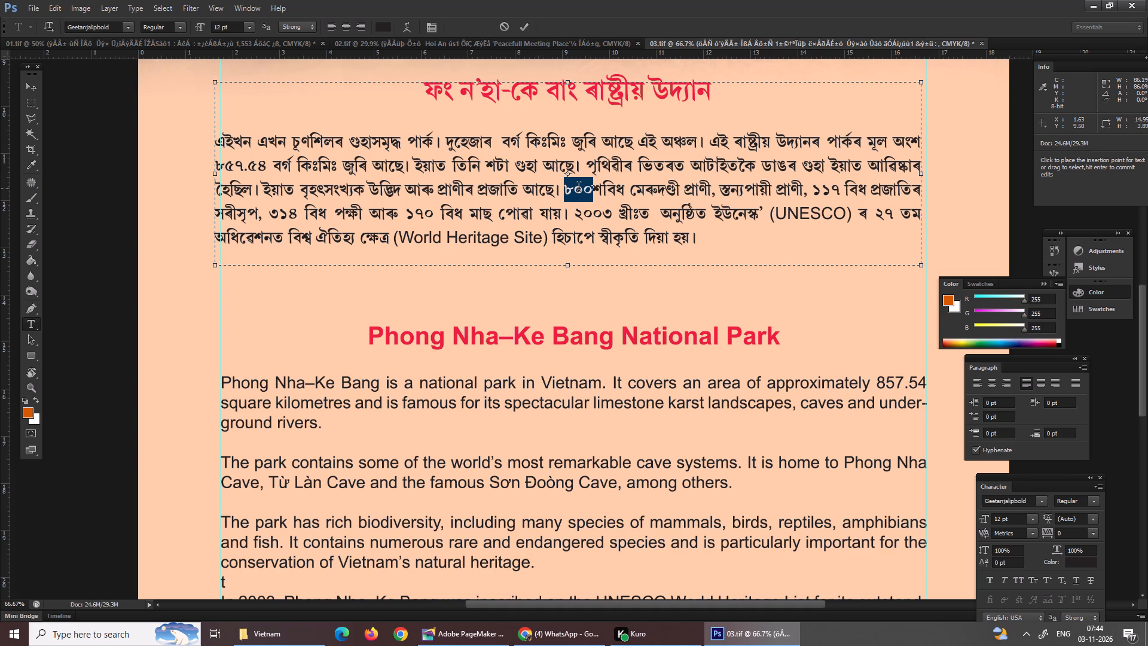
Remove শ before বিধ in the Assamese paragraph, leaving a single space after ৮০০, and commit the text edit.
click(591, 190)
key(space)
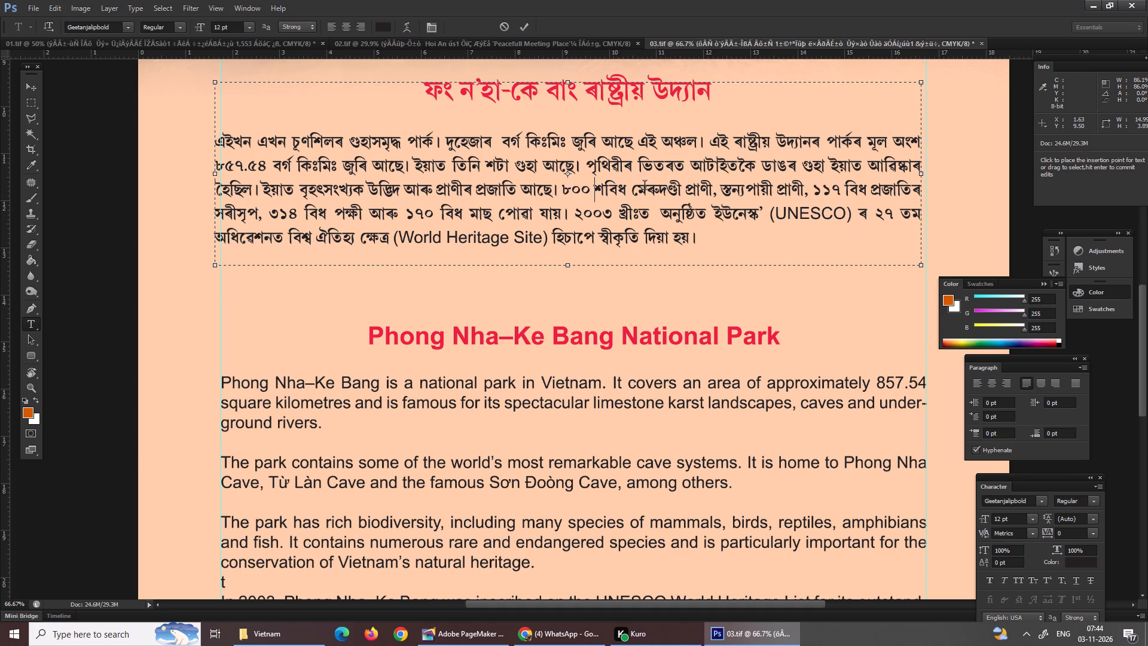
click(604, 194)
key(BackSpace)
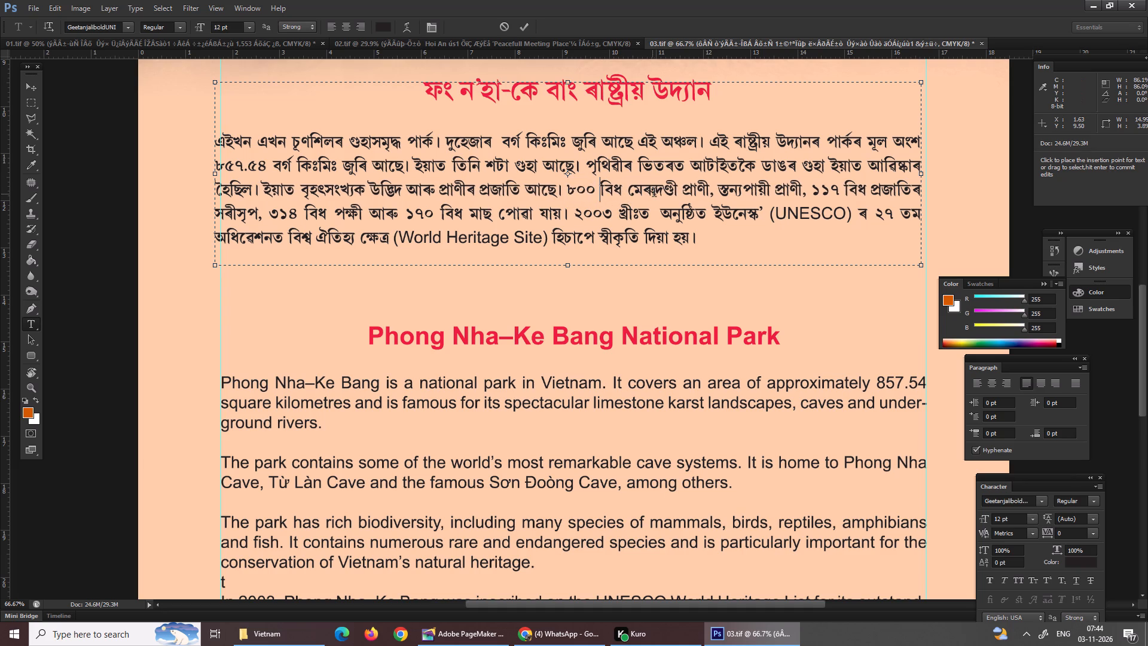
key(BackSpace)
key(space)
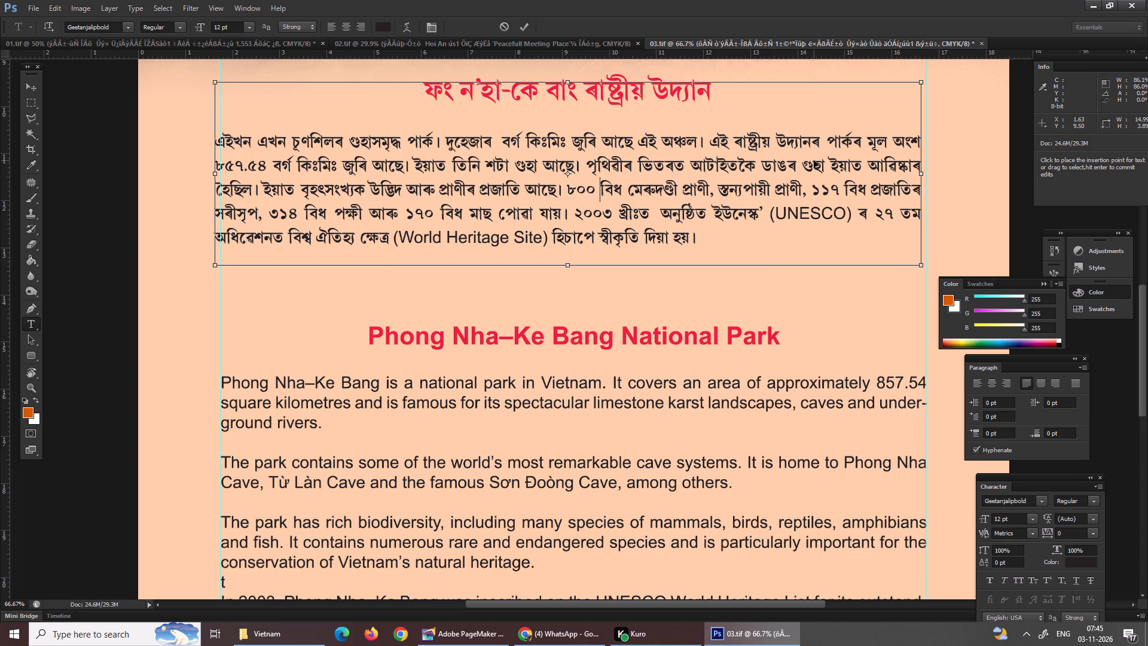
key(ctrl+0)
key(Return)
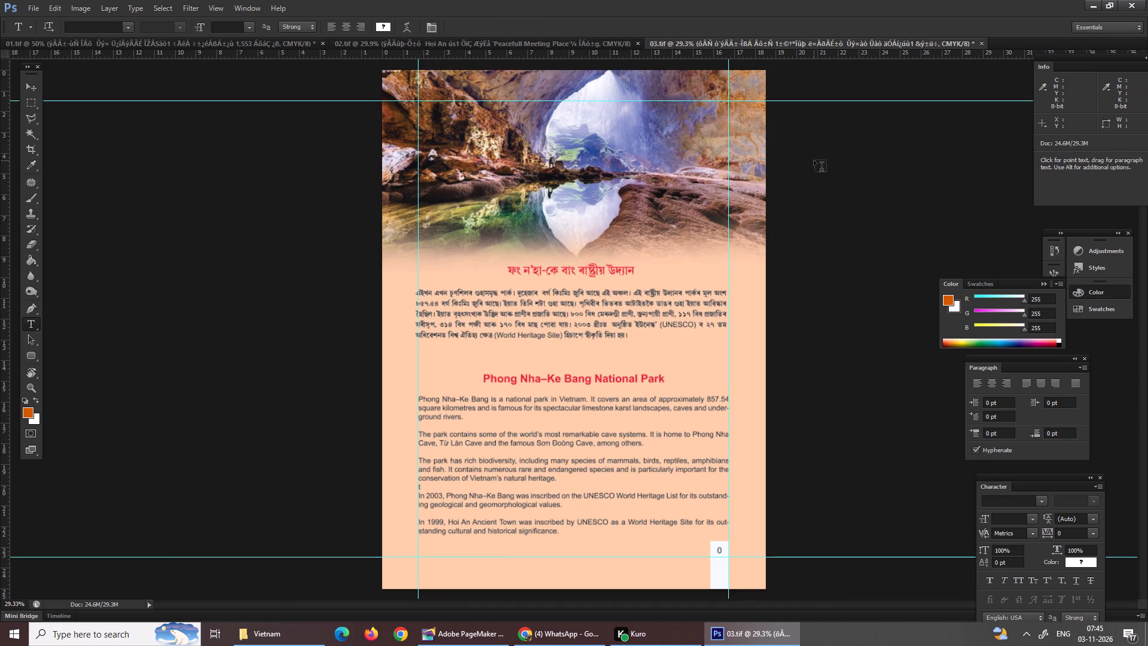
Save the Phong Nha–Ke Bang page, 03.tif.
key(ctrl+s)
key(ctrl+s)
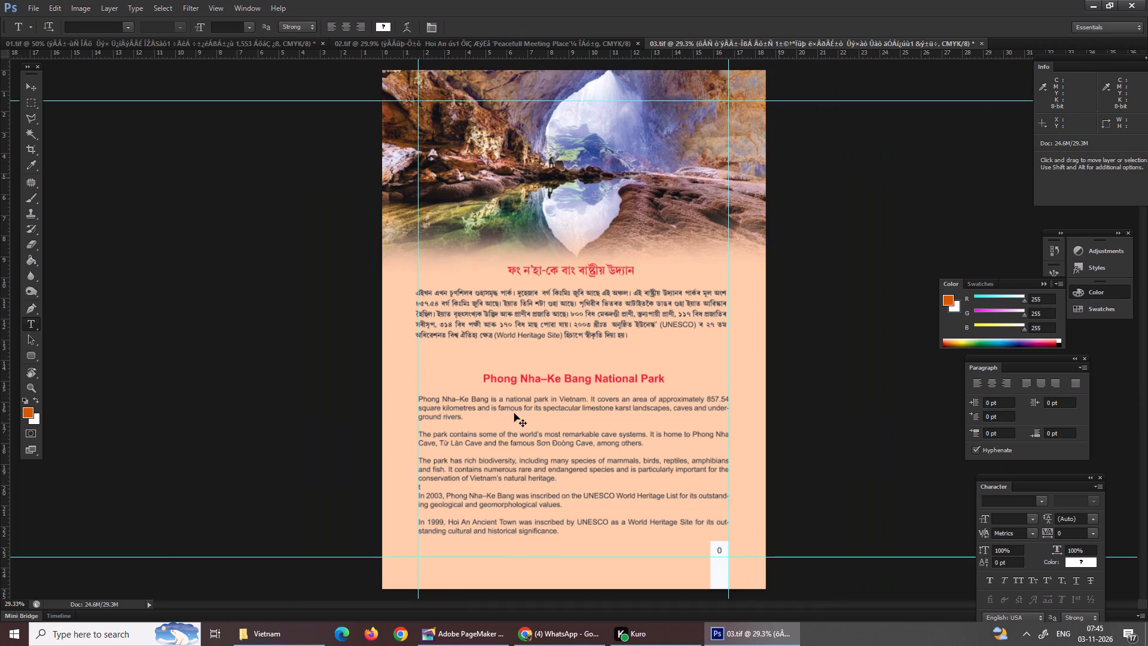
Move the English Phong Nha–Ke Bang text block up about 0.2 cm.
right_click(514, 413)
right_click(533, 401)
right_click(545, 401)
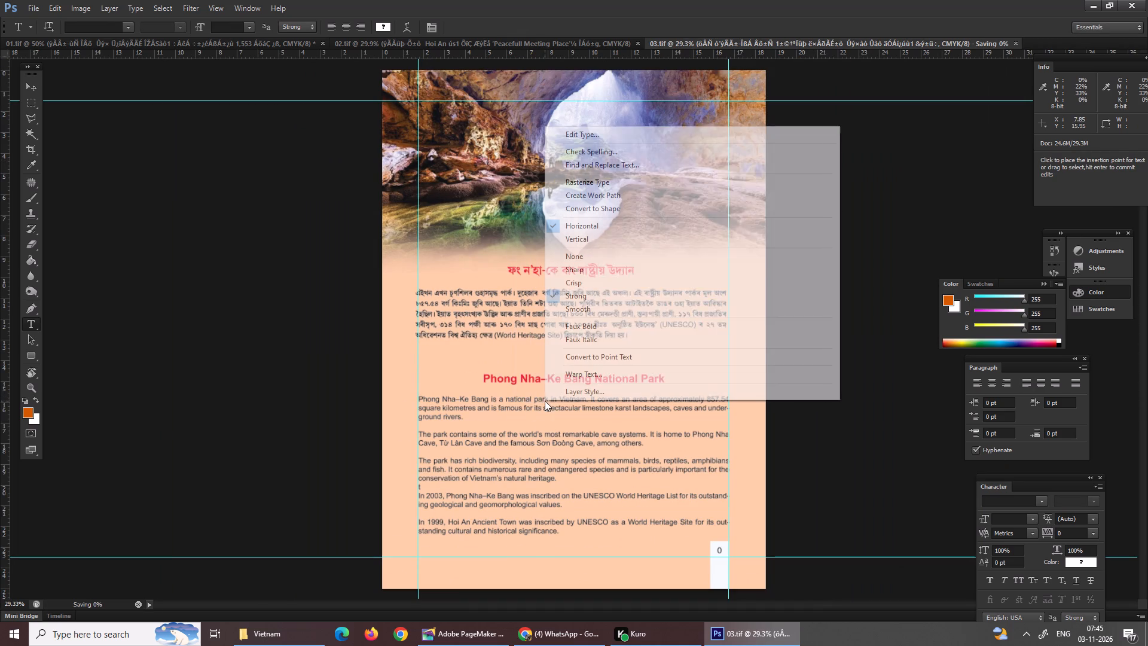
click(500, 420)
double_click(31, 82)
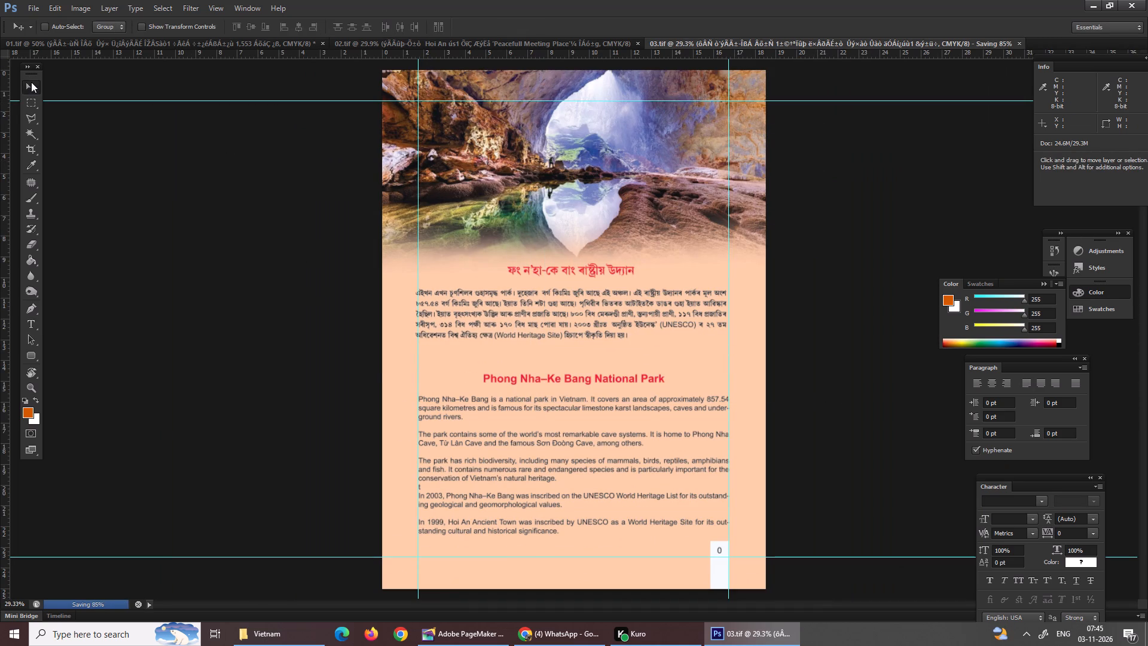
right_click(558, 443)
double_click(569, 458)
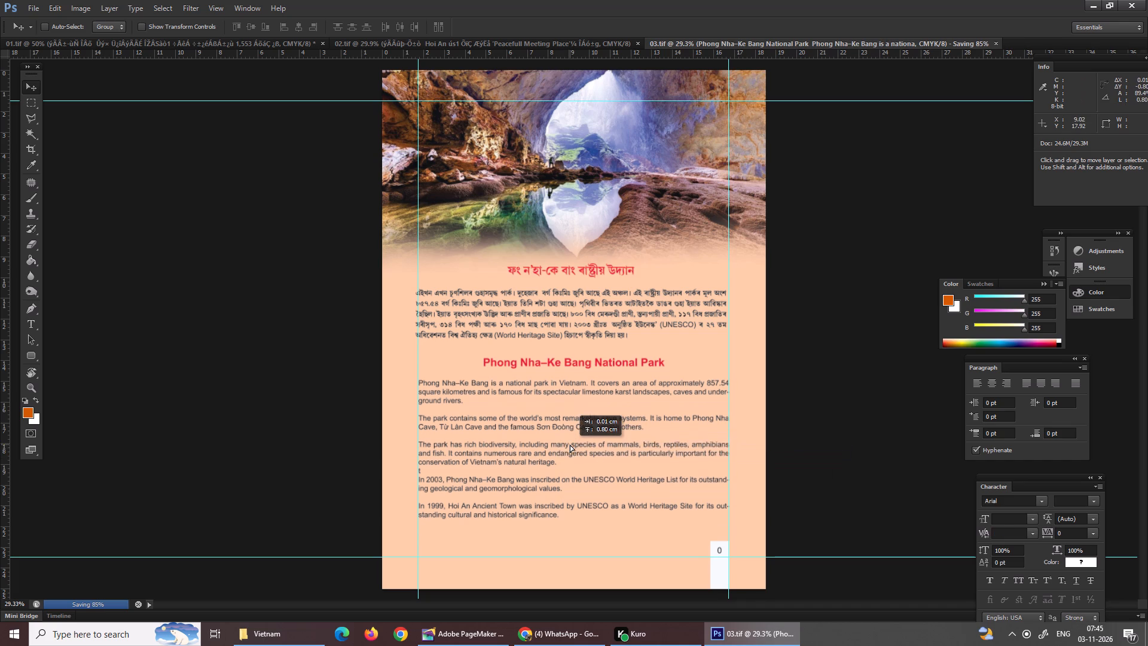
Move the Assamese heading and paragraph block down about 0.25 cm and slightly right, meeting the left margin guide.
right_click(527, 299)
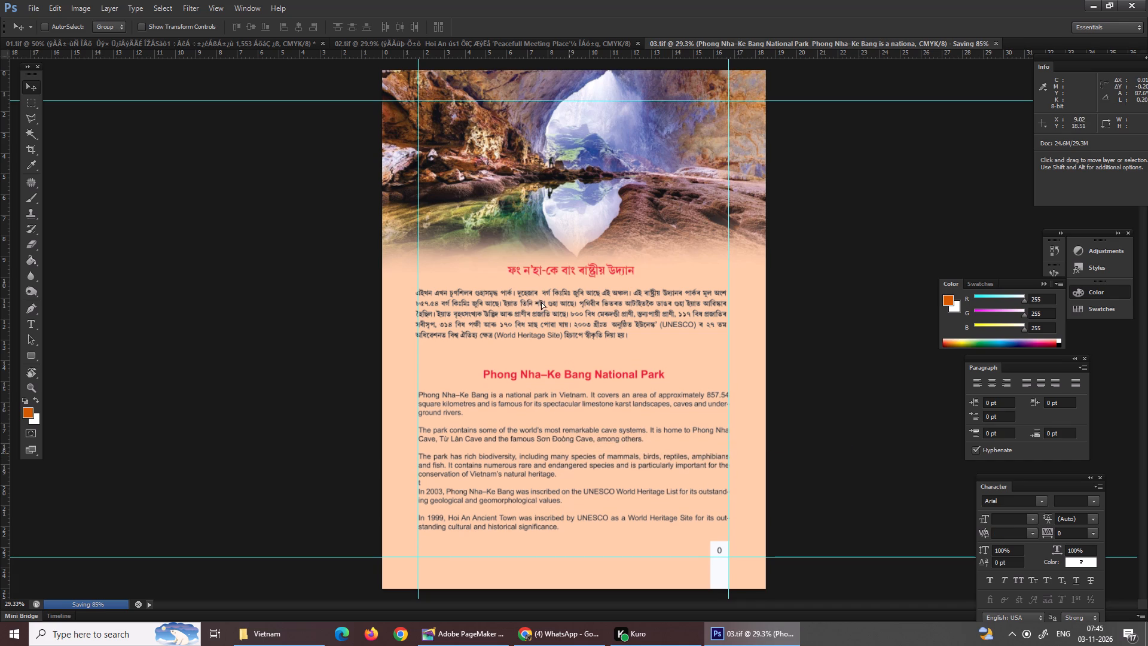
right_click(511, 319)
right_click(527, 313)
click(41, 87)
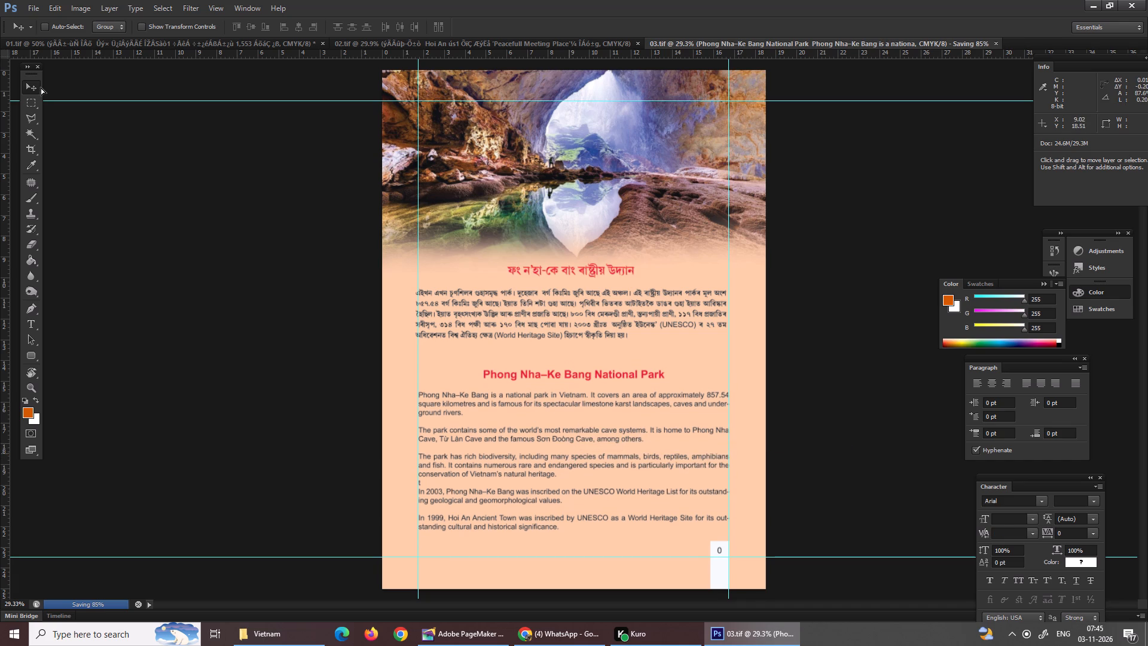
click(27, 88)
right_click(540, 294)
right_click(563, 315)
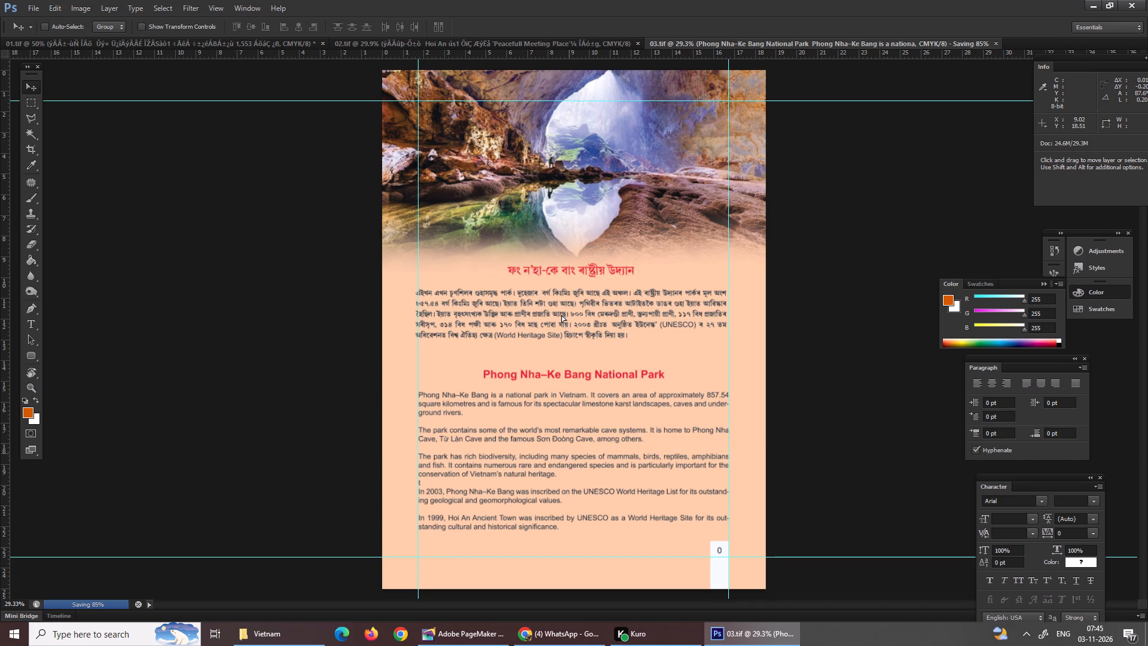
right_click(568, 300)
right_click(570, 303)
right_click(569, 303)
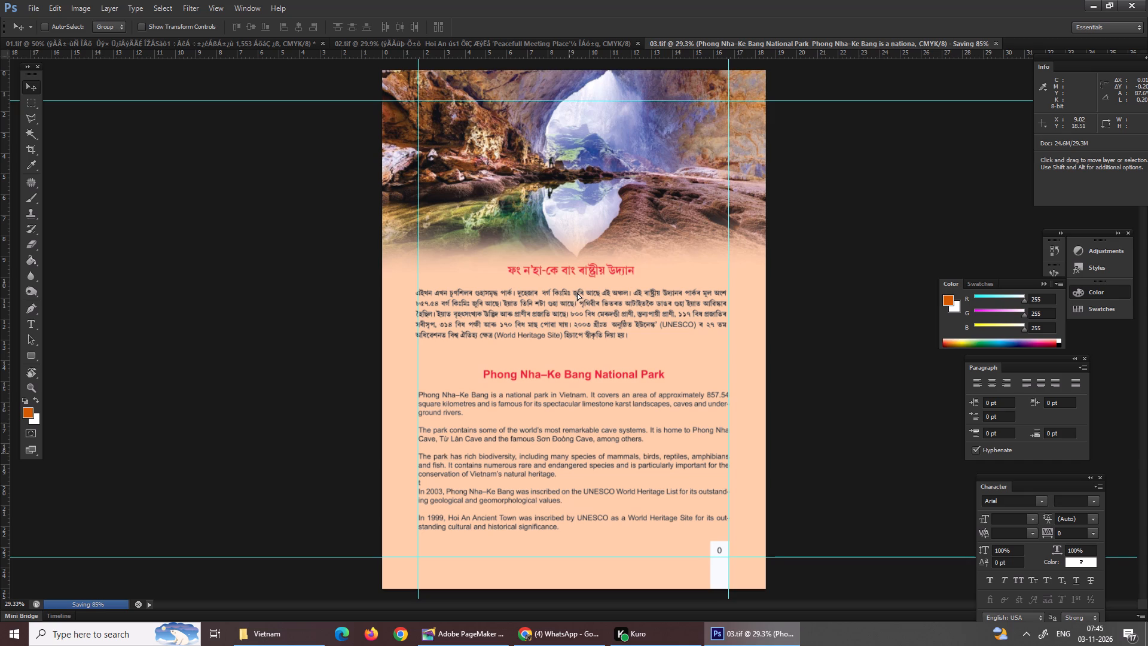
right_drag(577, 292, 576, 310)
right_click(573, 304)
click(575, 307)
right_click(480, 313)
right_drag(483, 309, 483, 337)
double_click(28, 80)
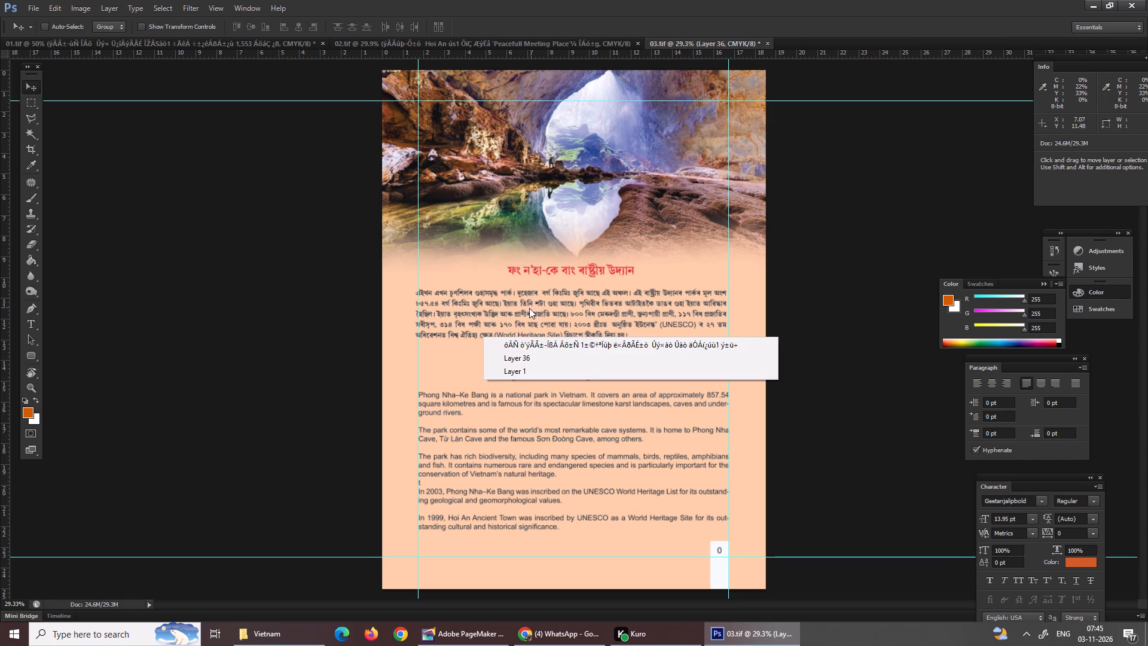
click(530, 341)
drag(547, 318, 547, 324)
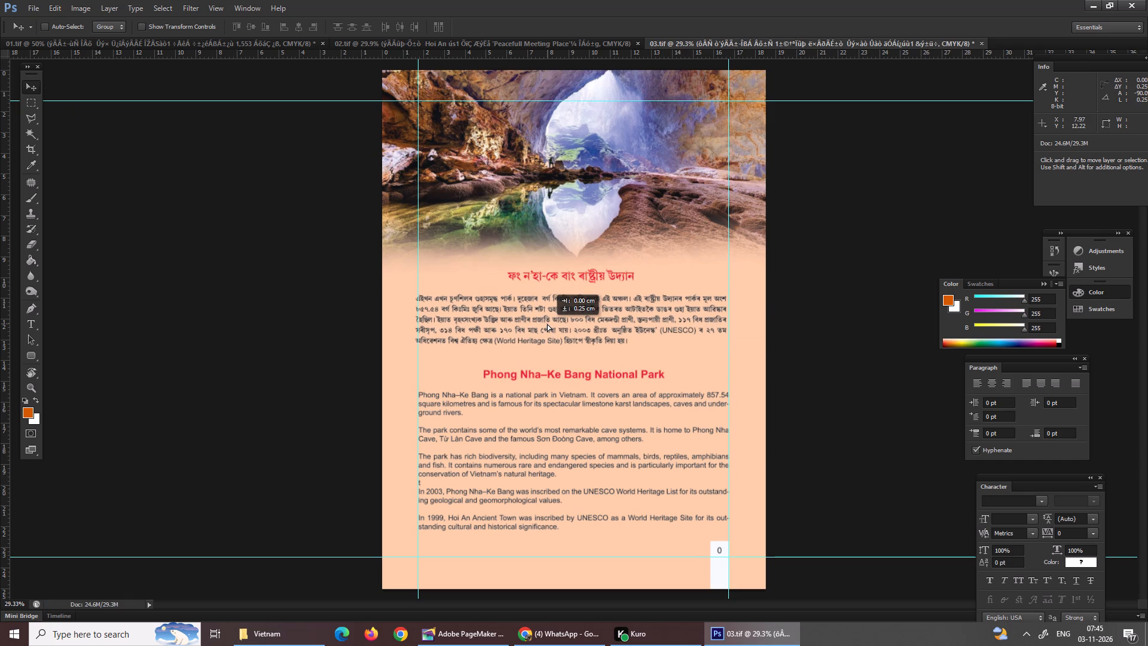
drag(547, 324, 549, 327)
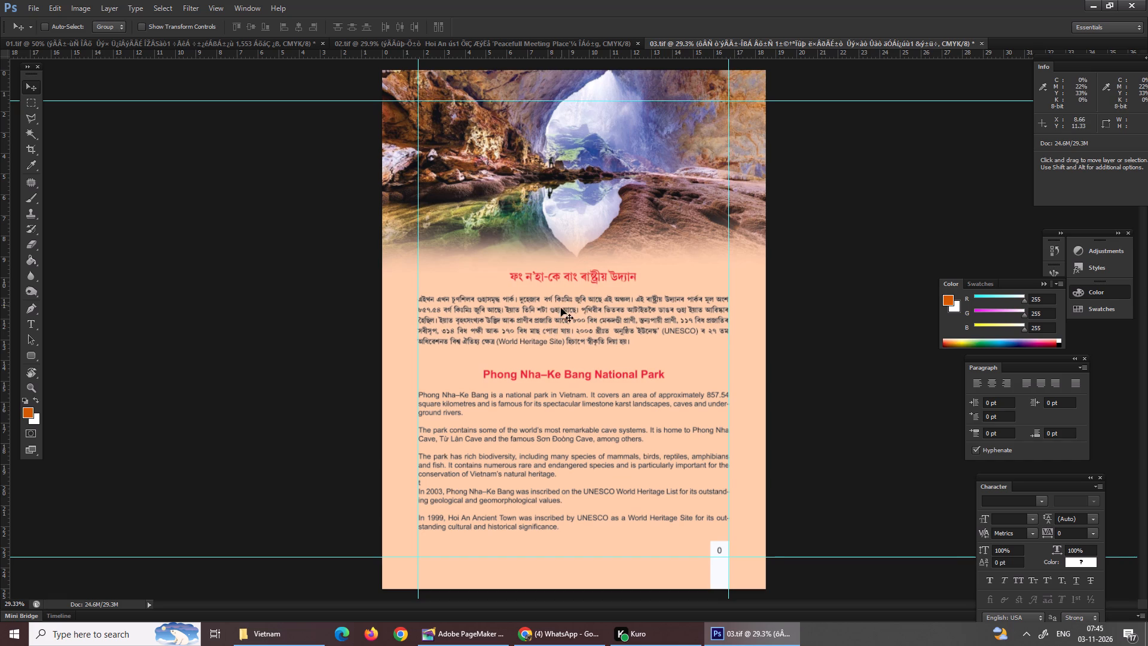
Nudge the English Phong Nha–Ke Bang text block left about 0.03 cm.
right_click(580, 407)
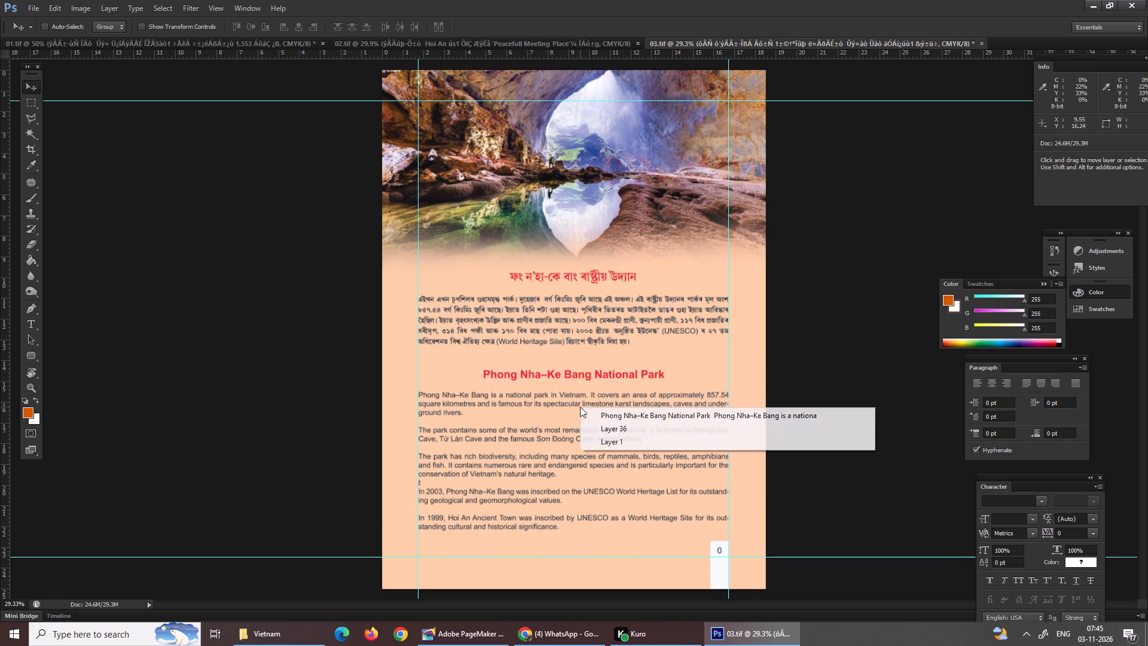
click(604, 415)
click(585, 425)
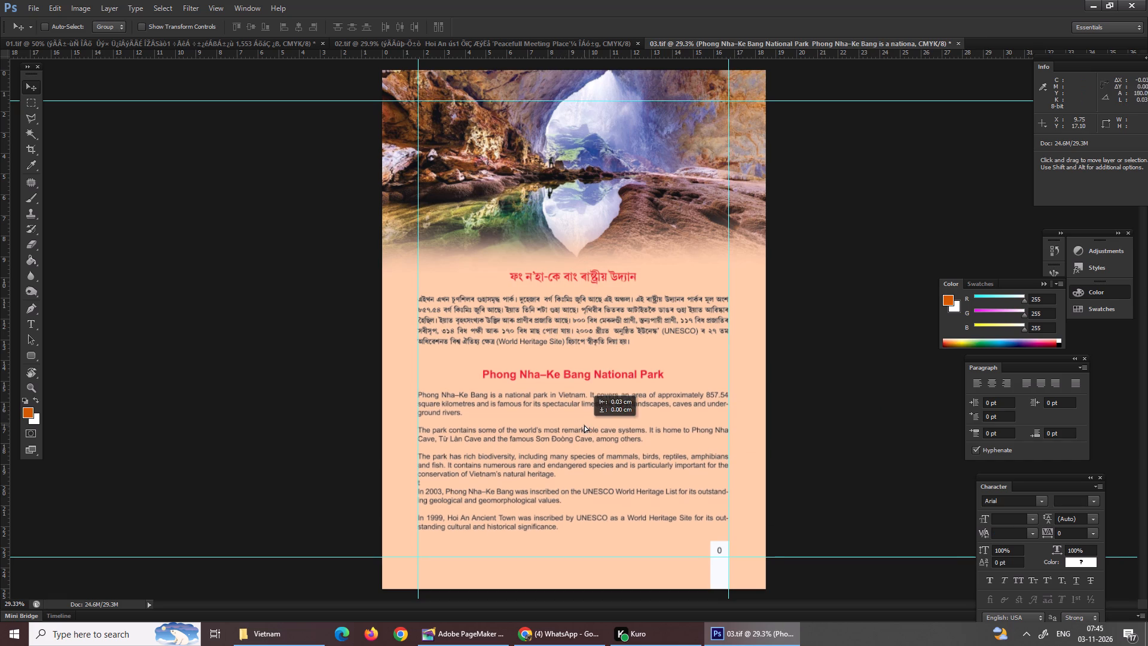
Nudge the Assamese text block slightly up and left, lining it up with the English block.
right_click(586, 316)
click(607, 323)
click(608, 318)
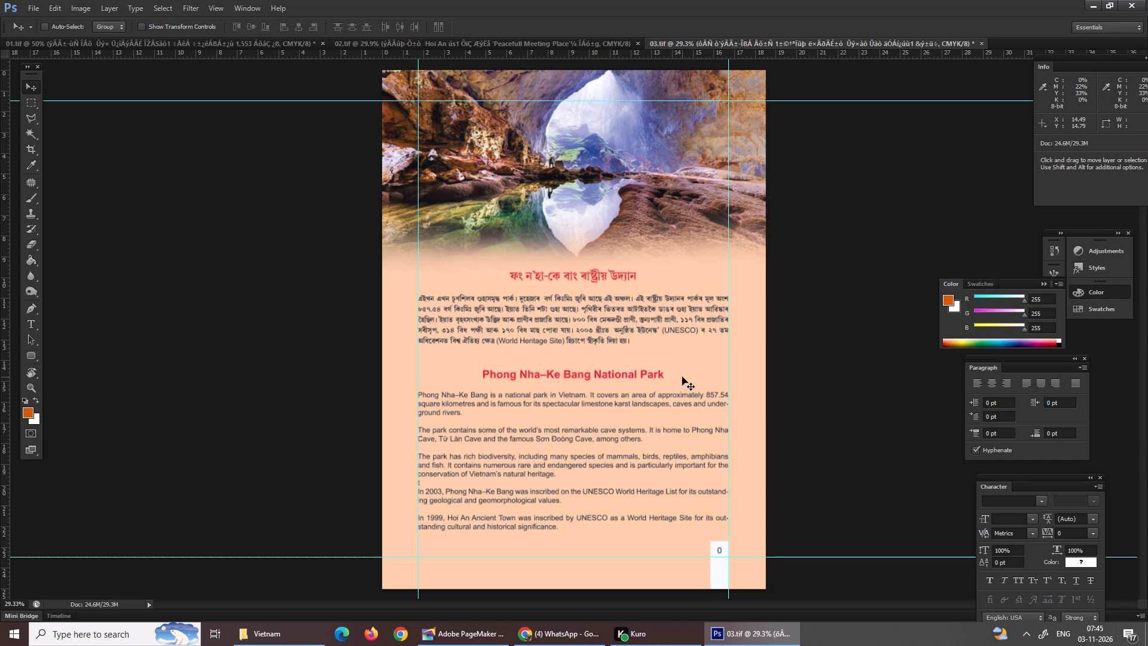
key(Return)
Save the adjusted layout of 03.tif.
key(ctrl+s)
key(ctrl+s)
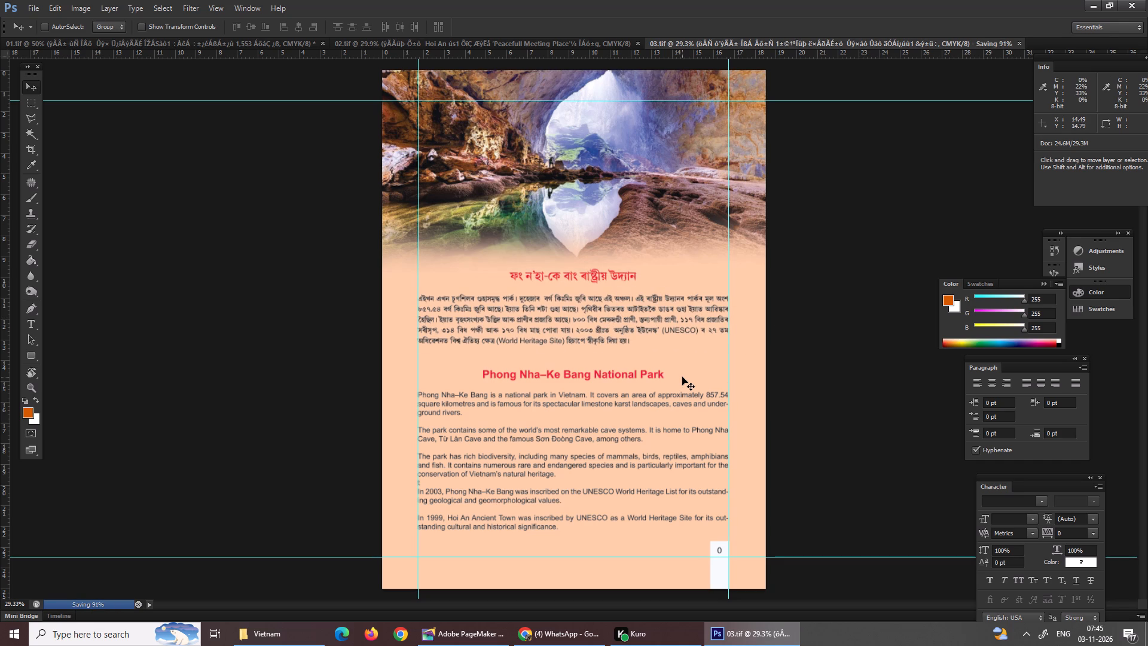
Select the entire Phong Nha–Ke Bang page and copy all its visible layers merged.
key(ctrl+a)
key(ctrl+shift+c)
key(ctrl+shift+c)
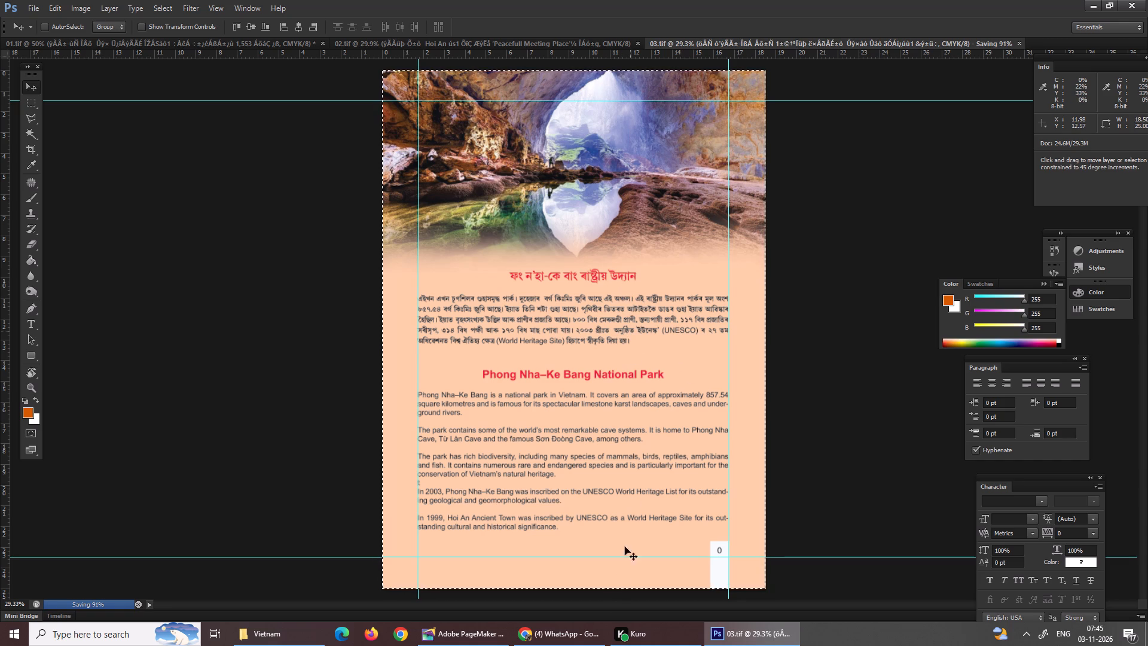
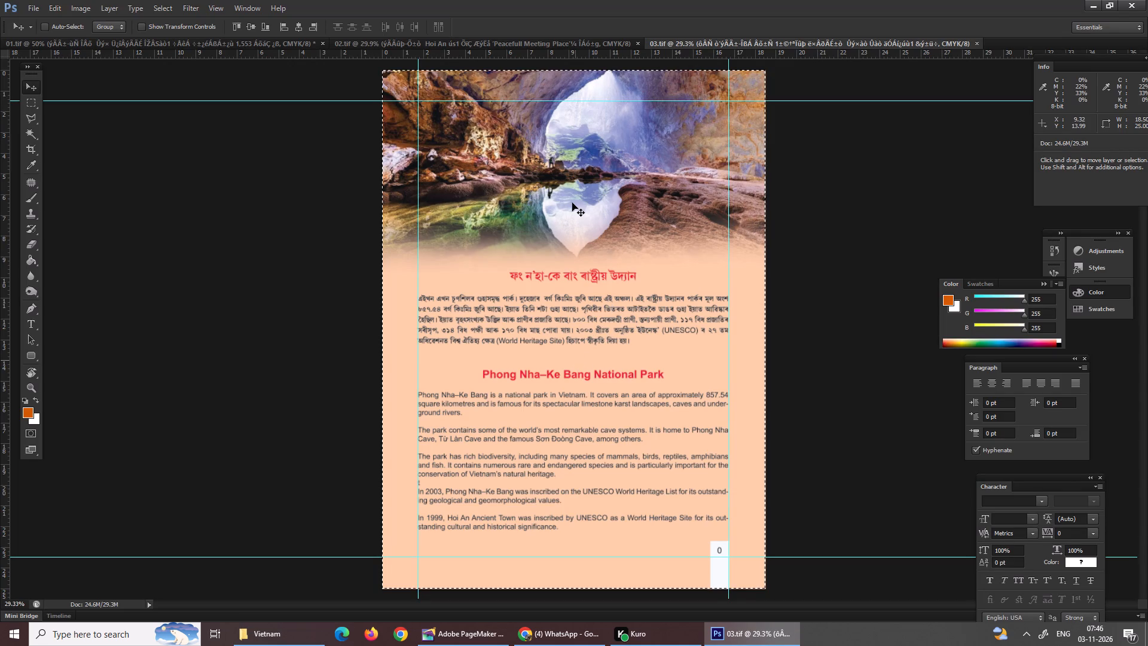
Open 04.tif, the My Son page, accepting the notice about its text engine.
scroll(555, 213, down, 1)
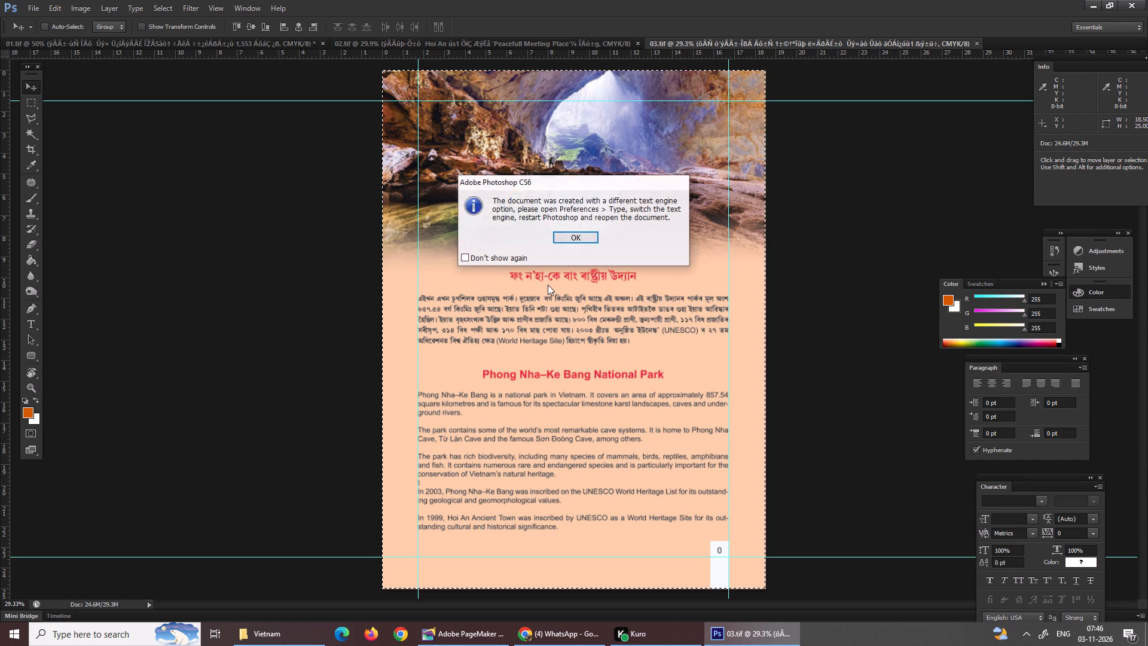
click(585, 244)
click(585, 236)
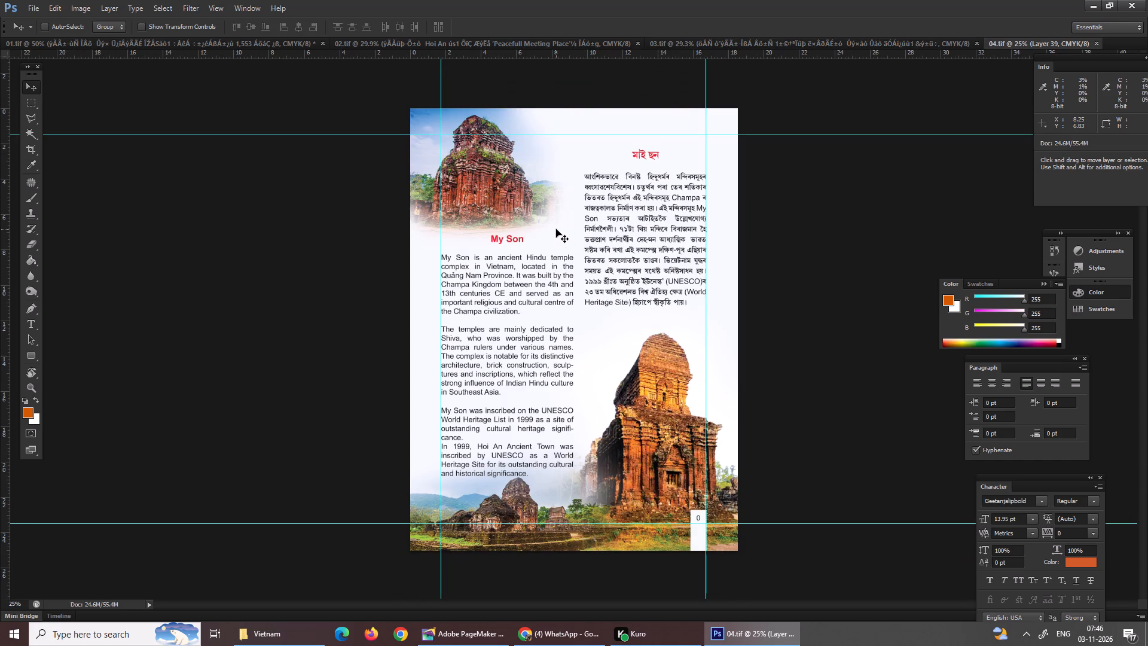
Set the whole English My Son text layer to a font size of 15 pt.
key(ctrl+equal)
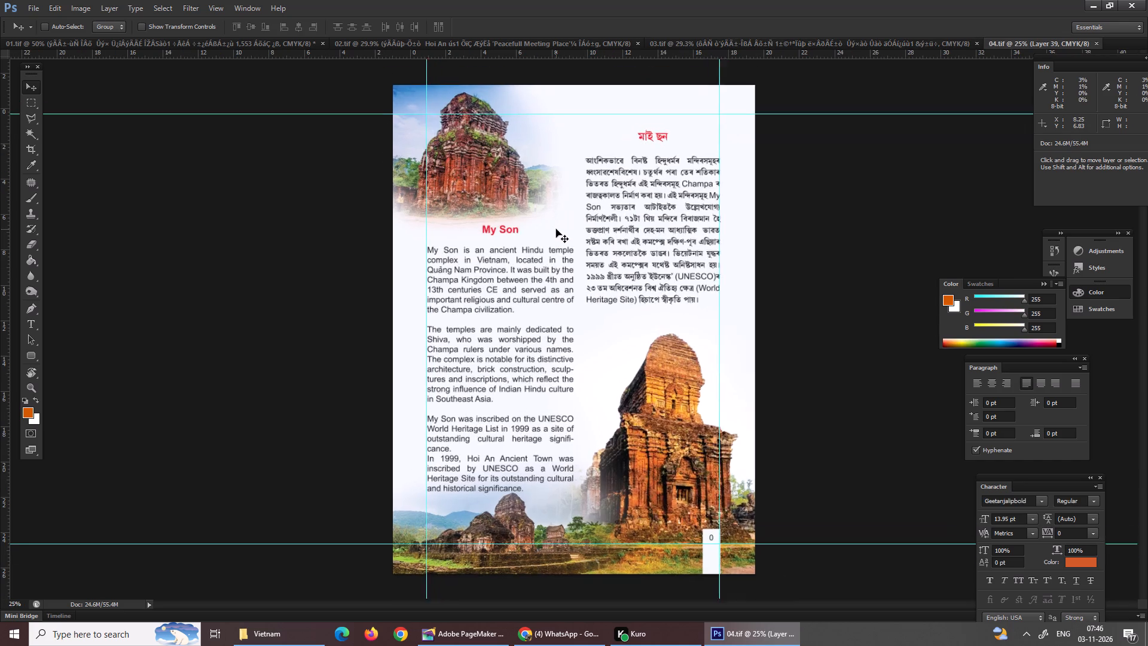
key(ctrl+equal)
key(ctrl+equal)
scroll(556, 229, up, 13)
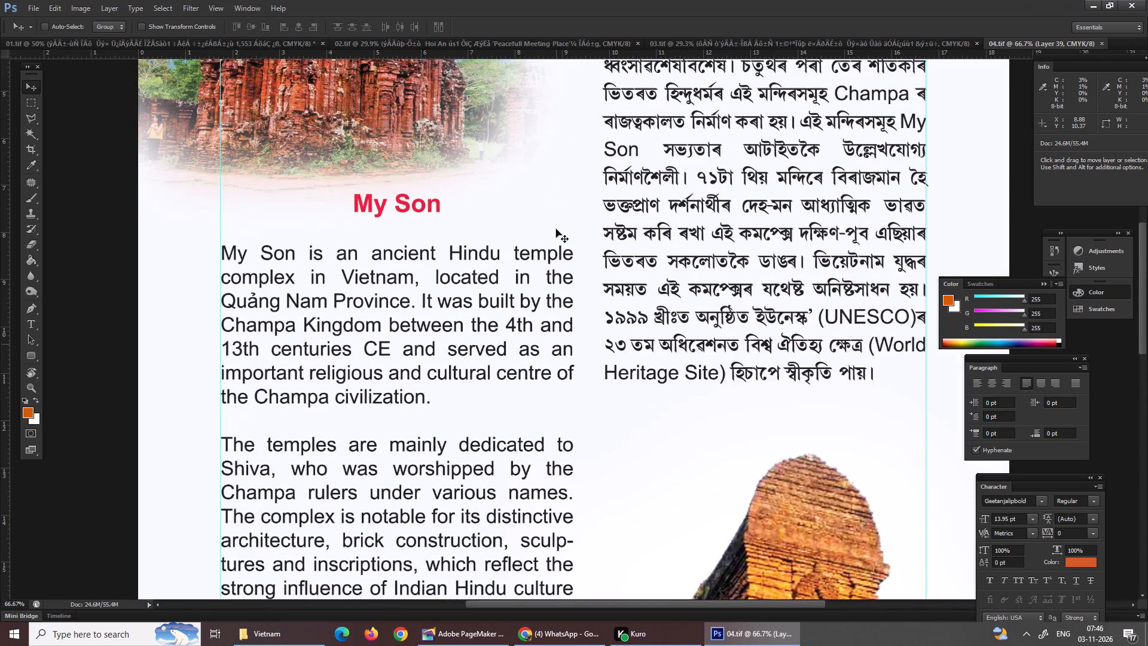
scroll(556, 229, up, 6)
scroll(556, 229, down, 2)
scroll(556, 229, up, 11)
right_click(408, 359)
click(424, 367)
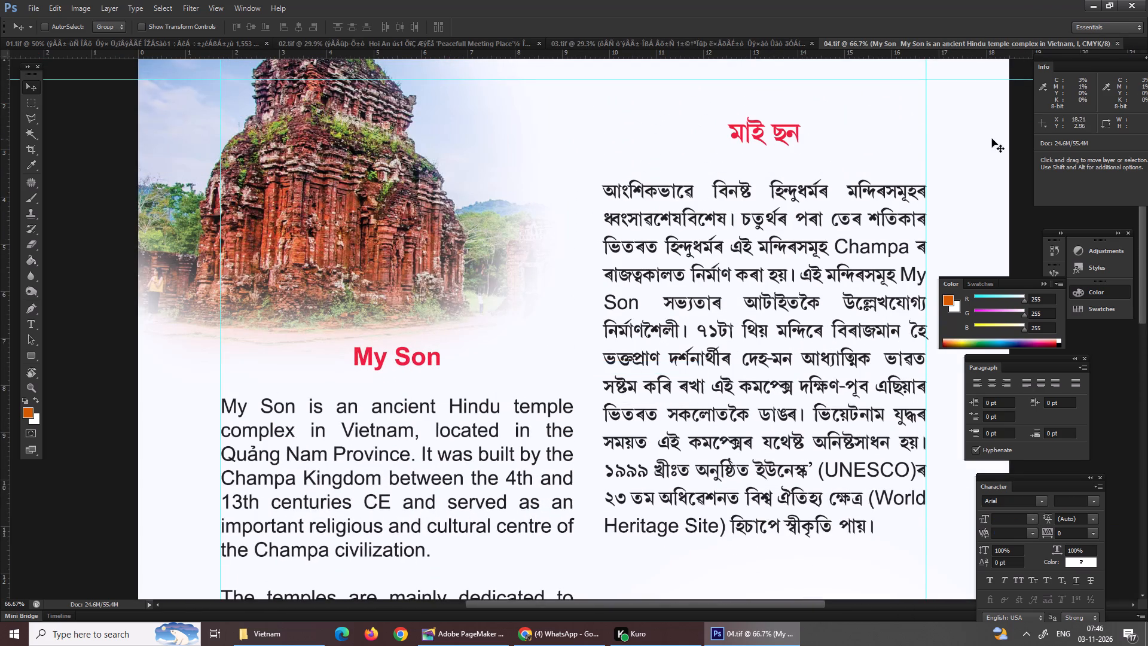
click(1009, 513)
click(1010, 513)
click(1011, 519)
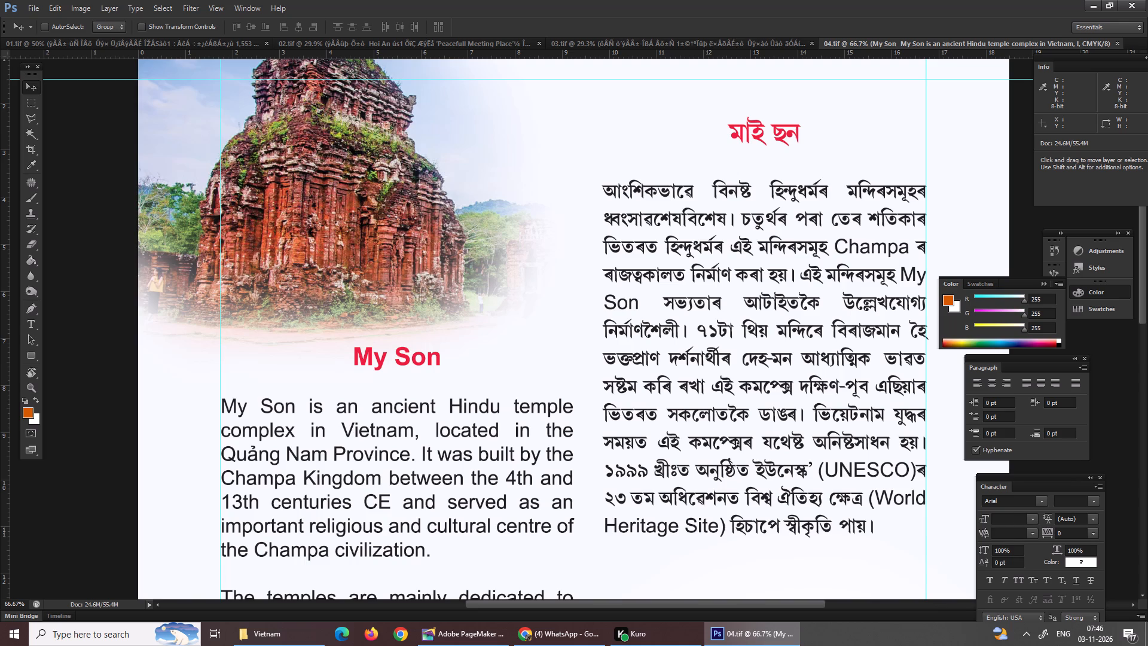
key(1)
key(5)
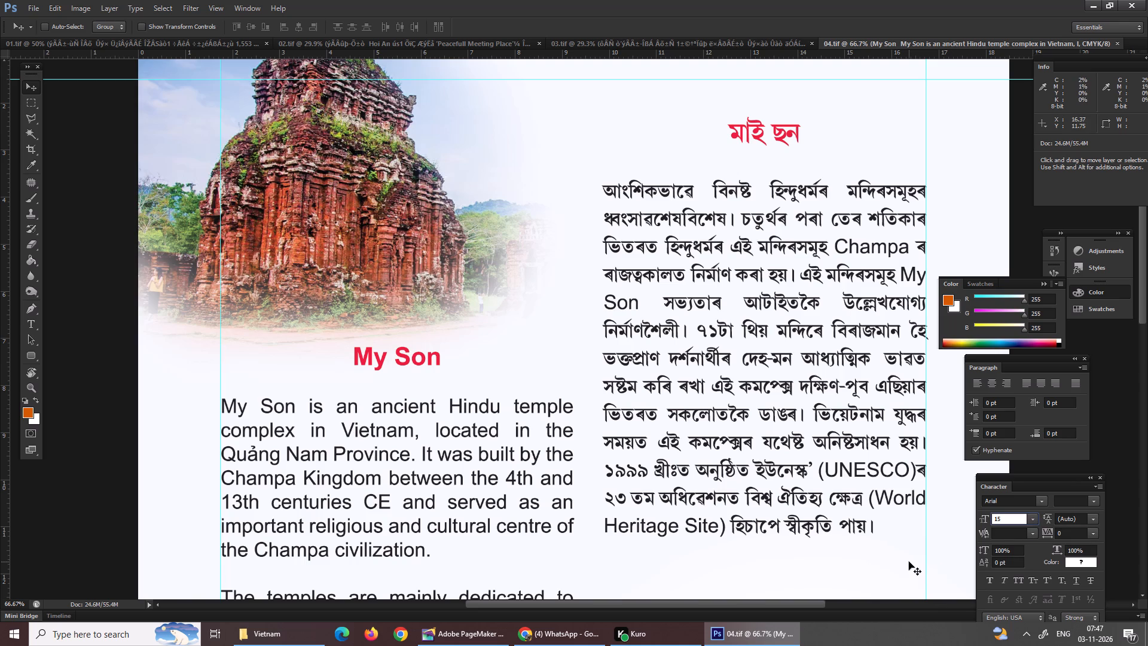
key(Return)
Set the whole Assamese text layer on the My Son page to a font size of 15 pt.
scroll(878, 547, up, 1)
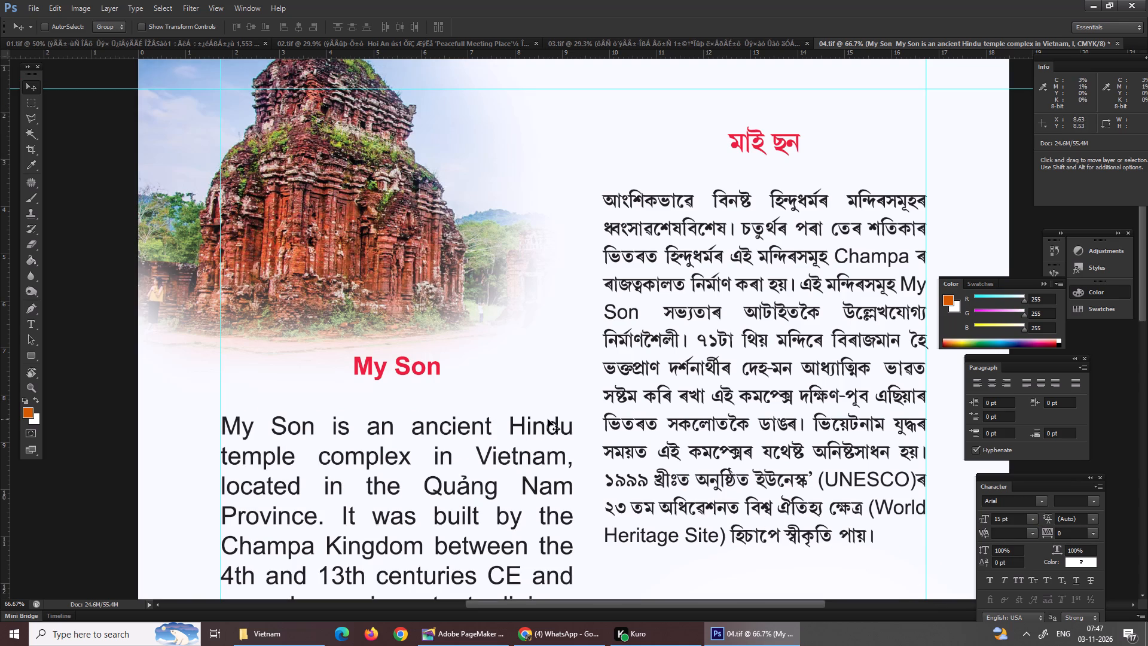
scroll(471, 428, down, 1)
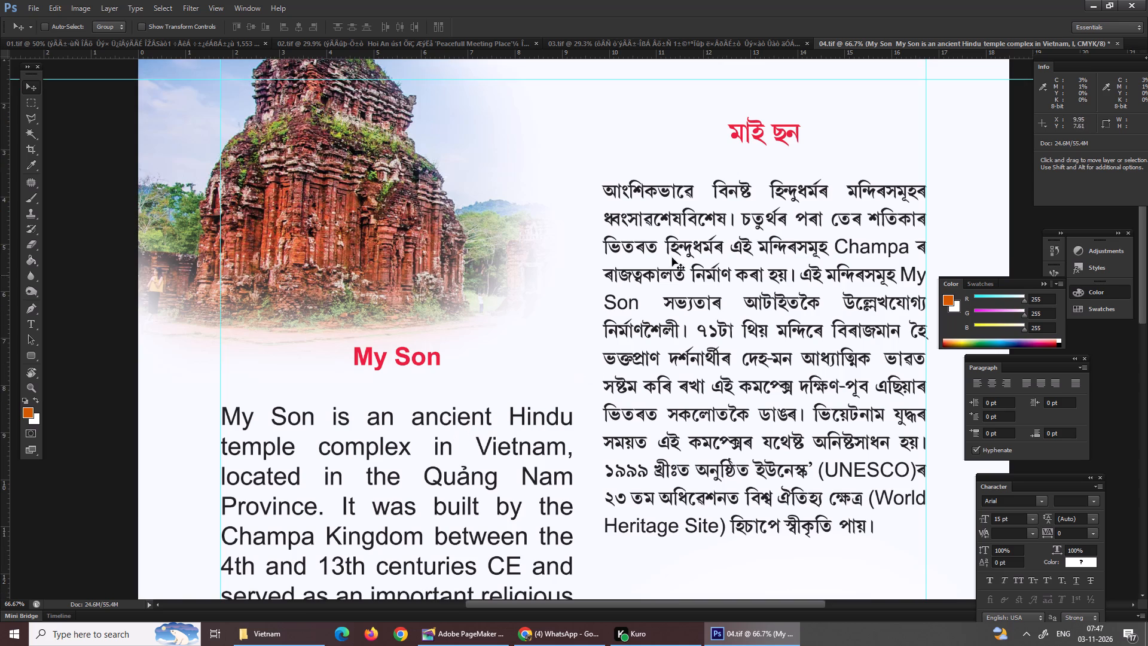
right_click(771, 133)
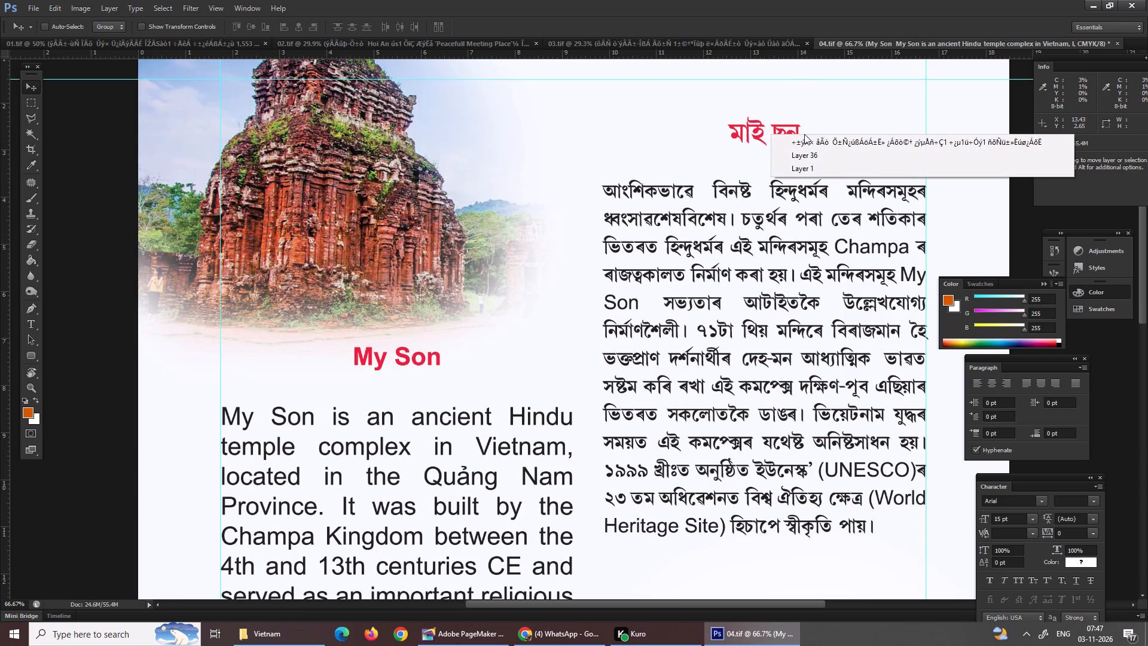
click(810, 136)
click(1013, 519)
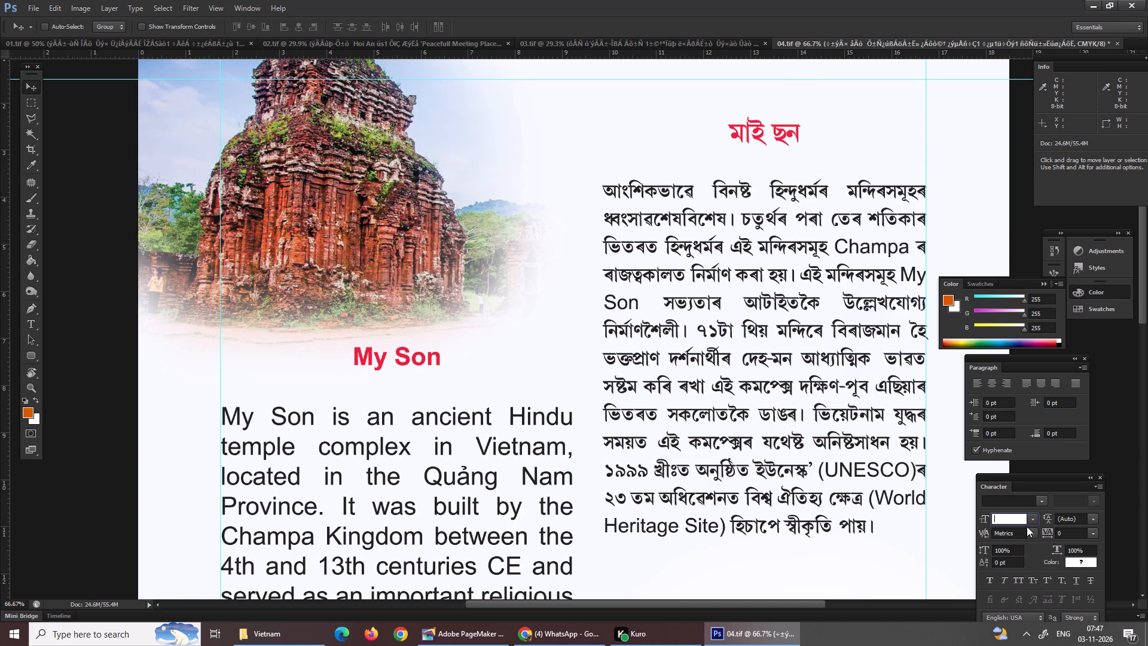
text(15)
key(Return)
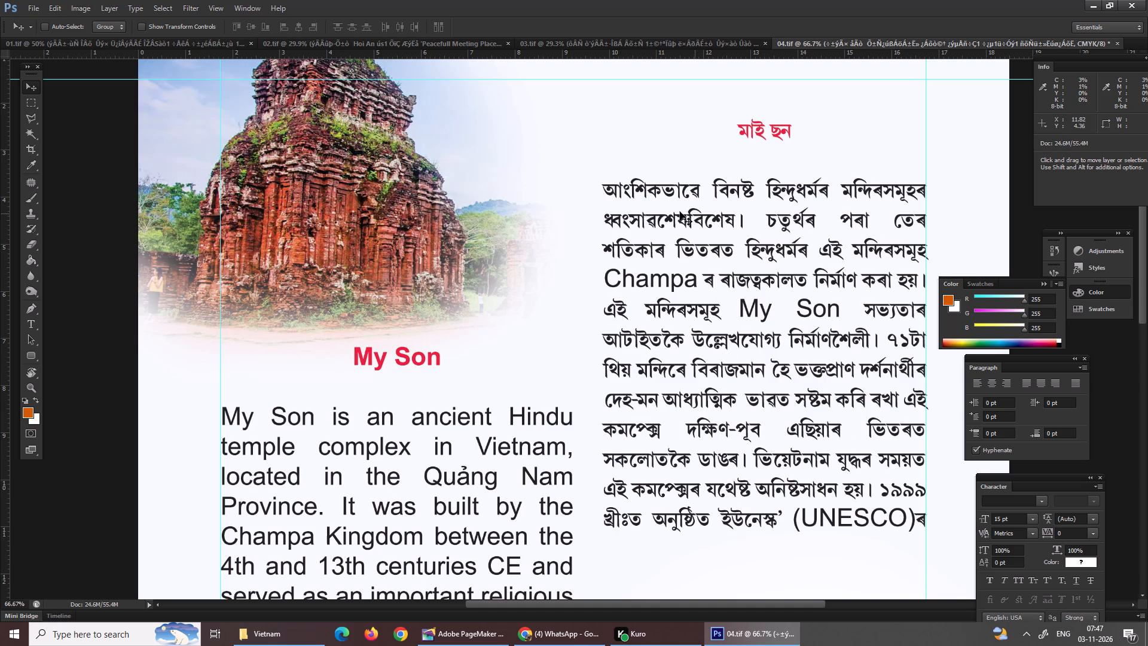
Set the Assamese body paragraph below its red heading to 12 pt.
key(t)
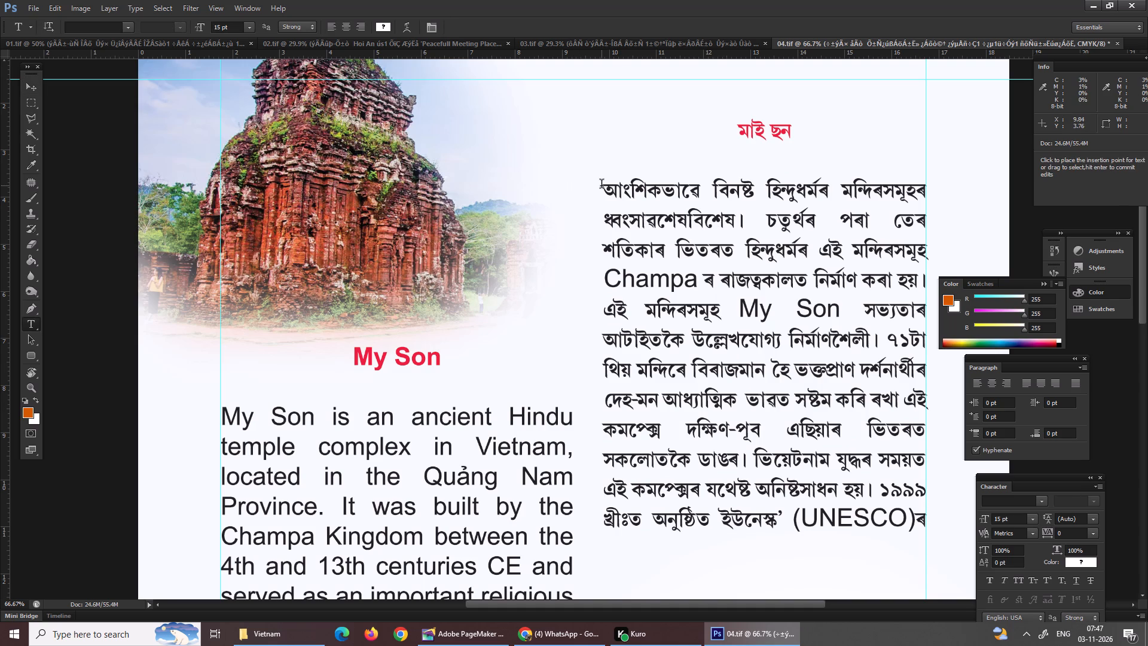
drag(602, 190, 837, 466)
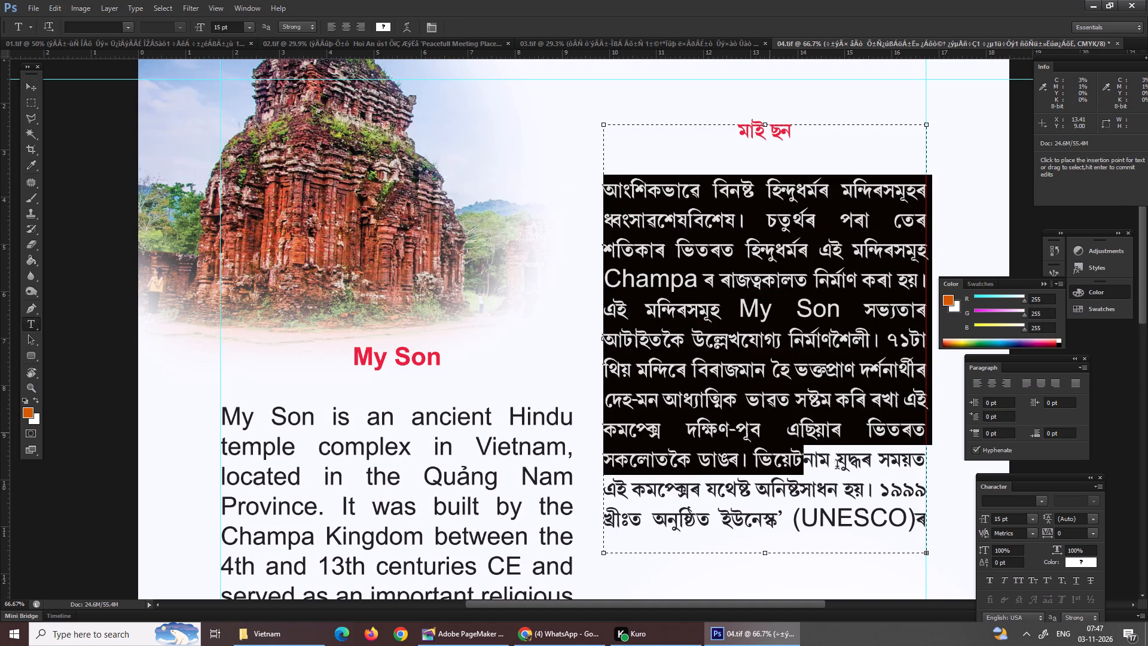
drag(837, 466, 932, 528)
drag(1014, 519, 960, 523)
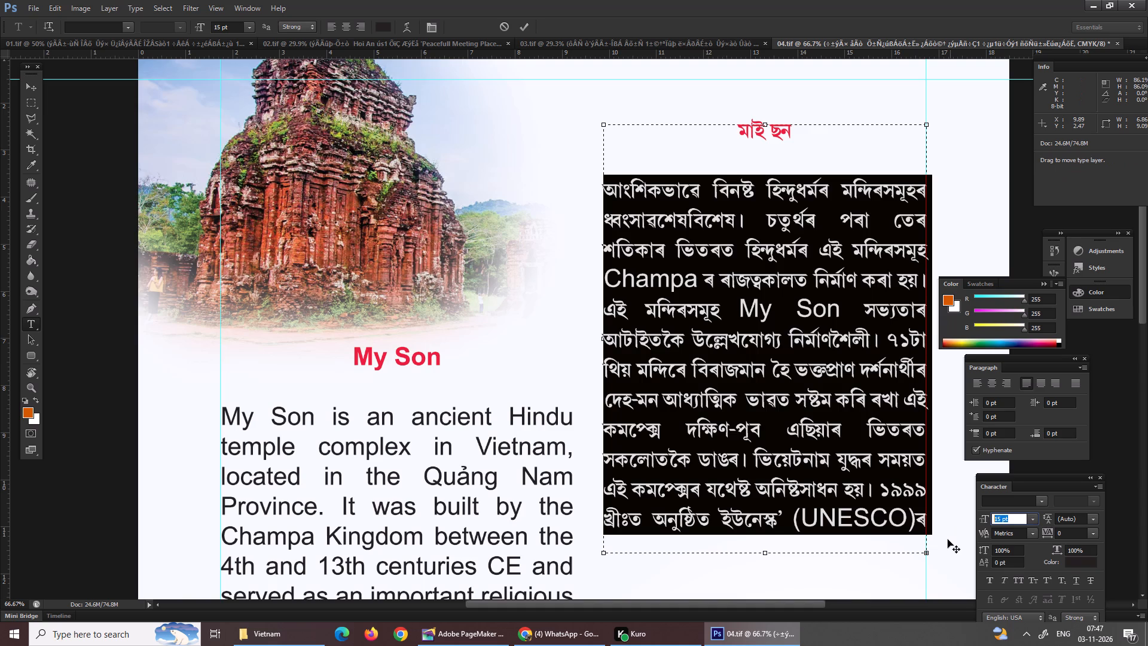
text(12)
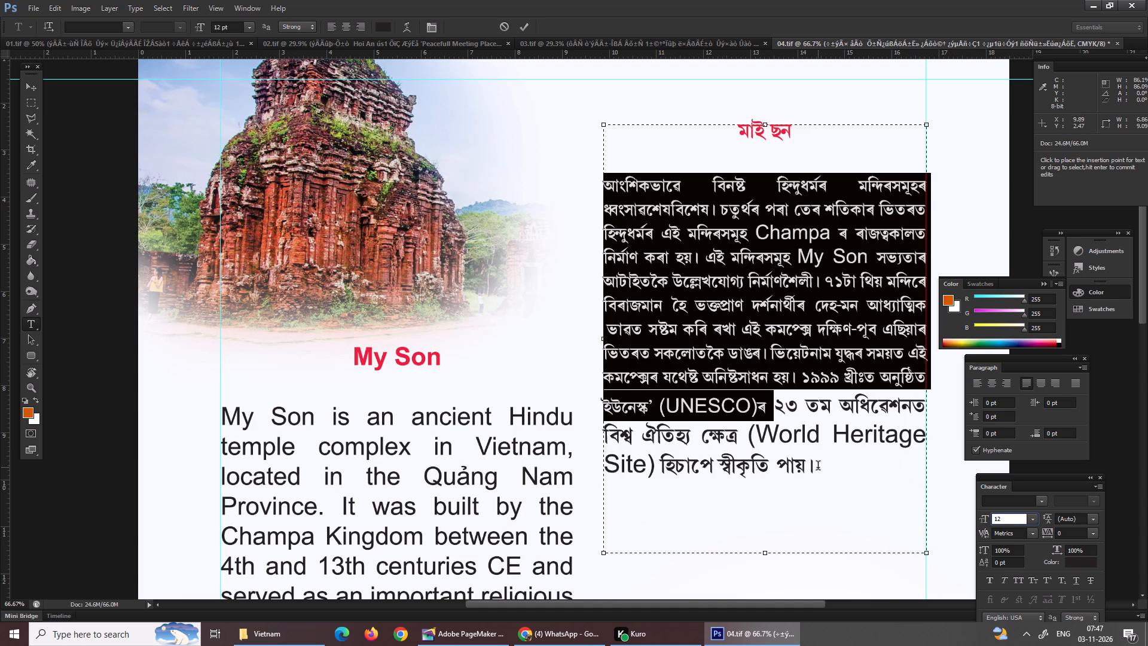
shift+click(828, 465)
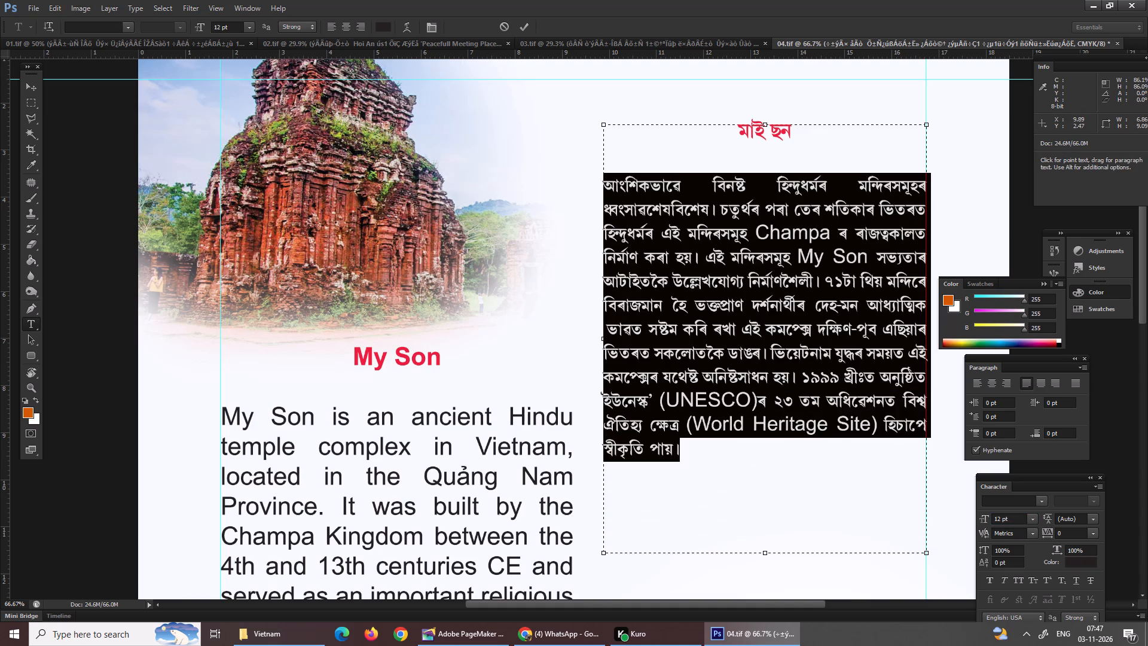
Shorten the Assamese text box by raising its bottom edge closer to the last line of text.
drag(770, 556, 763, 483)
scroll(521, 383, down, 5)
scroll(529, 407, up, 1)
scroll(529, 407, down, 3)
scroll(529, 407, up, 1)
scroll(529, 407, down, 3)
scroll(529, 407, up, 1)
scroll(529, 407, down, 2)
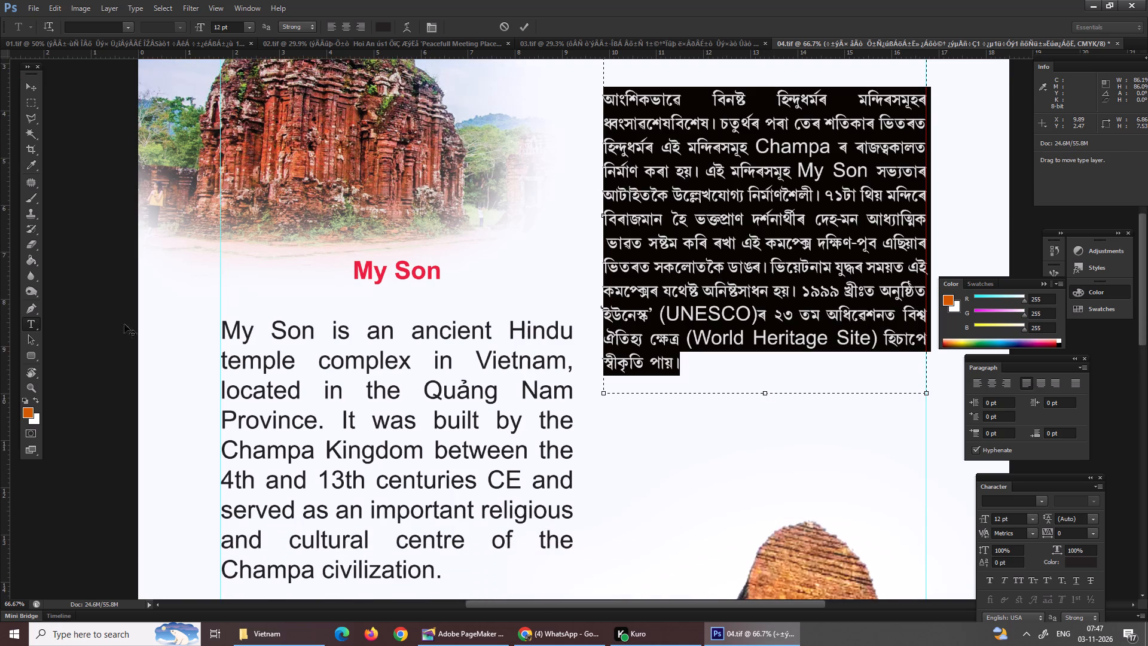
key(Return)
Set all English body paragraphs below the My Son heading to 10 pt.
click(242, 352)
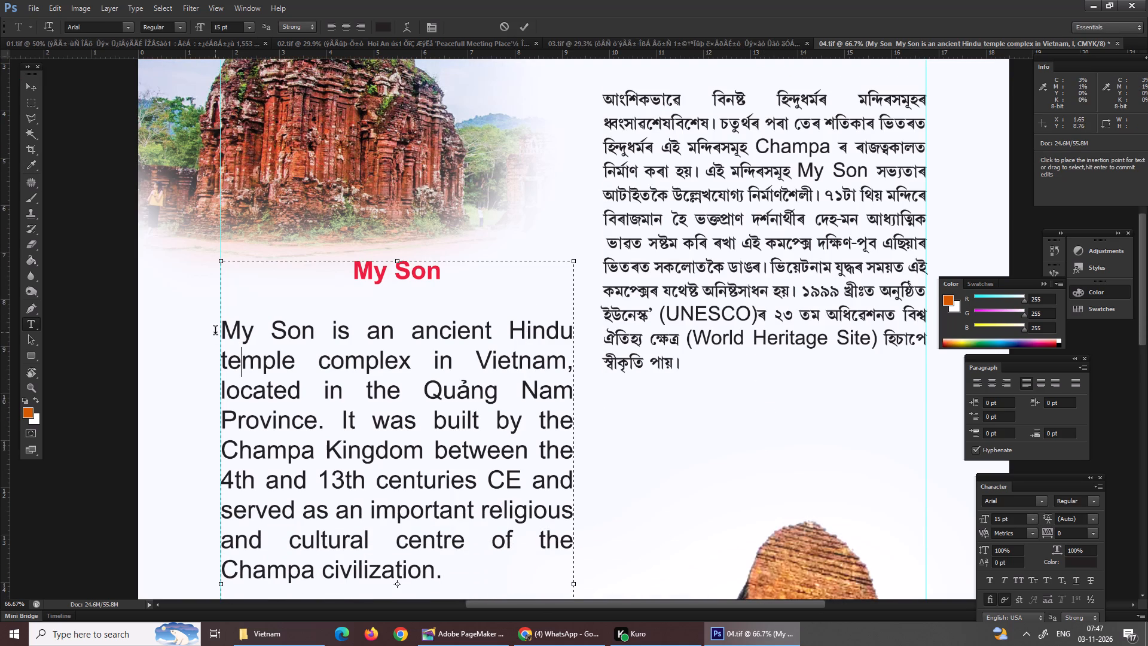
drag(219, 328, 494, 591)
scroll(494, 592, down, 4)
scroll(494, 592, up, 2)
scroll(494, 592, down, 1)
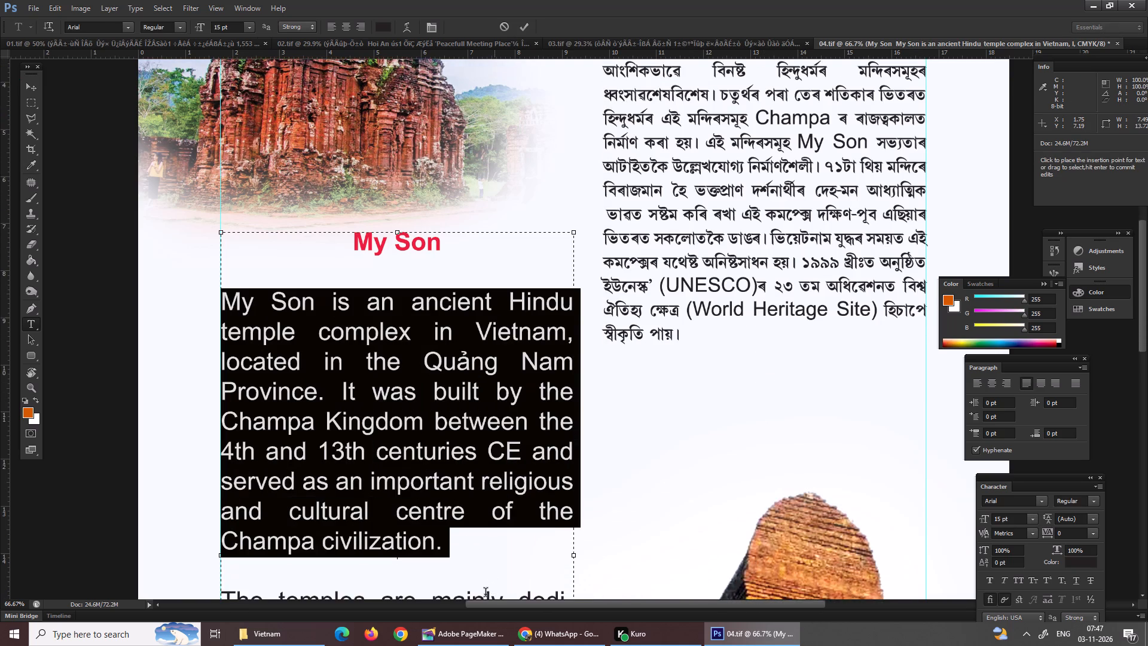
scroll(481, 583, down, 6)
scroll(511, 563, up, 1)
scroll(511, 563, down, 6)
scroll(511, 563, up, 1)
scroll(511, 563, down, 1)
scroll(511, 563, up, 2)
scroll(511, 563, down, 5)
scroll(511, 563, up, 1)
scroll(511, 563, down, 1)
scroll(511, 563, up, 1)
scroll(511, 563, down, 1)
scroll(511, 563, up, 1)
scroll(511, 563, down, 3)
scroll(511, 563, up, 1)
scroll(511, 563, down, 1)
scroll(511, 563, up, 1)
scroll(511, 563, down, 13)
scroll(506, 581, up, 2)
scroll(506, 581, down, 4)
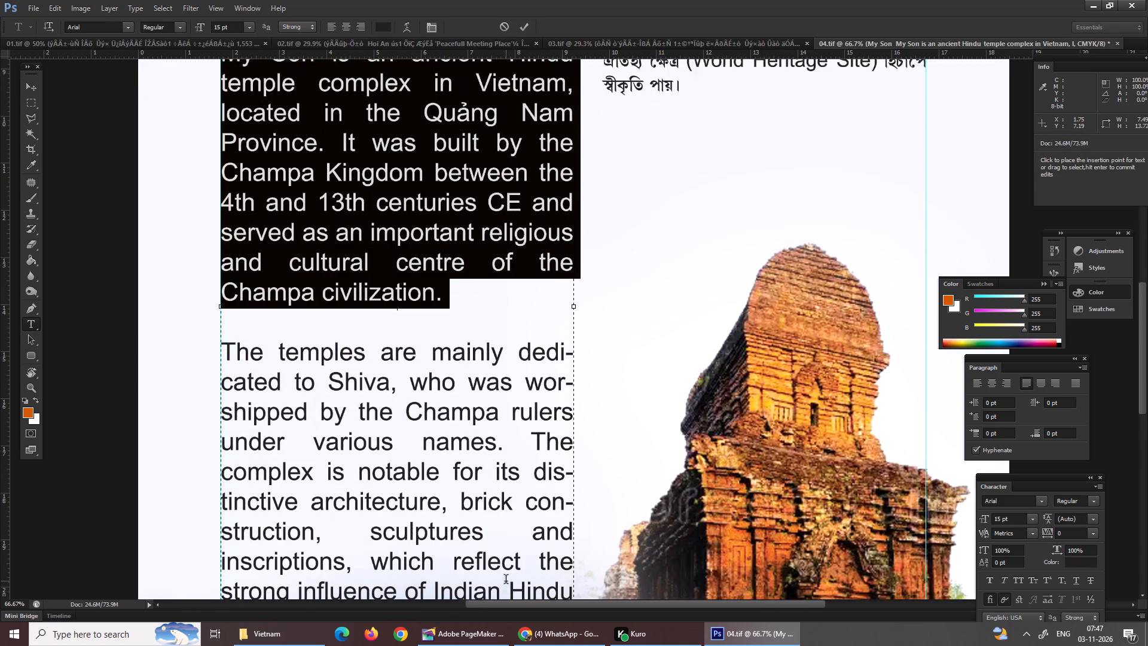
scroll(506, 579, down, 5)
shift+click(516, 540)
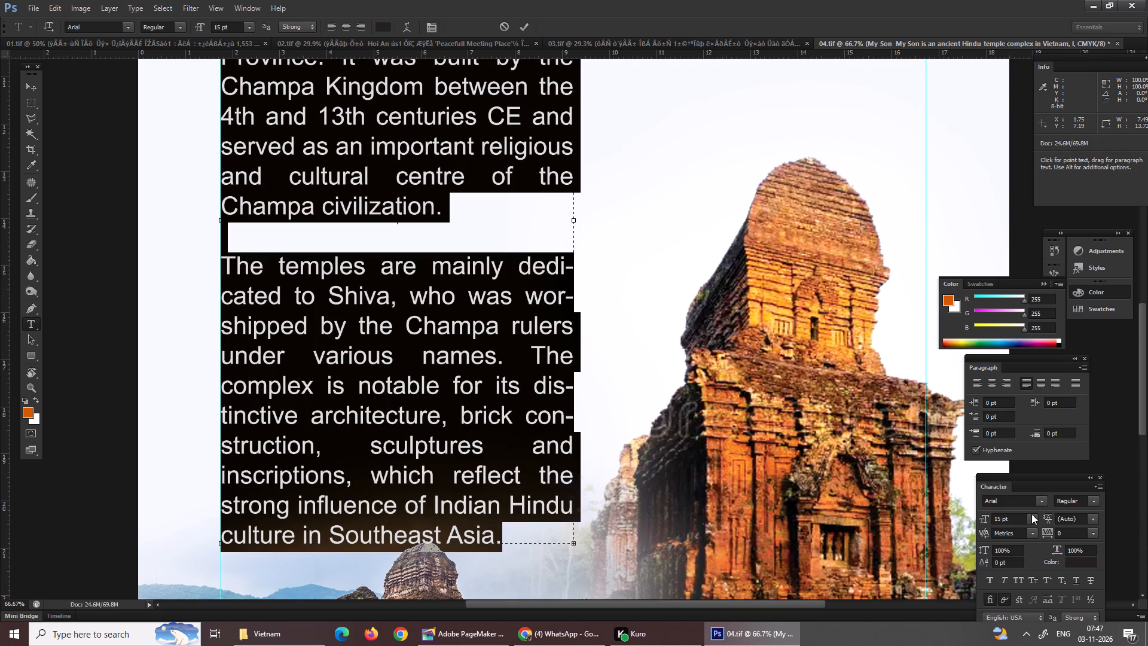
drag(1019, 522, 935, 522)
text(10)
shift+click(366, 519)
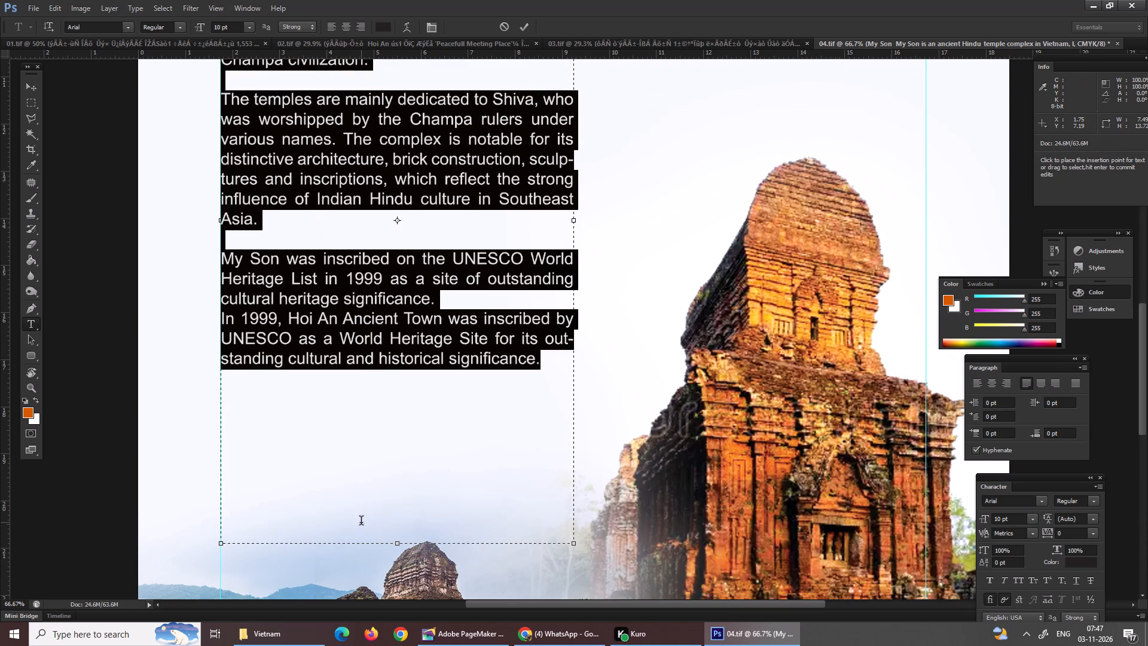
scroll(463, 379, up, 2)
scroll(463, 377, down, 1)
scroll(463, 377, up, 16)
scroll(477, 314, down, 1)
scroll(477, 314, up, 5)
scroll(477, 314, down, 1)
scroll(477, 314, up, 8)
scroll(477, 314, down, 1)
scroll(477, 314, up, 10)
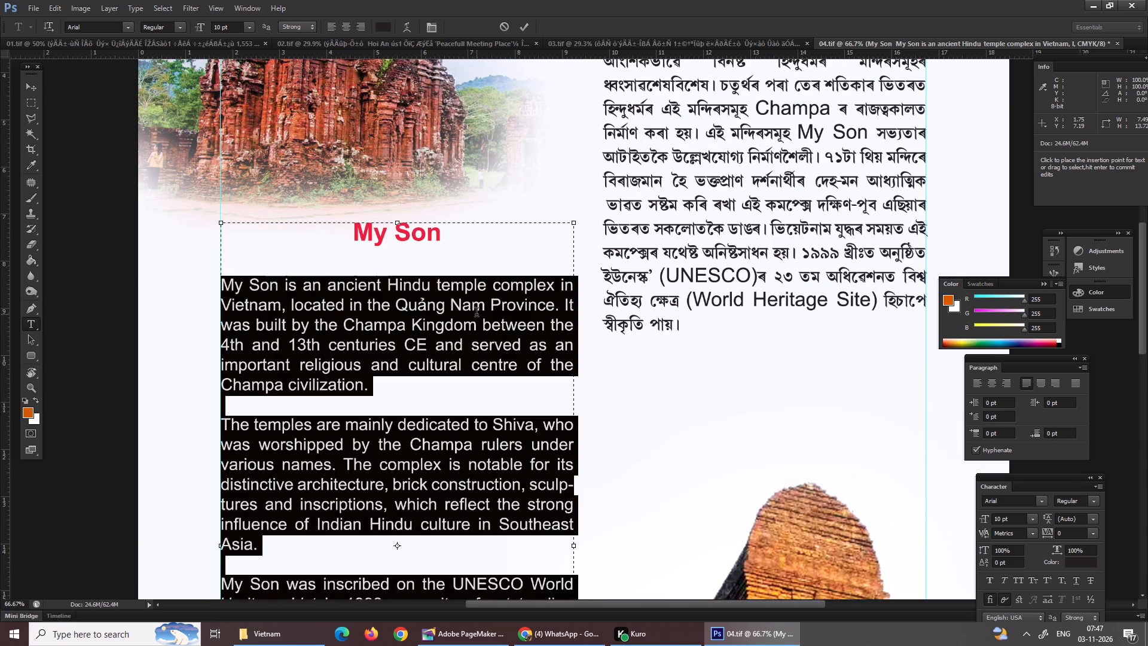
scroll(477, 314, up, 4)
click(408, 301)
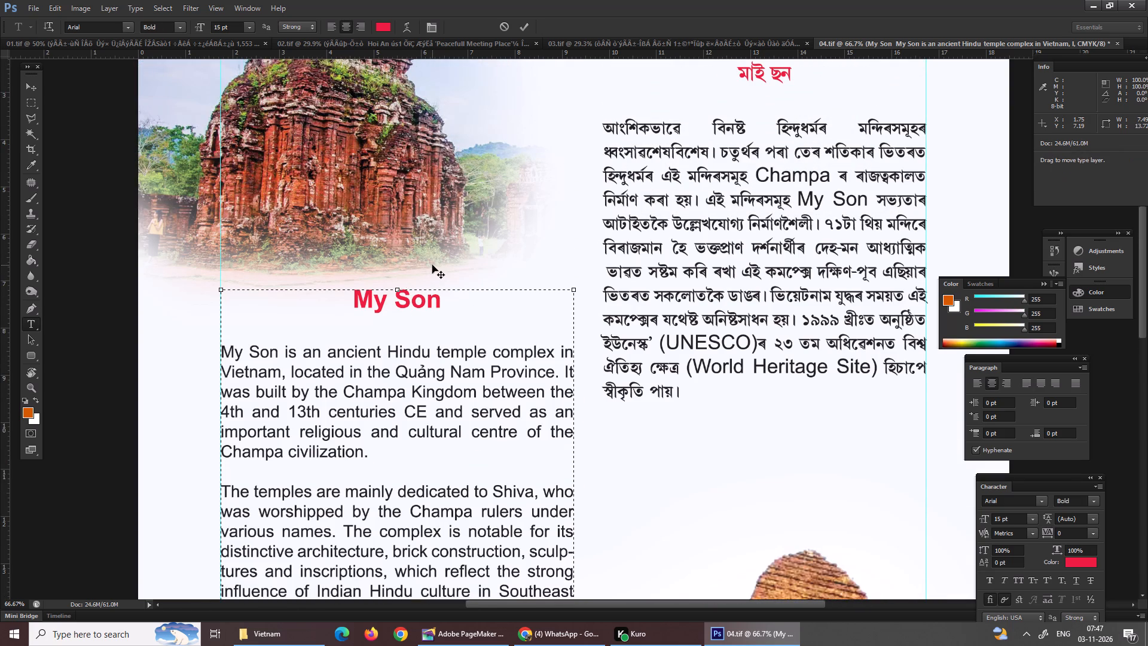
key(ctrl+0)
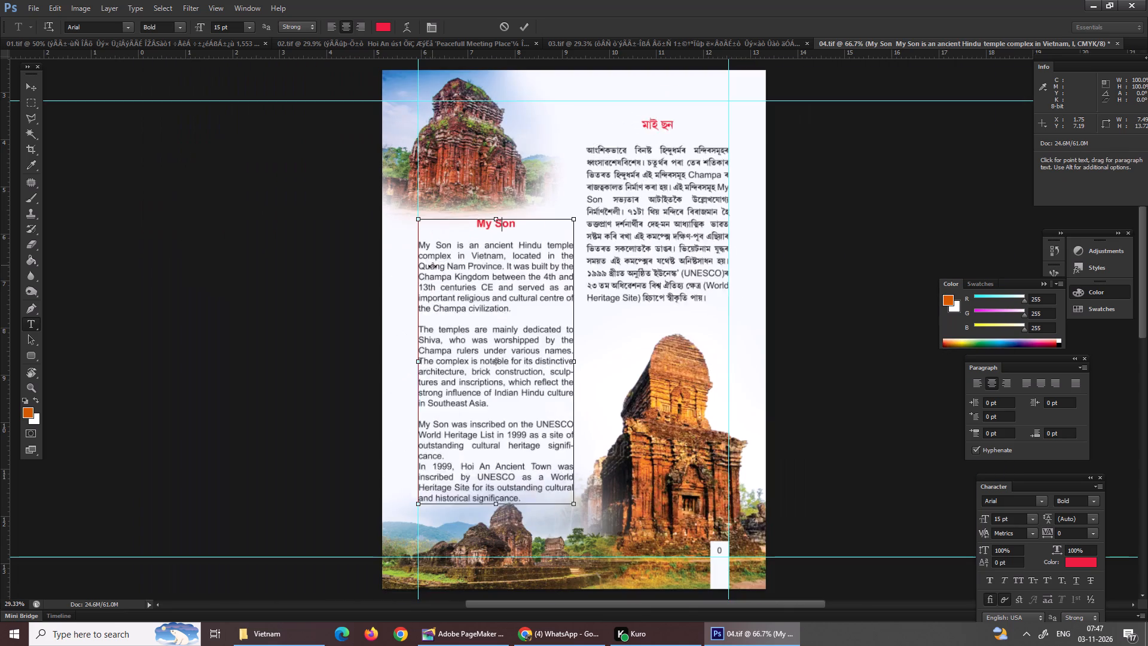
key(Return)
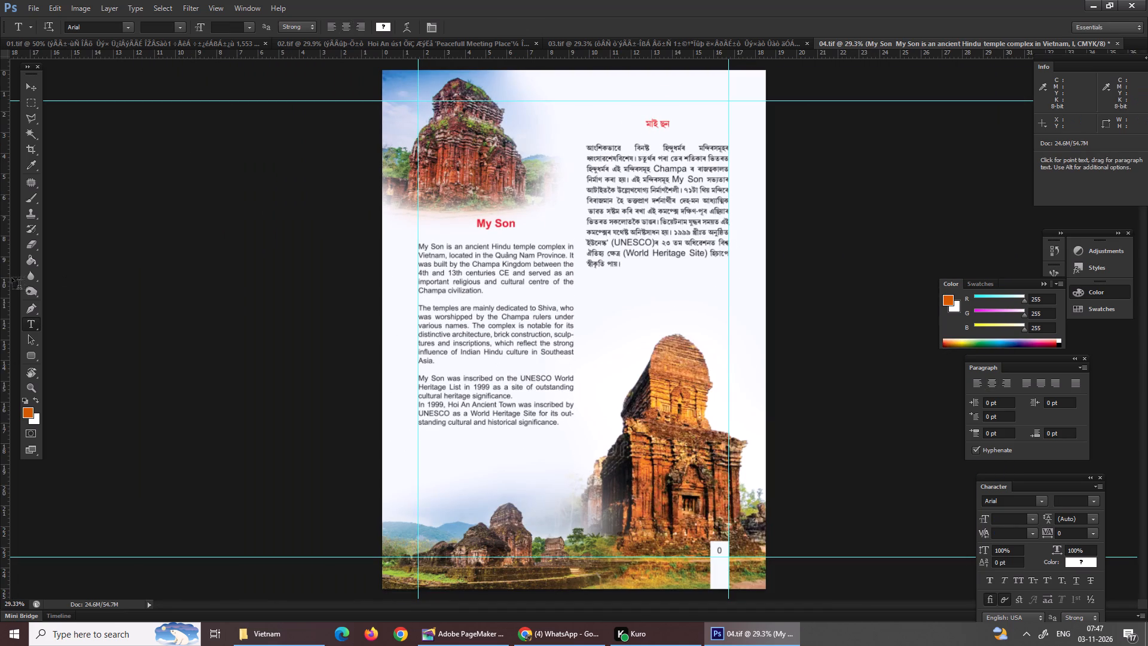
Move the English My Son text block down about 1.3 cm, away from the temple photo.
click(27, 89)
right_click(513, 286)
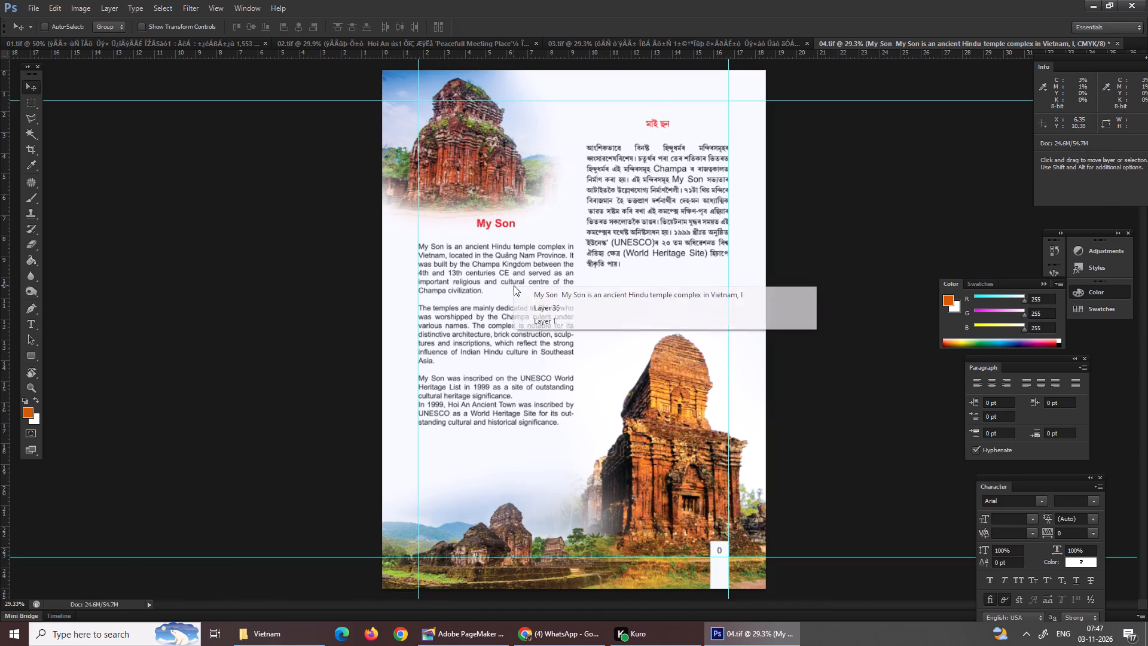
click(554, 291)
drag(521, 297, 525, 324)
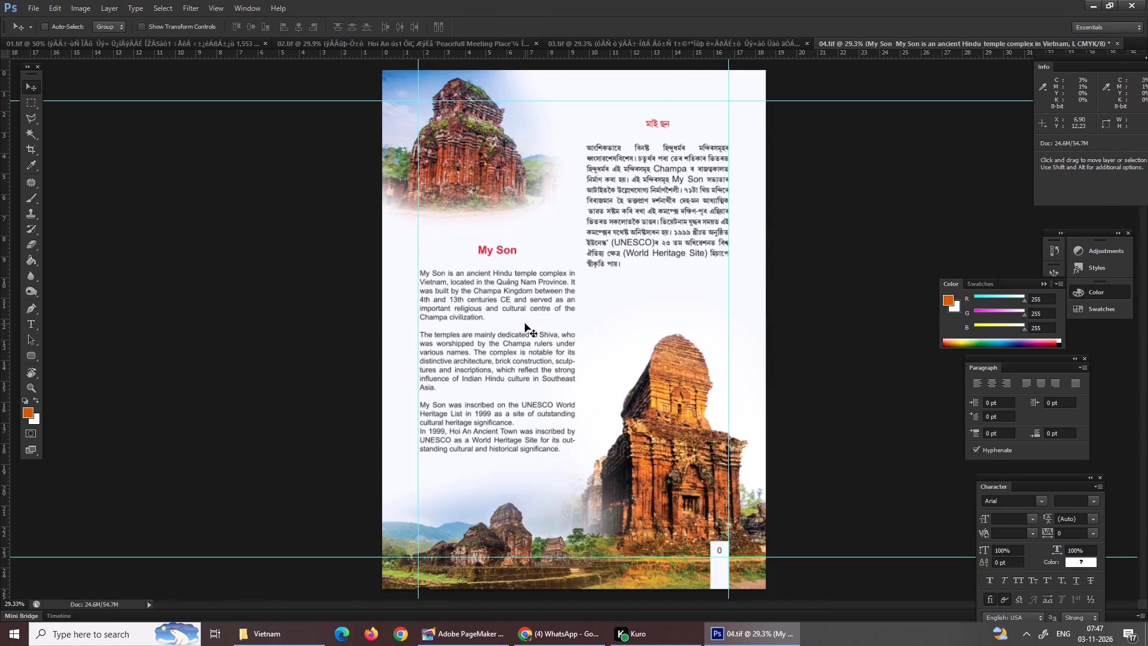
Move the Assamese My Son text block about 0.1 cm up and inward from the outer margin guide.
right_click(669, 185)
click(701, 194)
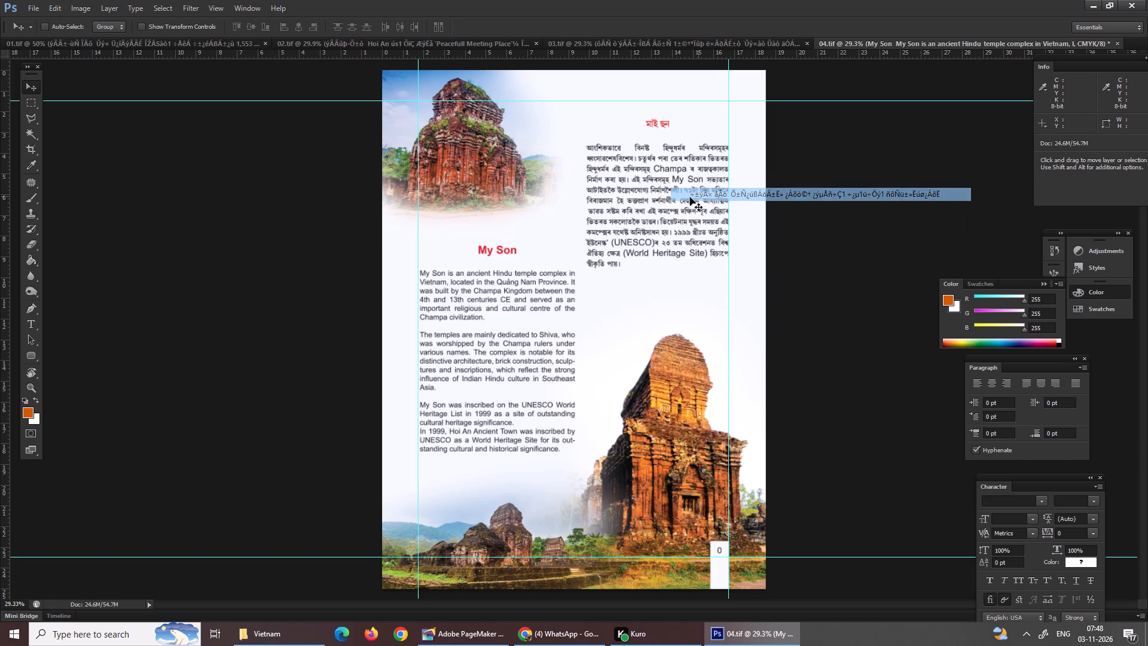
click(688, 202)
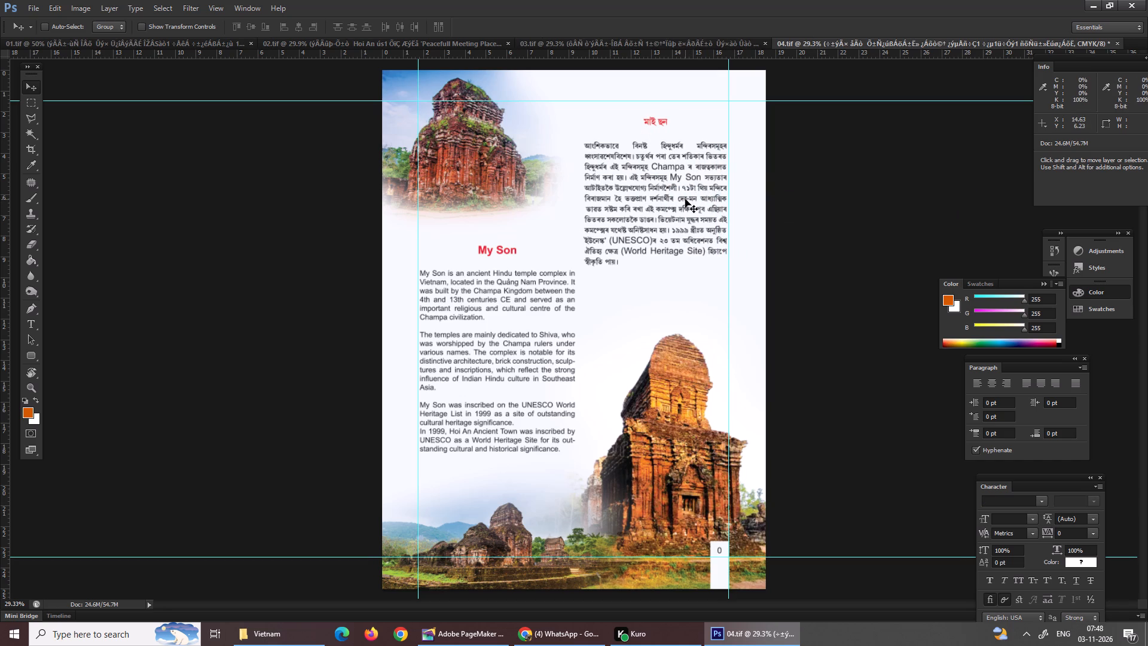
Set the red Assamese heading above the Assamese paragraph to 20 pt.
key(ctrl+equal)
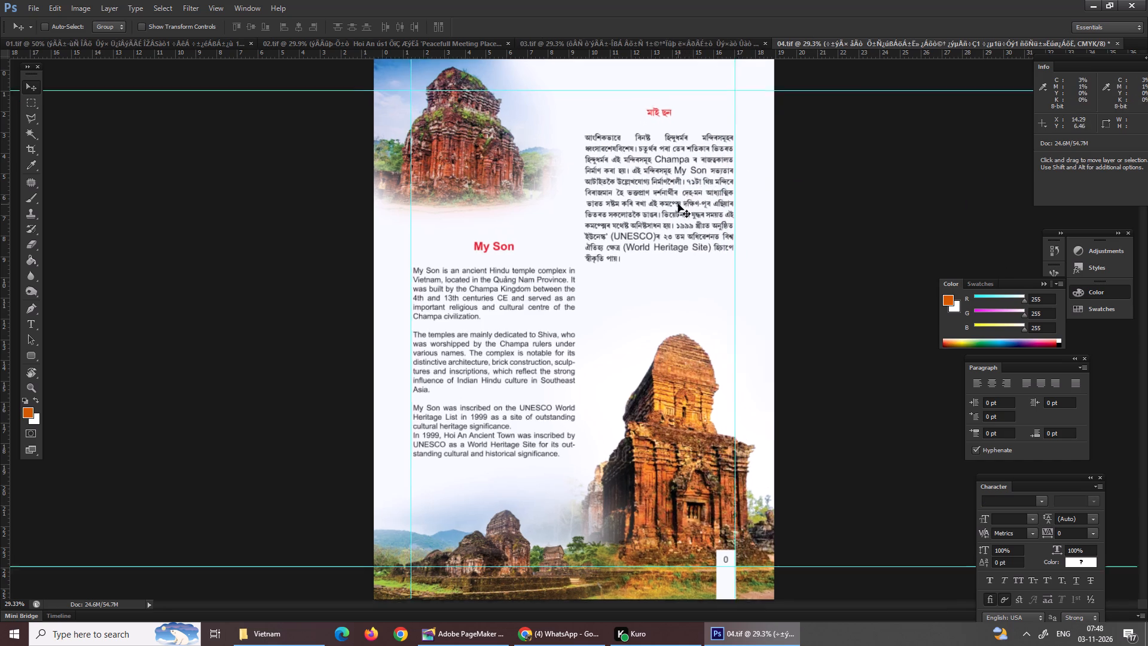
key(ctrl+equal)
key(ctrl+equal)
scroll(678, 204, up, 6)
scroll(678, 204, down, 1)
scroll(678, 204, up, 1)
scroll(678, 204, down, 2)
scroll(678, 204, up, 1)
scroll(678, 204, down, 1)
scroll(678, 204, up, 7)
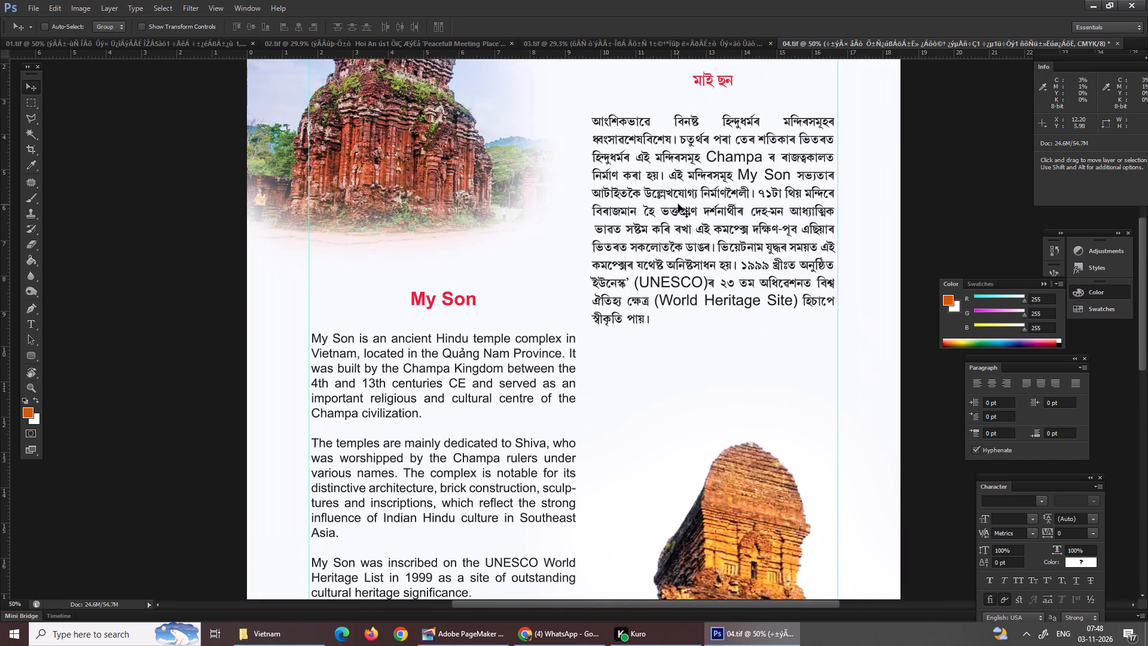
key(ctrl+equal)
scroll(678, 204, up, 6)
scroll(678, 204, down, 1)
scroll(678, 204, up, 9)
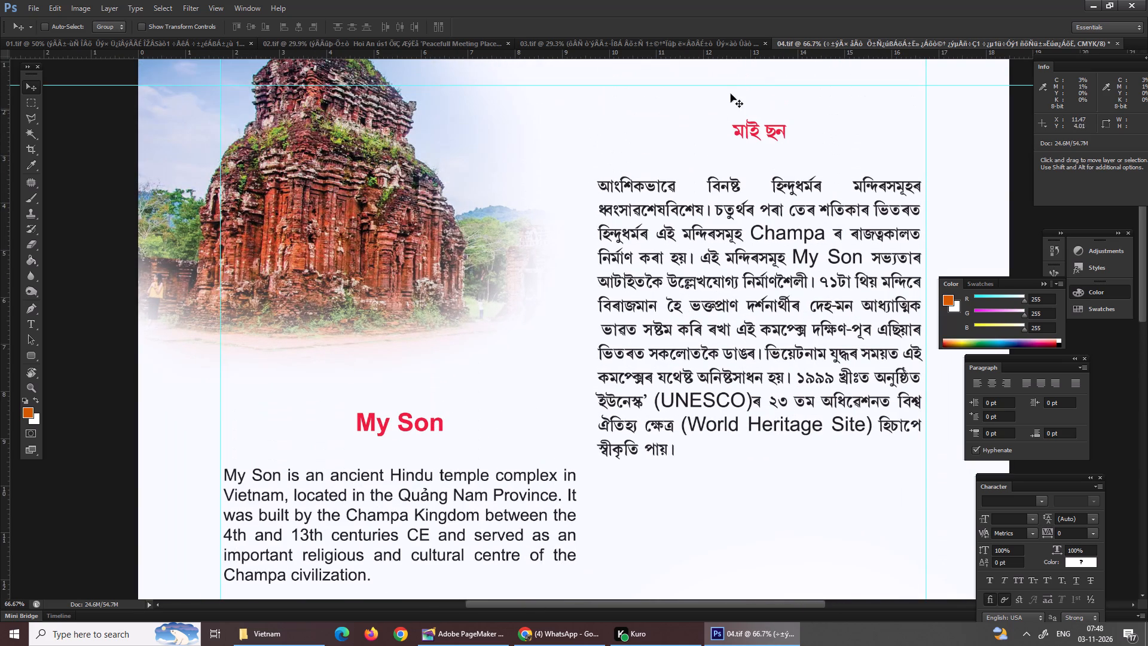
key(t)
click(752, 141)
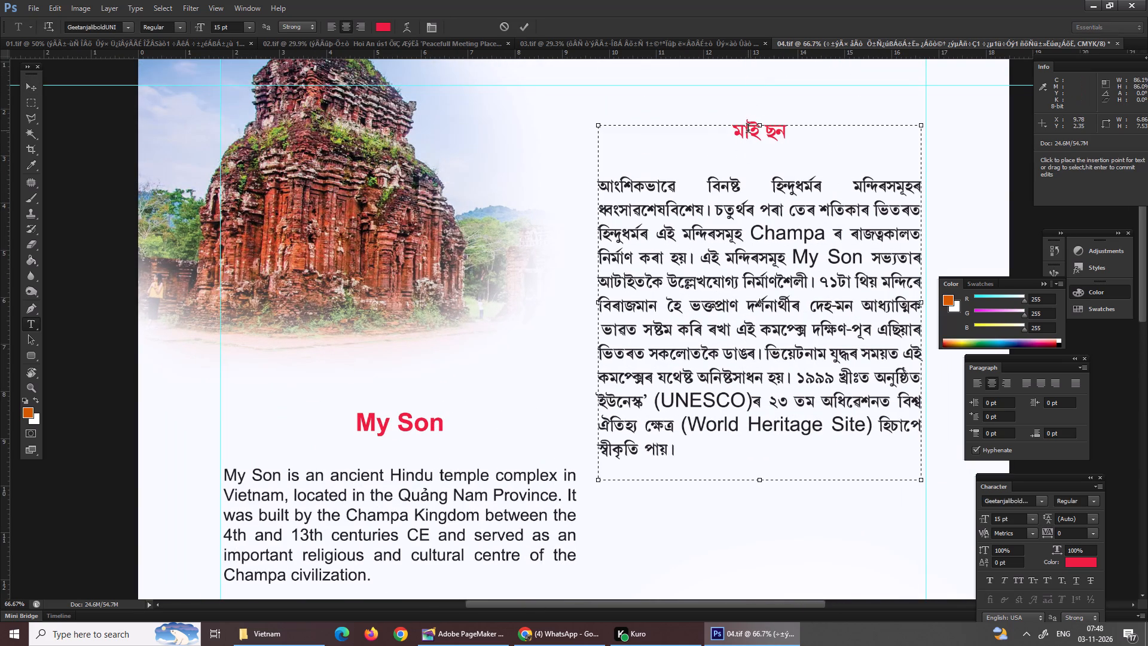
drag(729, 129, 814, 129)
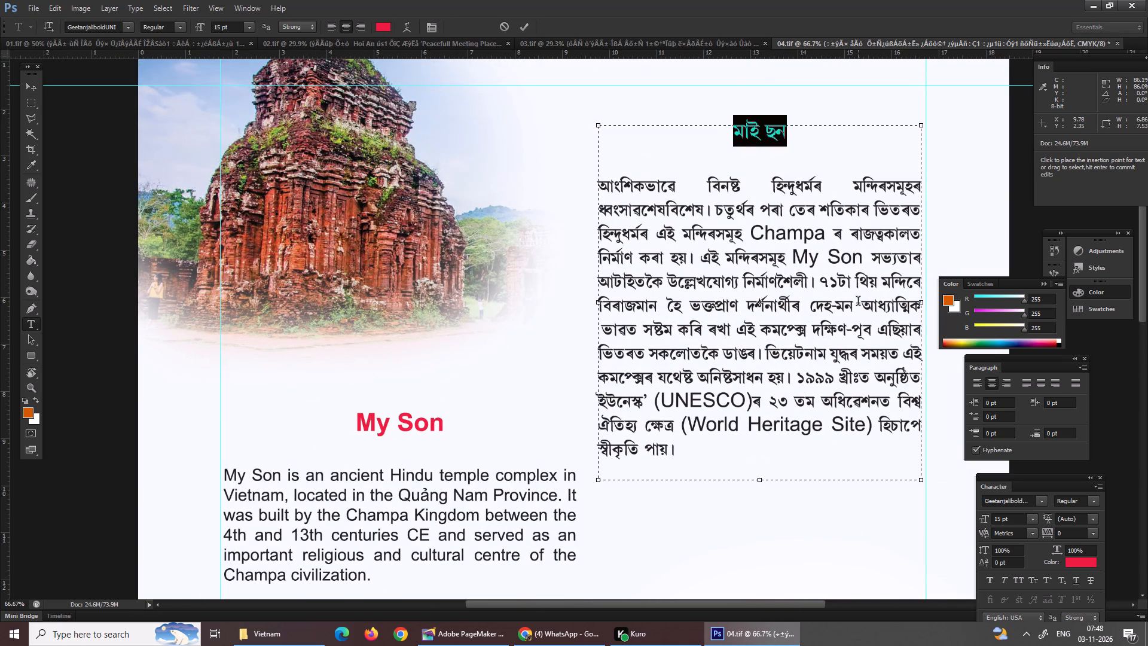
drag(1019, 522, 965, 528)
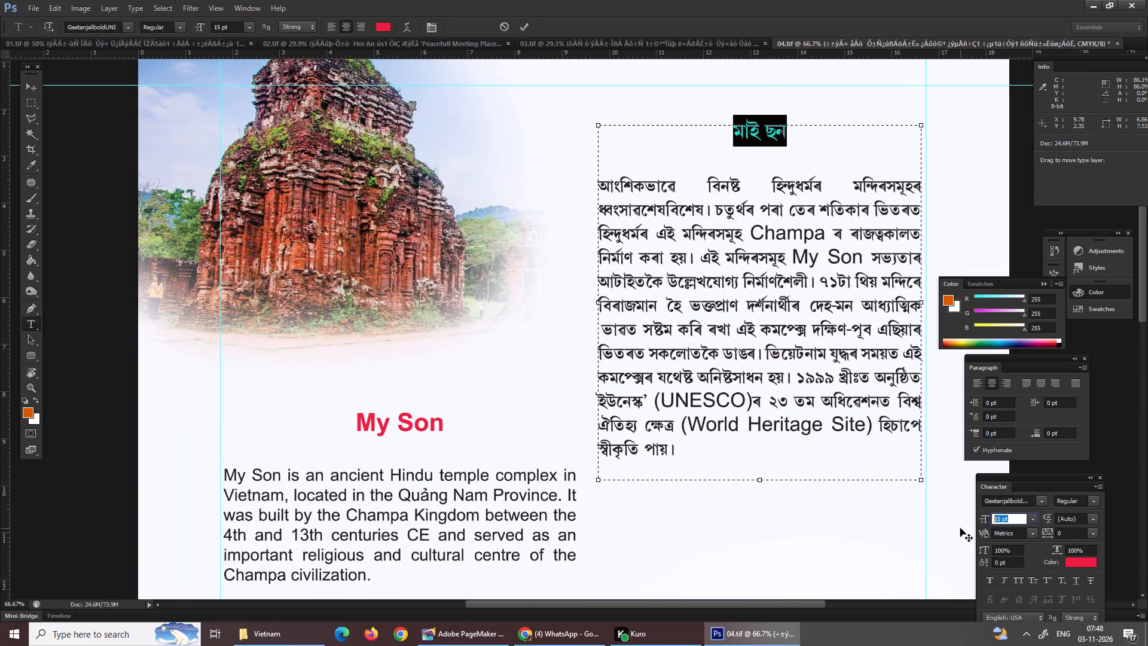
key(2)
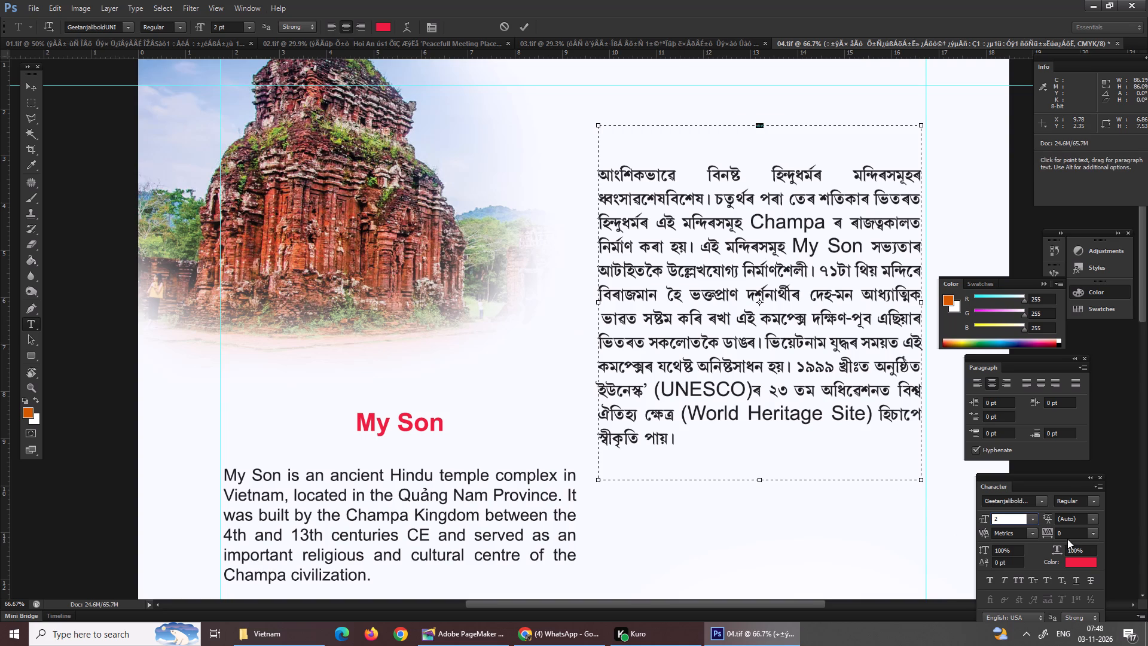
key(0)
click(686, 185)
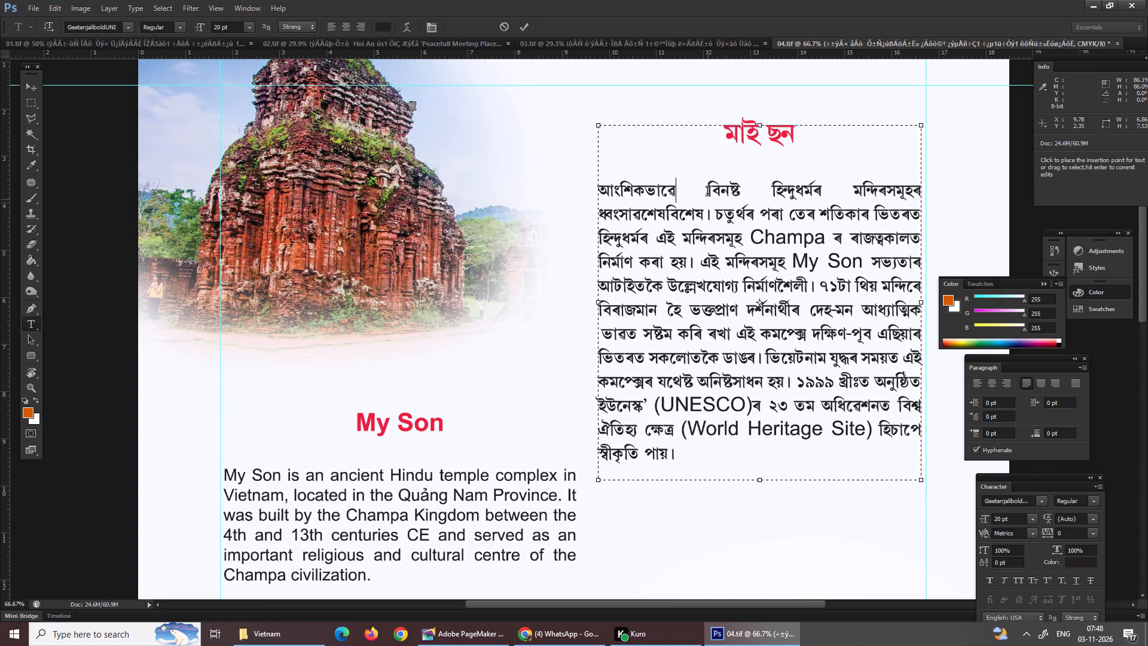
Set the English words Champa, My Son, (UNESCO) and (World Heritage Site) within the Assamese paragraph to 10 pt.
drag(749, 239, 820, 237)
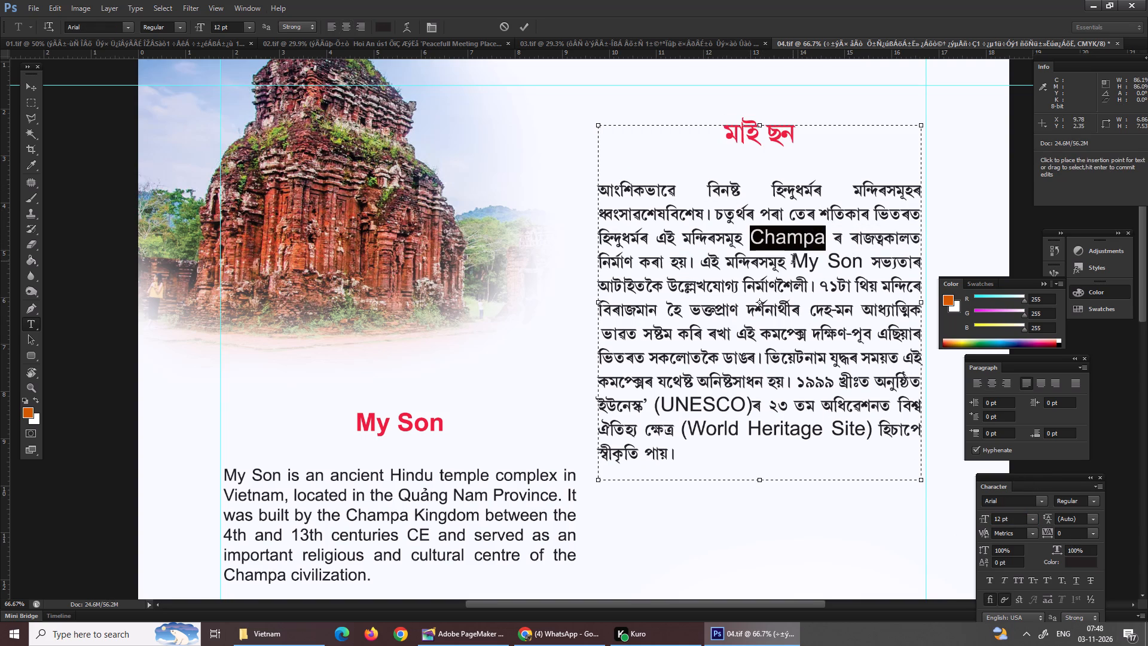
click(1022, 524)
drag(1019, 520, 978, 519)
text(10)
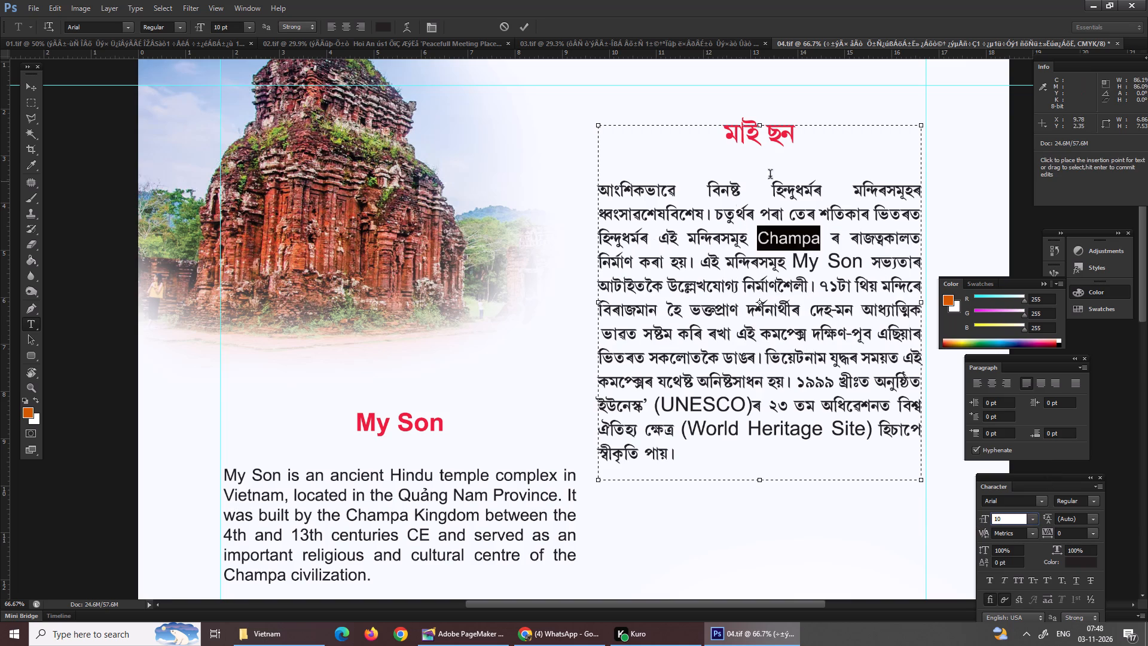
drag(793, 258, 859, 261)
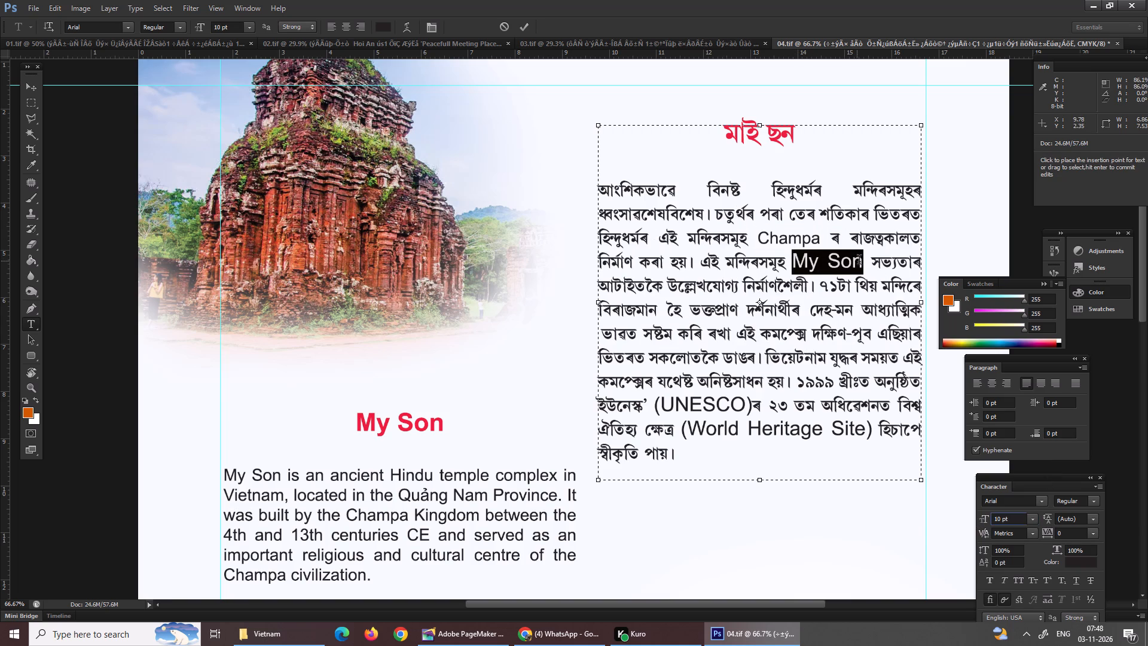
drag(859, 261, 861, 265)
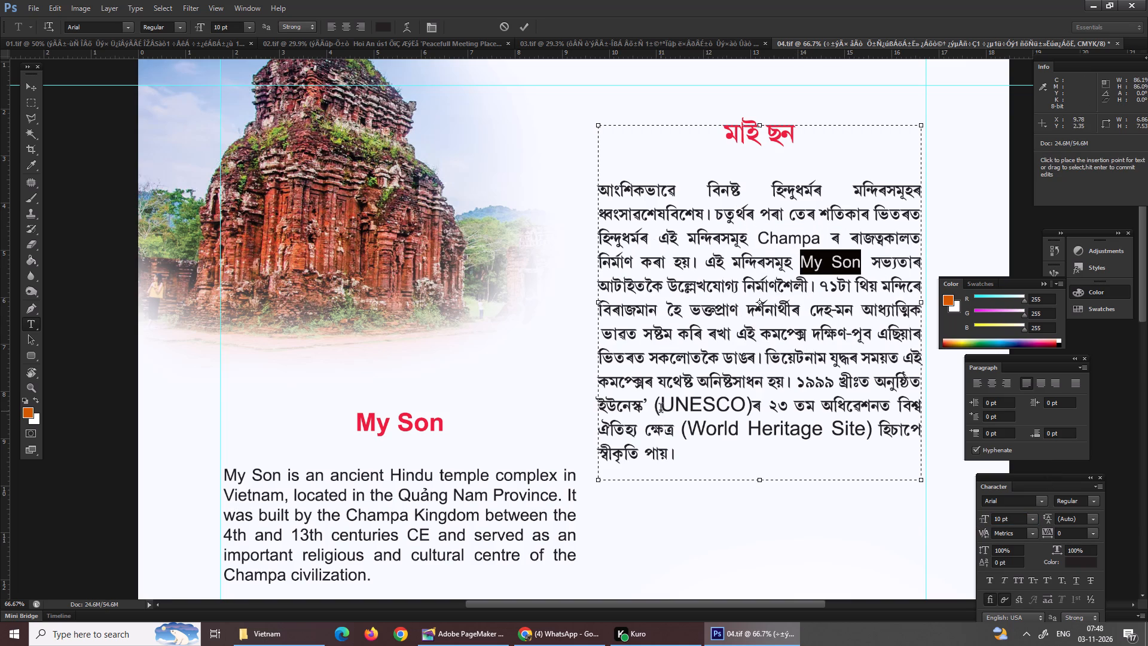
drag(655, 408, 752, 409)
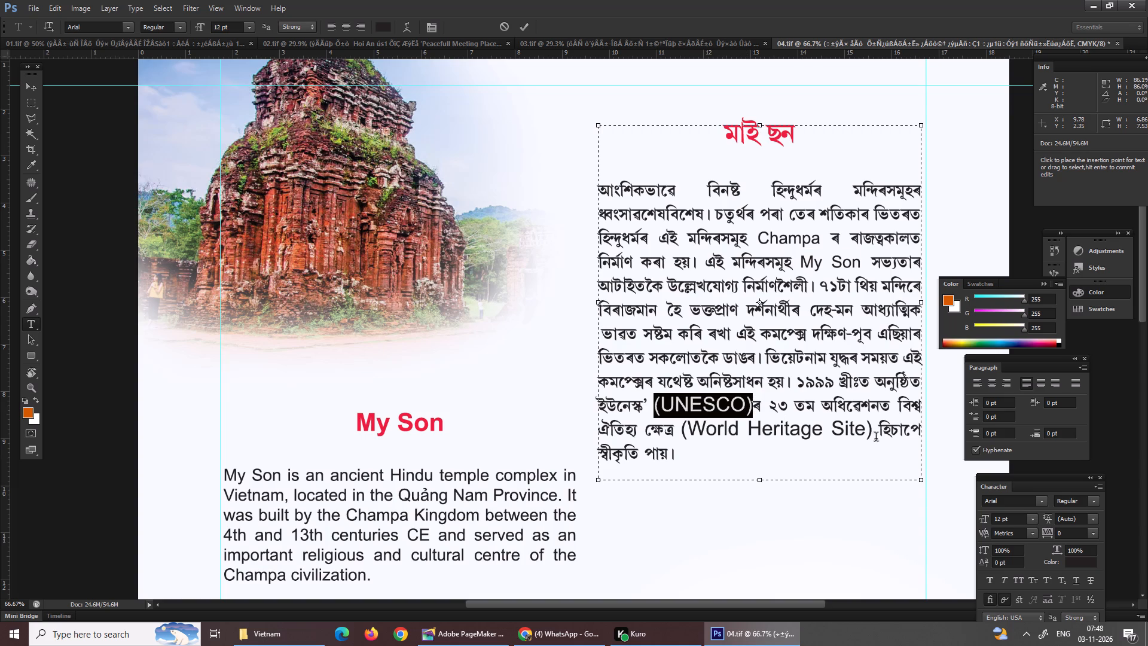
drag(1021, 513, 987, 515)
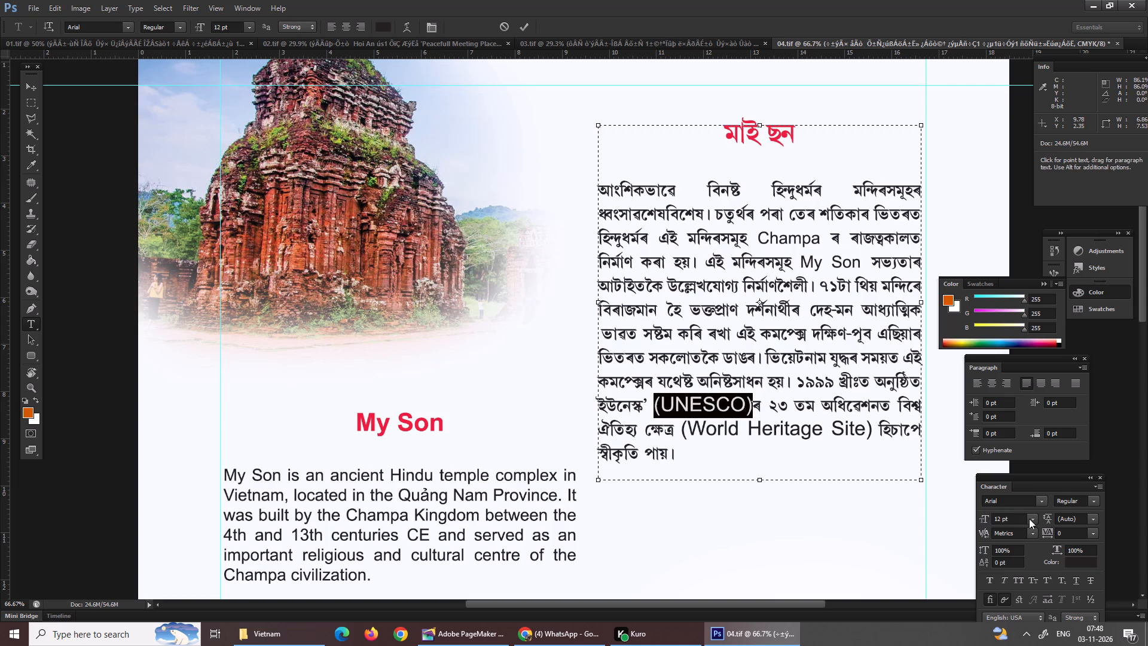
drag(1010, 520, 964, 520)
text(10)
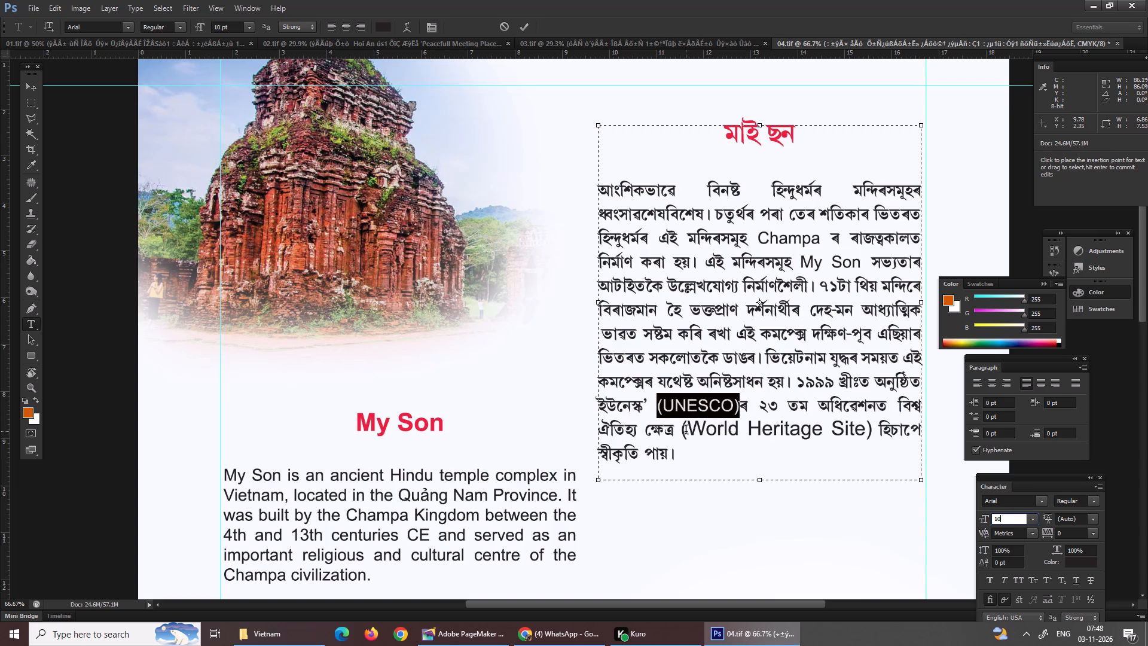
drag(683, 431, 874, 431)
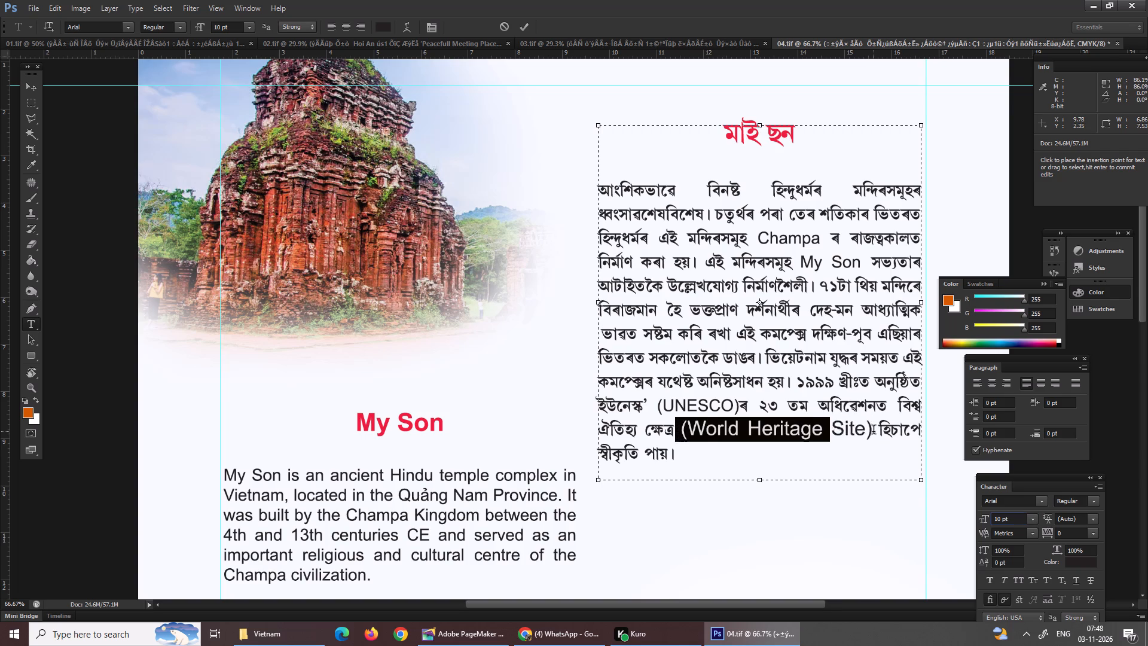
Shorten the Assamese text box to about 7.35 cm high by raising its bottom edge.
drag(761, 480, 761, 470)
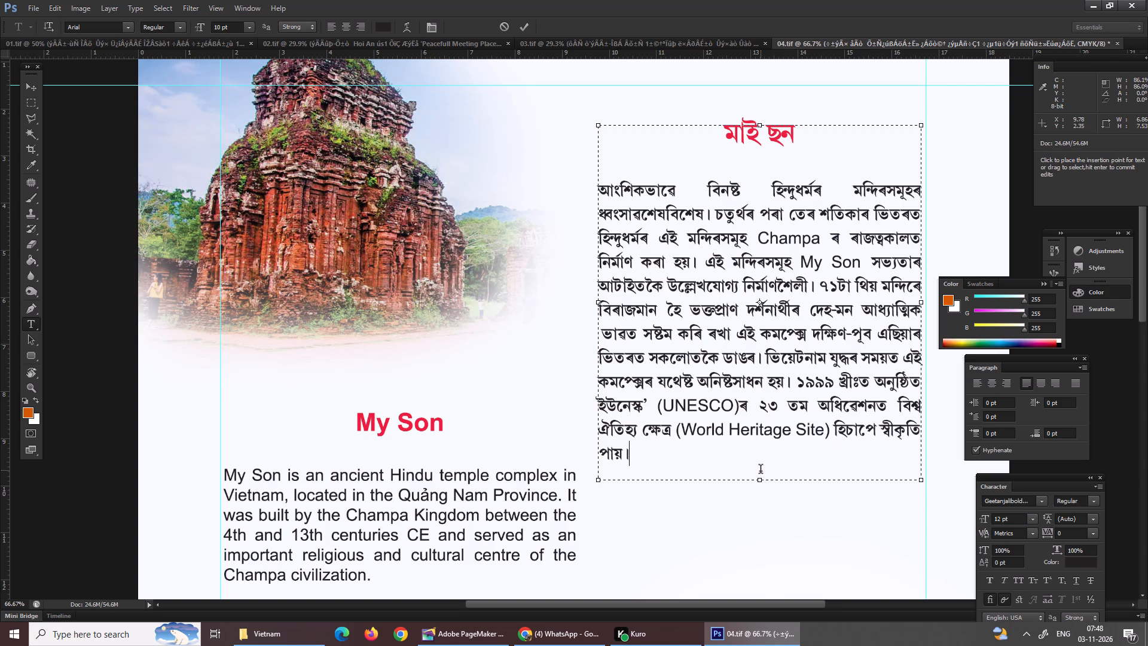
drag(759, 483, 759, 474)
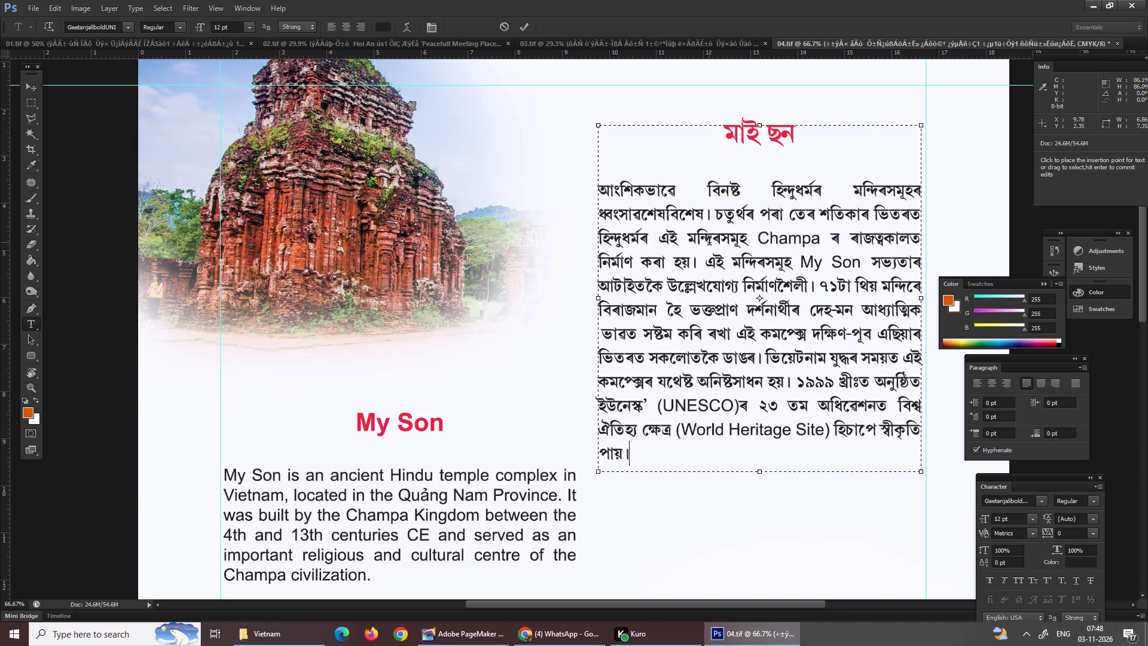
key(Return)
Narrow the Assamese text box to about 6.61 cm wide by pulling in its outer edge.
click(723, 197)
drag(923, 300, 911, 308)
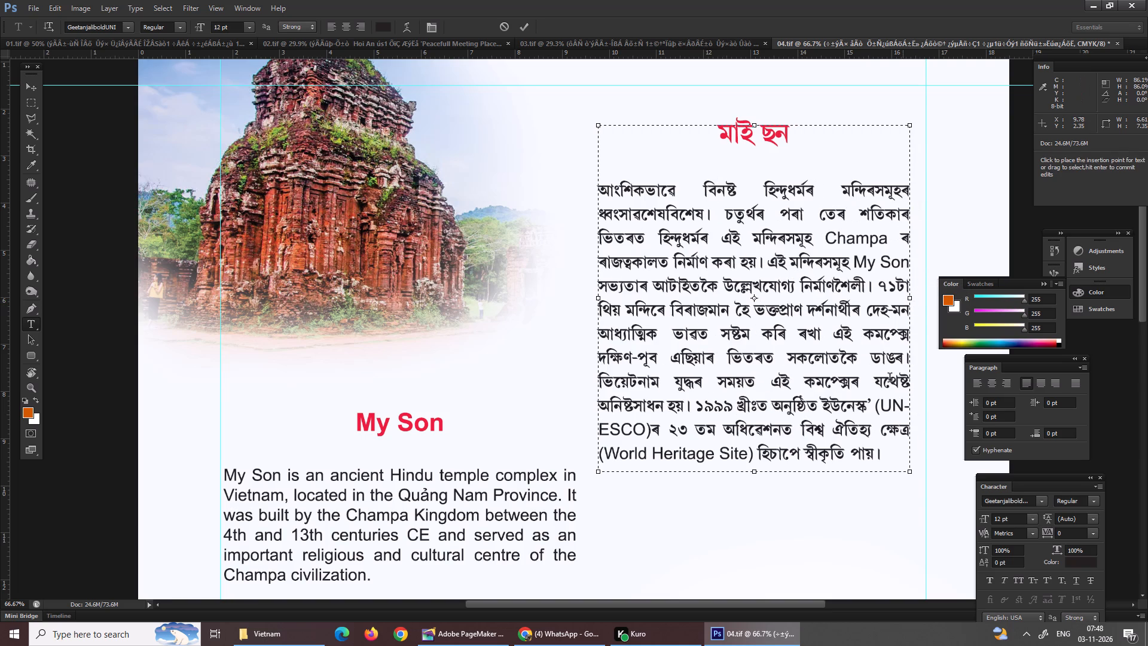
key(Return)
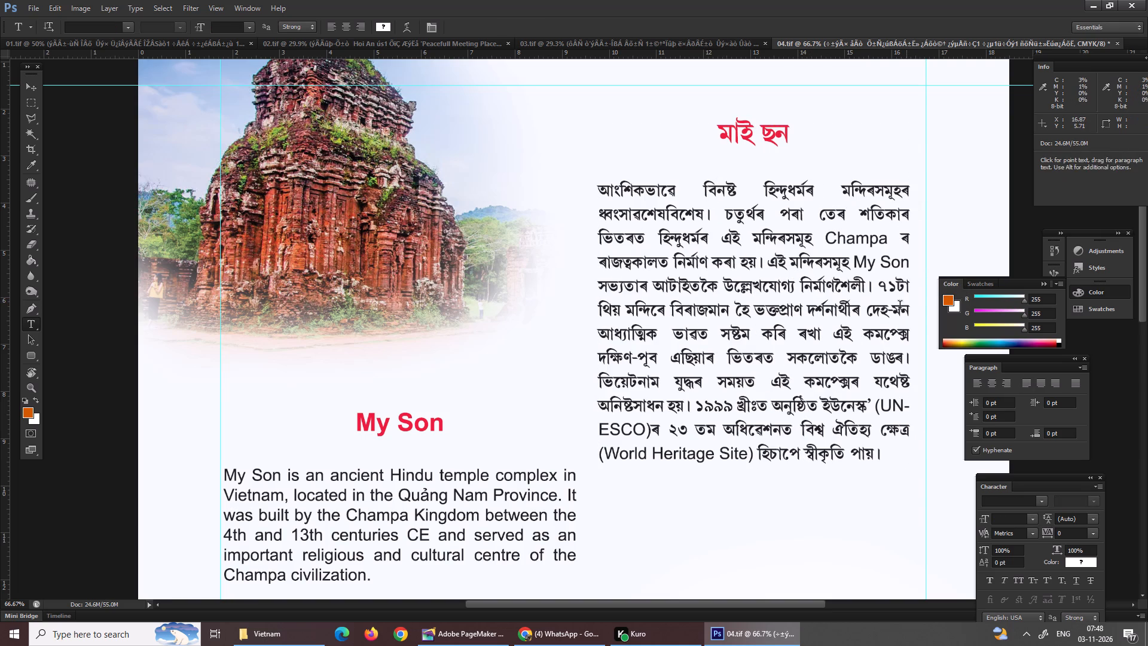
Move the Assamese text block horizontally about 0.14 cm toward the outer margin guide.
key(ctrl+0)
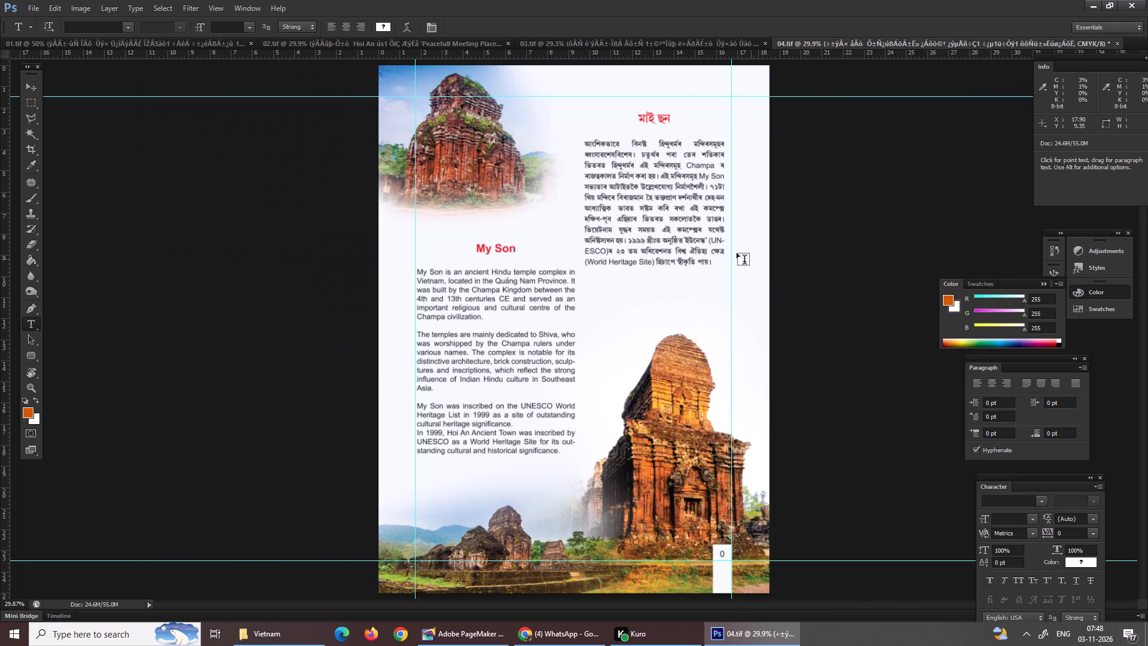
double_click(25, 84)
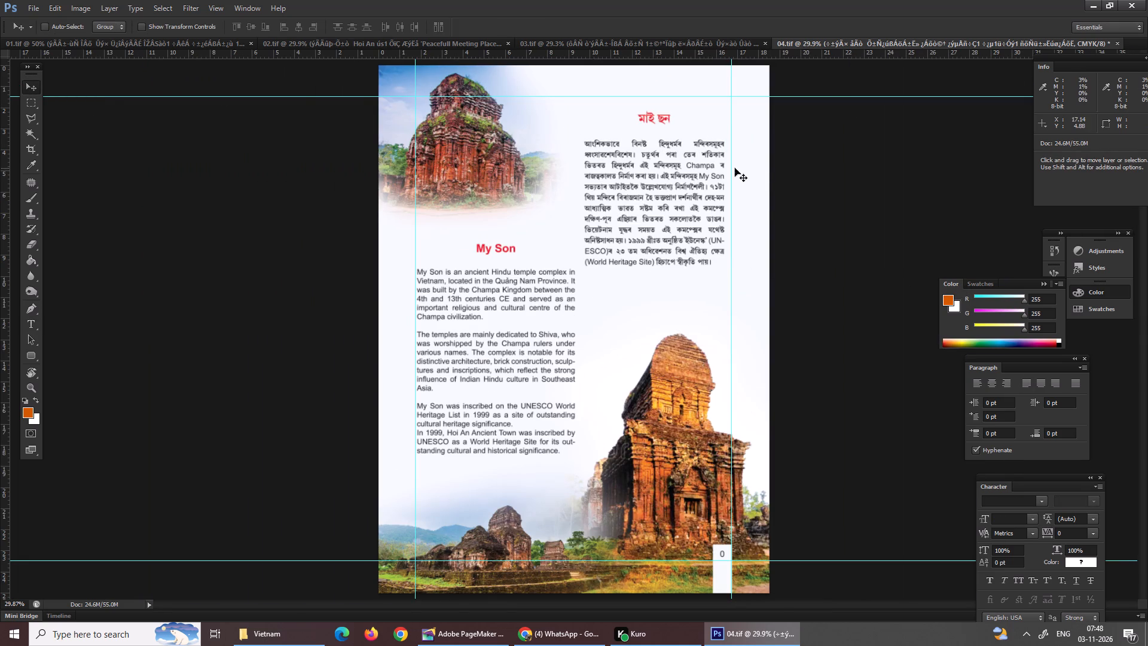
right_click(705, 168)
click(729, 175)
click(652, 182)
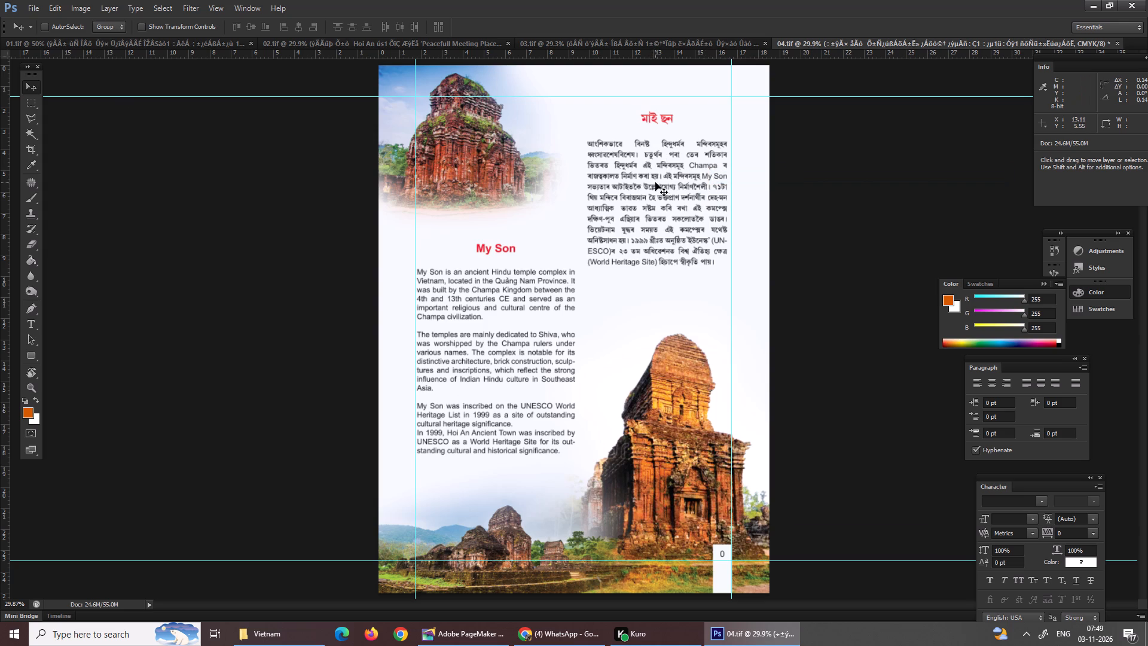
Move the English My Son text block down about 0.3 cm and align its left edge with the margin guide.
right_click(526, 312)
click(548, 321)
drag(538, 318, 536, 325)
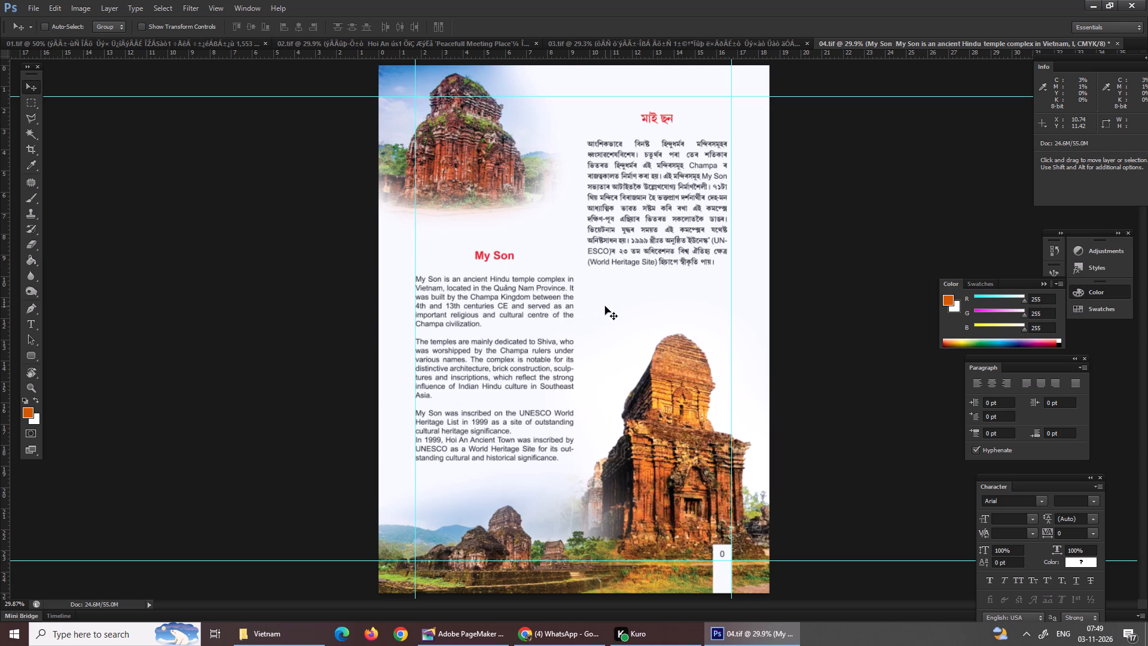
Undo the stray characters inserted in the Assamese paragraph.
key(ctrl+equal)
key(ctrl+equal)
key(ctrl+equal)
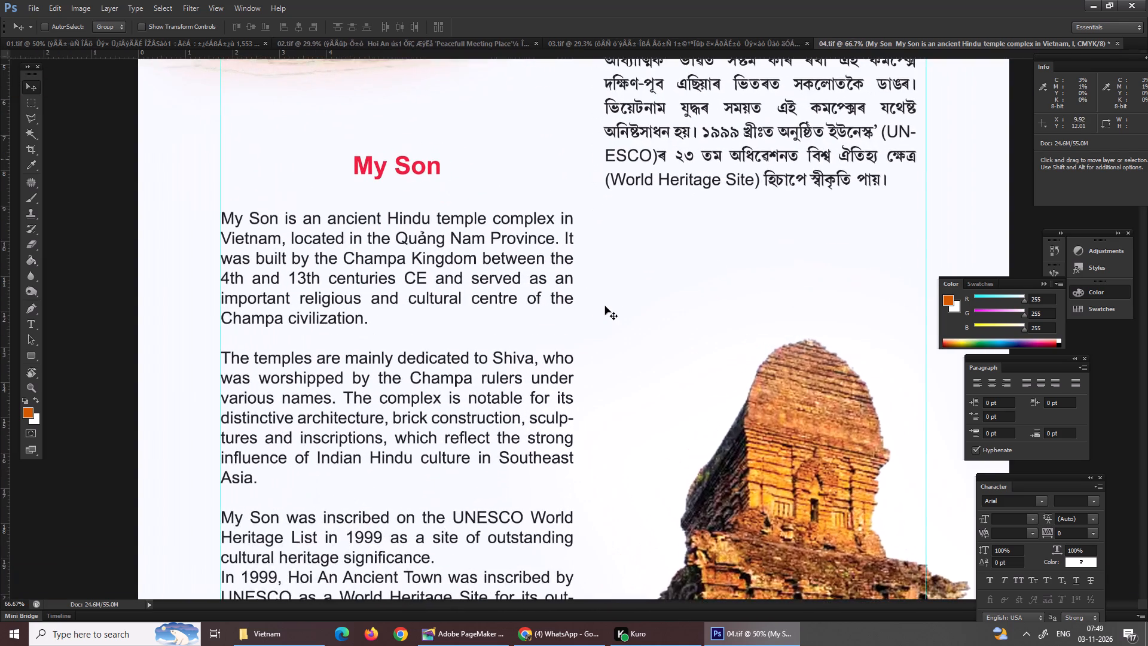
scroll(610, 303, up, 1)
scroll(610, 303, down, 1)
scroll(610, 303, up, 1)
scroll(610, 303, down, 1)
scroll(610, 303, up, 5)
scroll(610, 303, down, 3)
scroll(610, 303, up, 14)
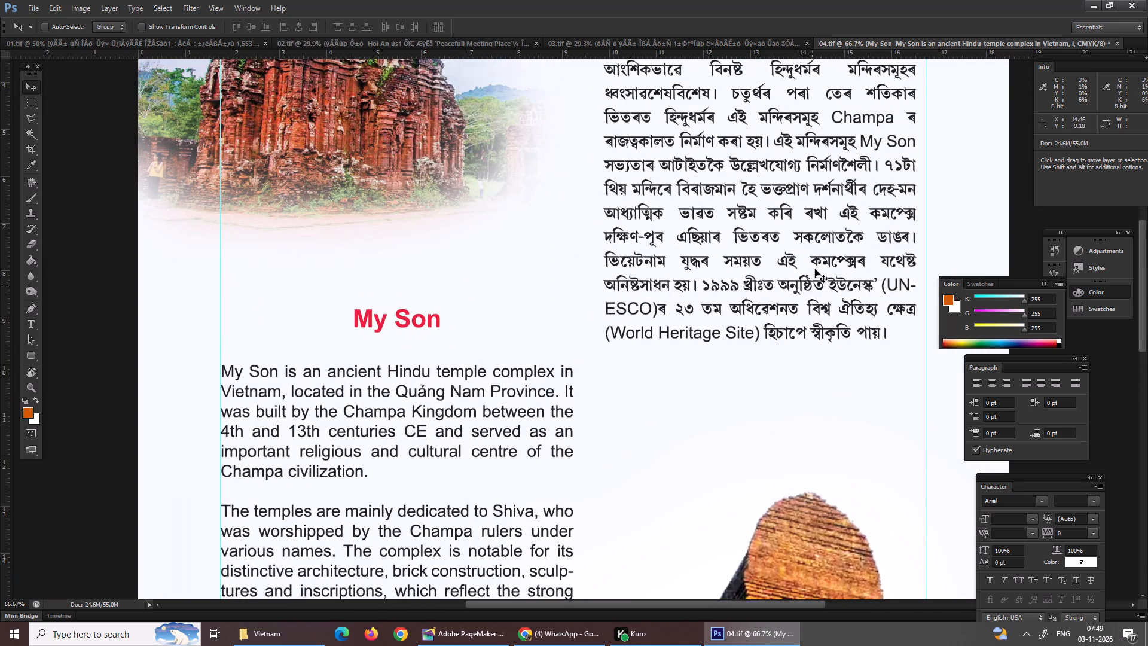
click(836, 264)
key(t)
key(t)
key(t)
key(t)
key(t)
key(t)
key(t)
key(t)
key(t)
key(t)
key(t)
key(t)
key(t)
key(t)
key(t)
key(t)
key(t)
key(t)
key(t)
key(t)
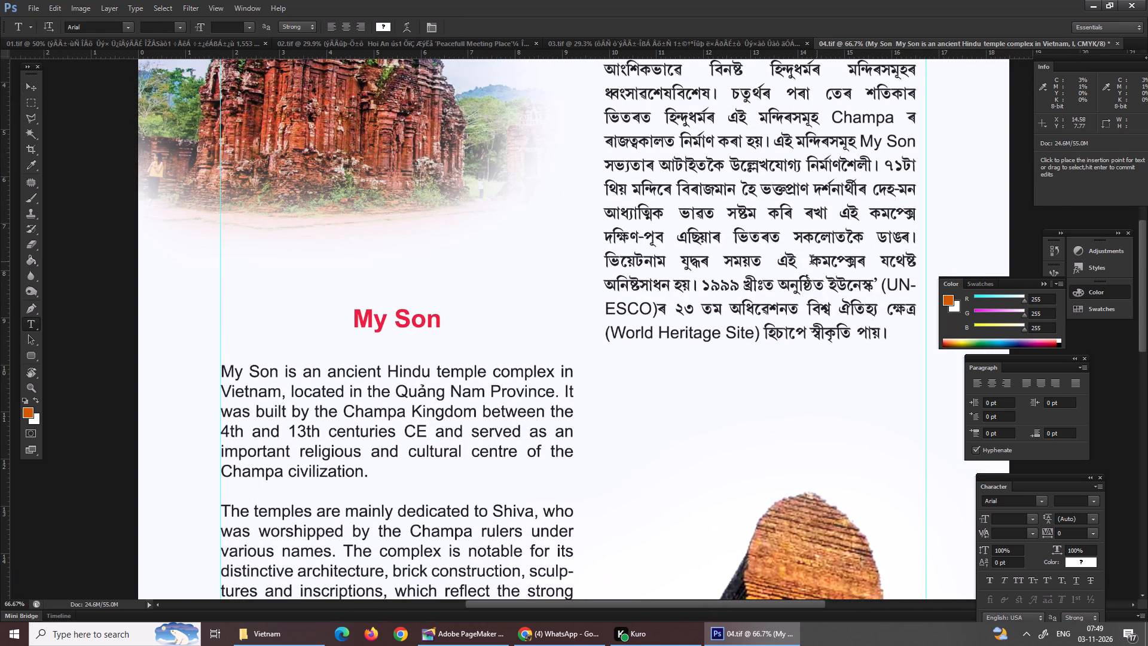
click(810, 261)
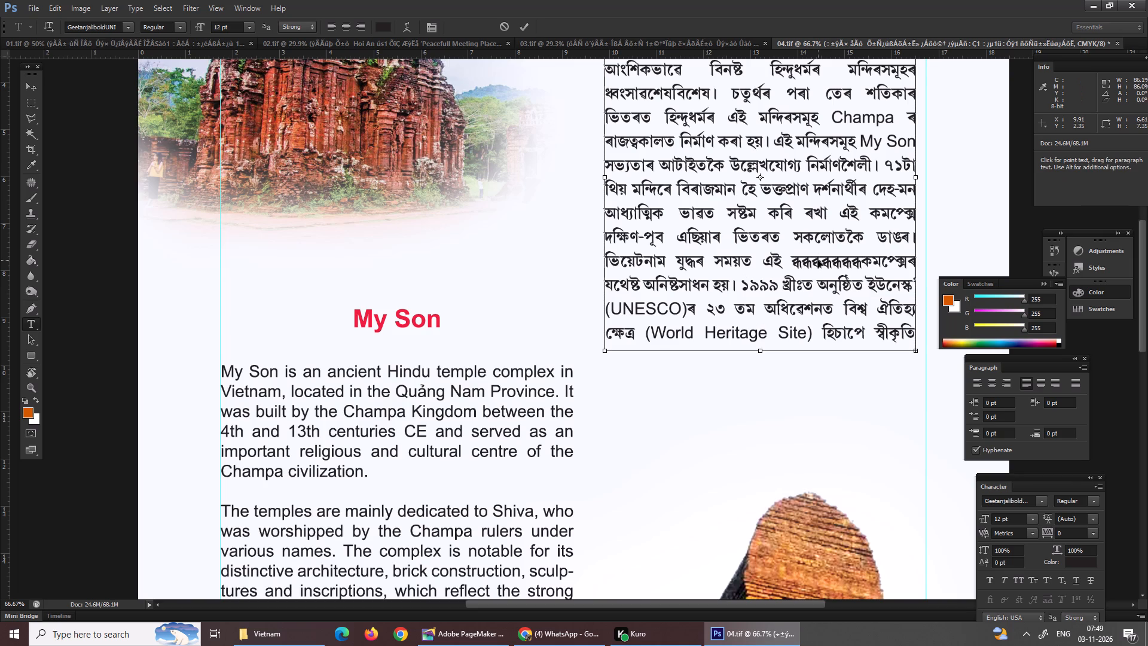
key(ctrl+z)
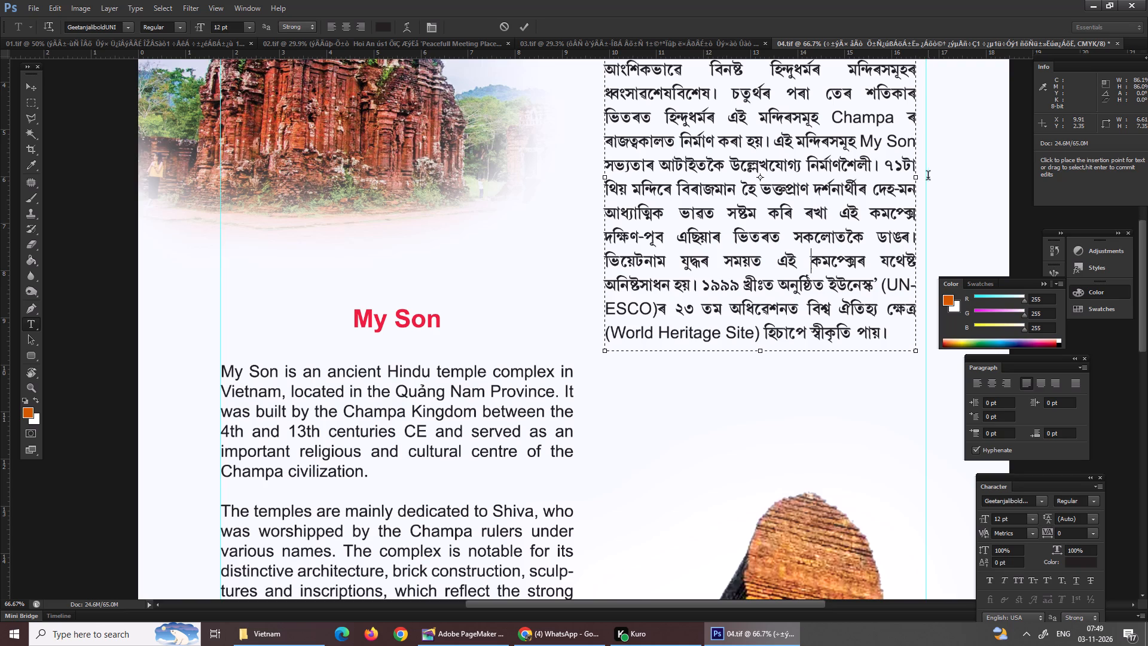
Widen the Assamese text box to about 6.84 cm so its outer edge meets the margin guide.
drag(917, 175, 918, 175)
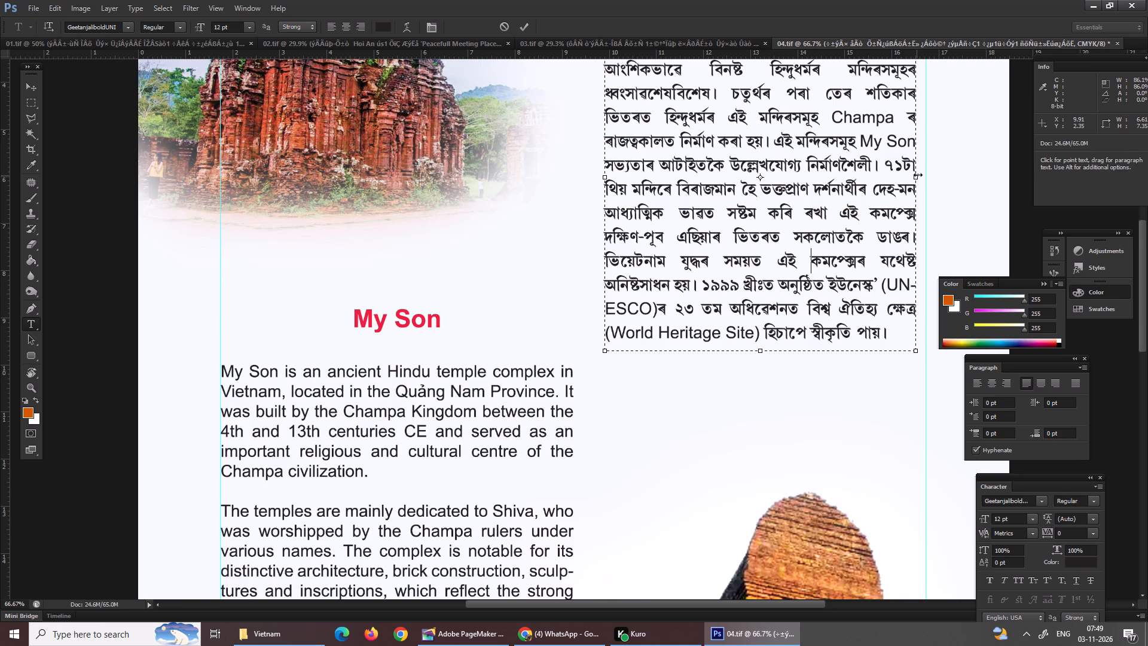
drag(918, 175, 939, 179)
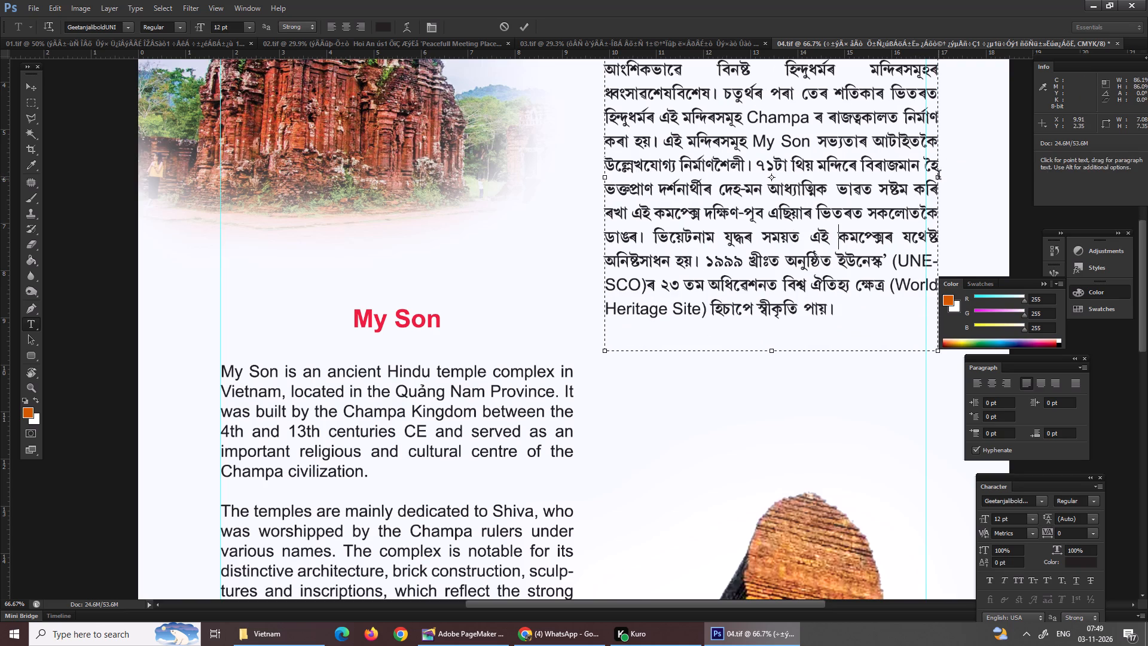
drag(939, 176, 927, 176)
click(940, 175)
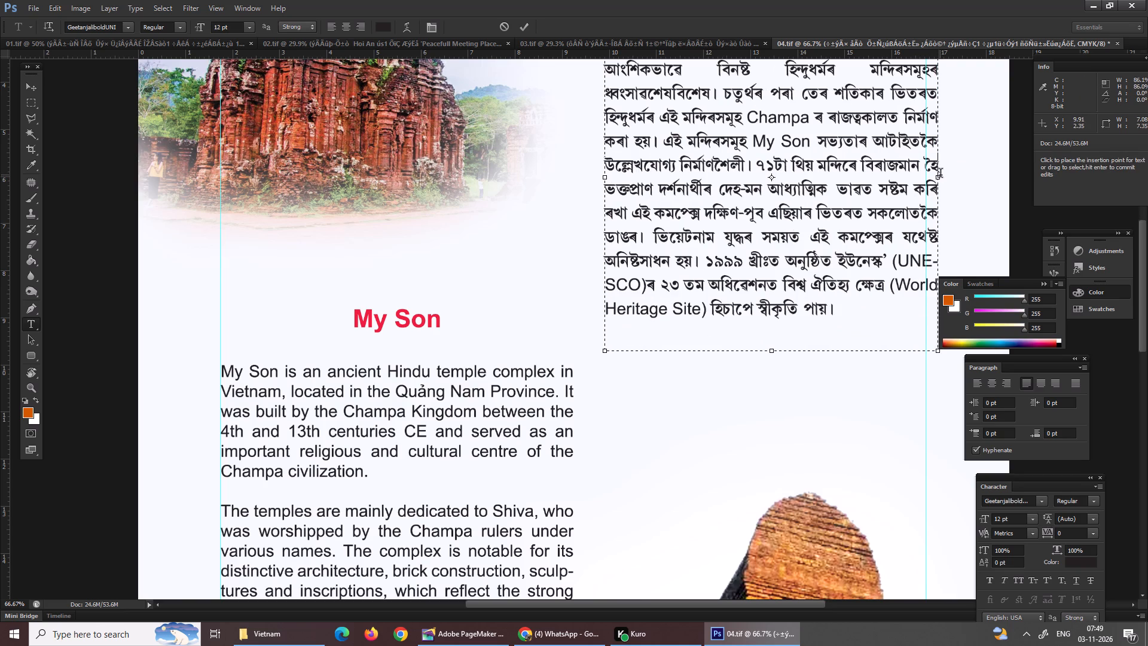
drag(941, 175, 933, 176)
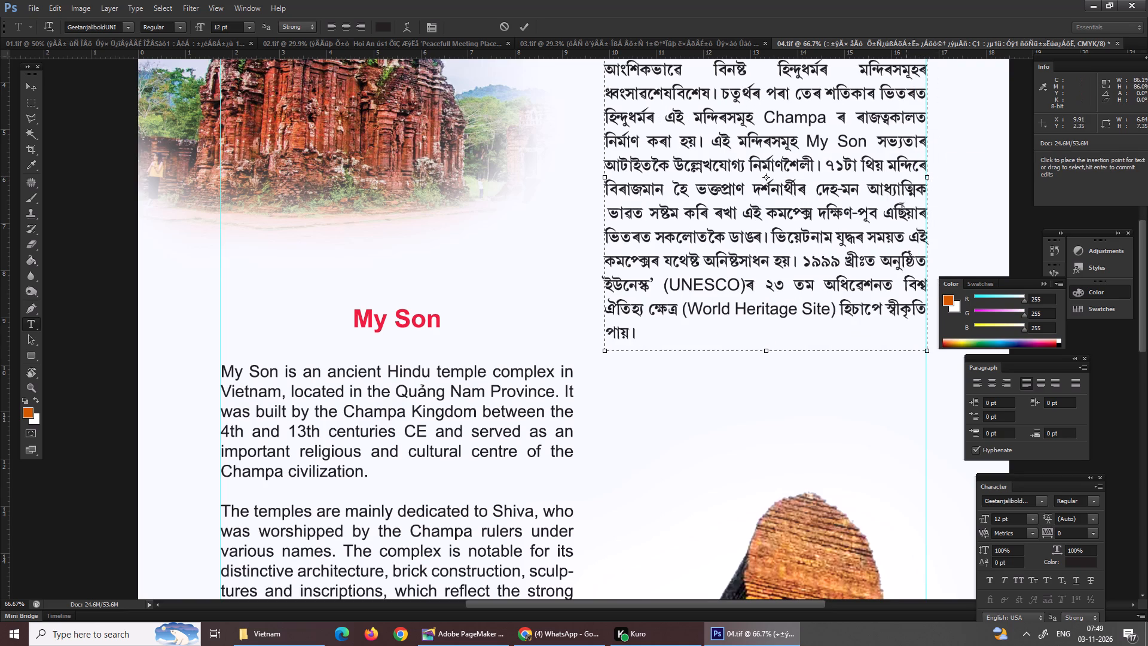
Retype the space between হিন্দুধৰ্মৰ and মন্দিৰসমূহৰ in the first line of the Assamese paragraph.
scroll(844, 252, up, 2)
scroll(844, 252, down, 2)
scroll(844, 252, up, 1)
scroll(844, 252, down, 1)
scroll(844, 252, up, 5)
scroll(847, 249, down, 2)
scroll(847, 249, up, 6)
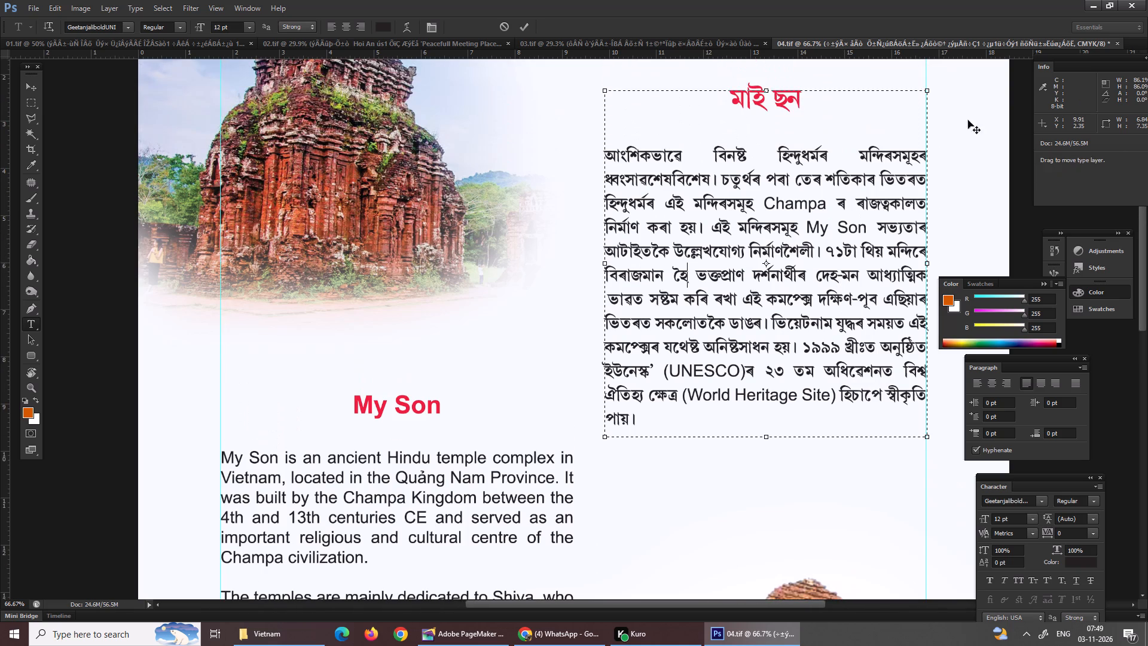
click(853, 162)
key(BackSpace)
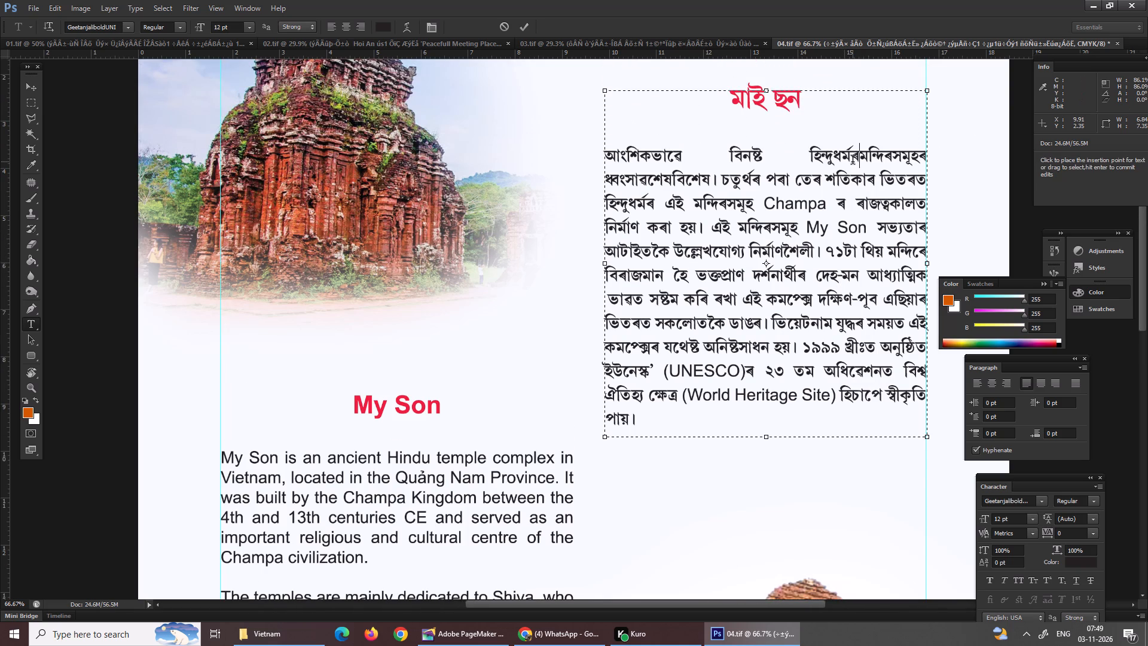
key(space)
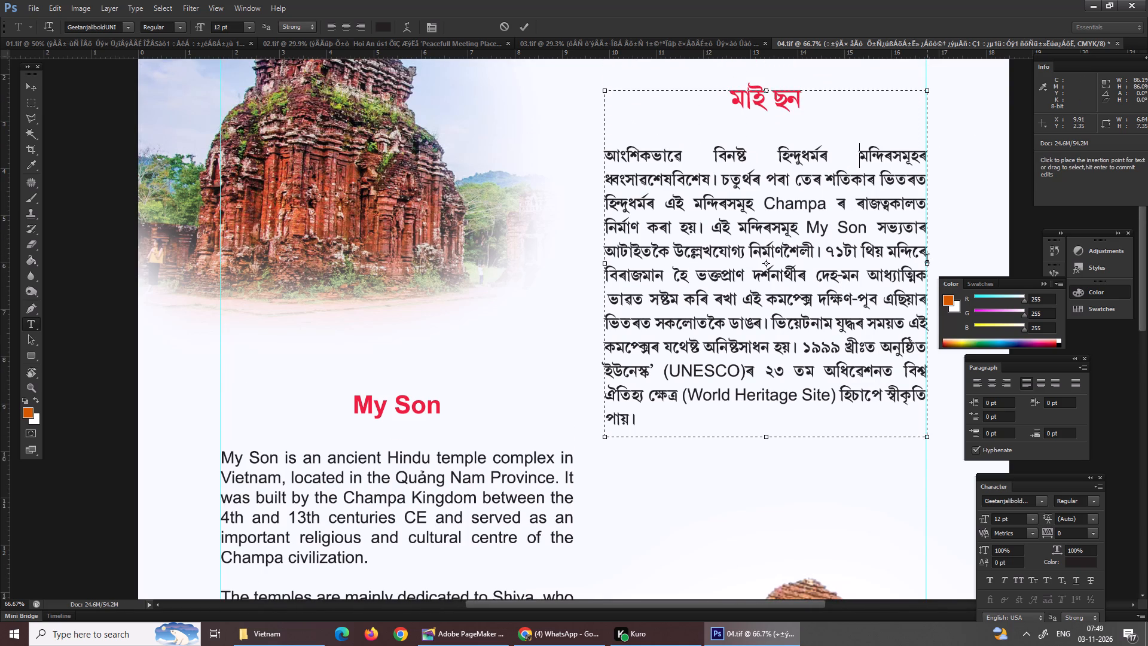
Narrow the Assamese text box to about 6.47 cm by pulling its outer edge in from the margin guide.
drag(930, 265, 922, 270)
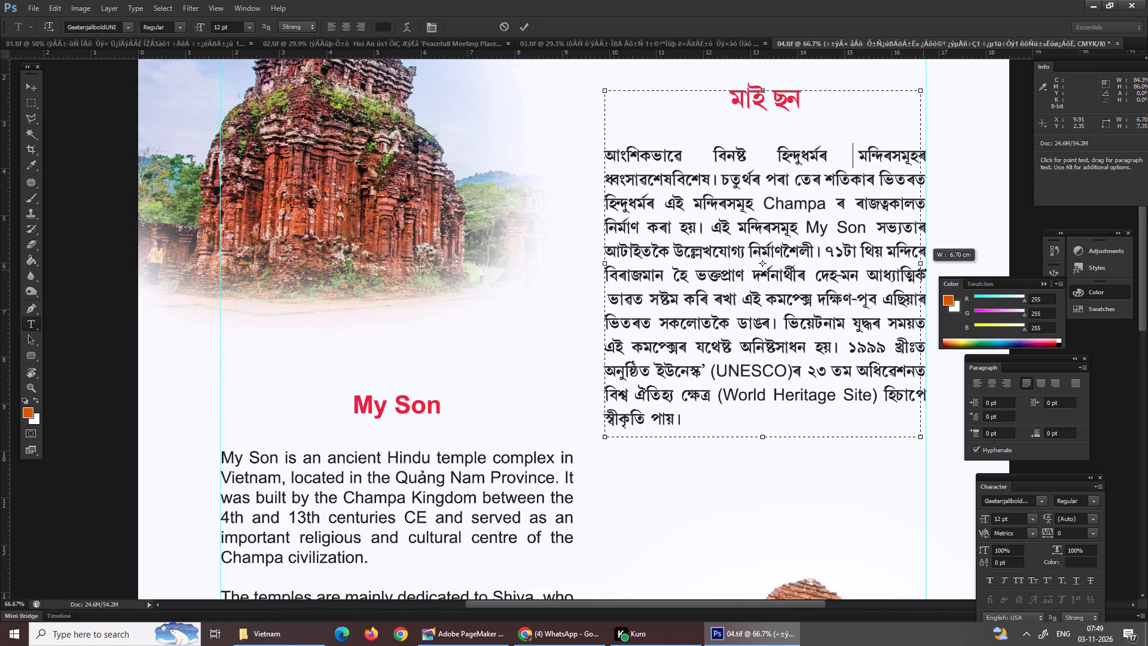
drag(922, 270, 912, 272)
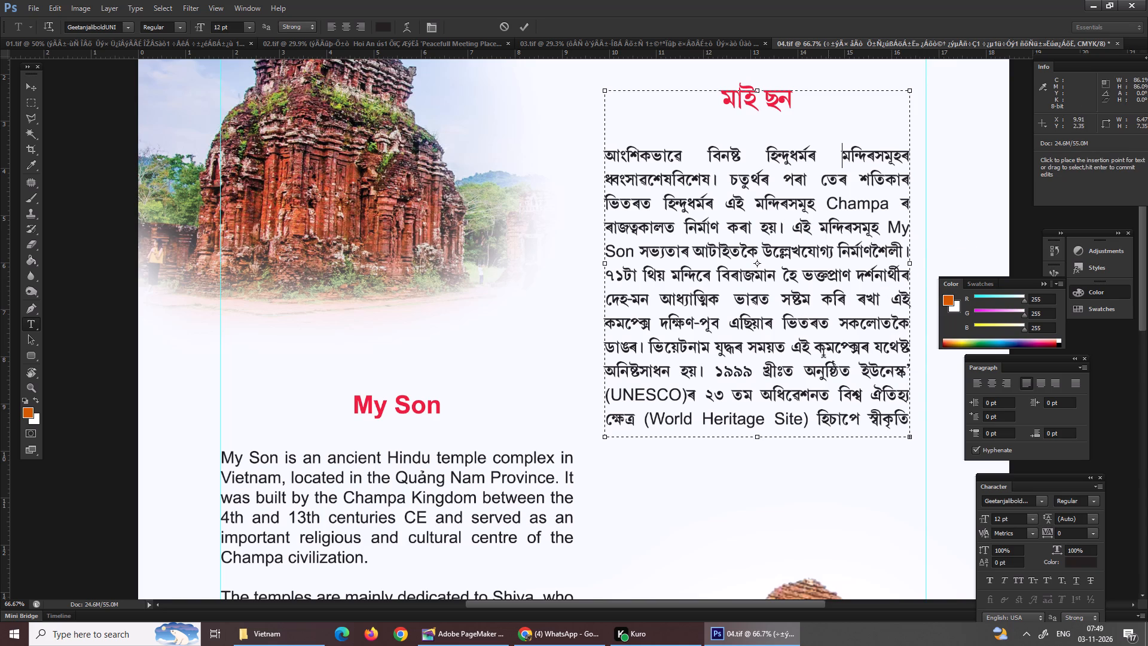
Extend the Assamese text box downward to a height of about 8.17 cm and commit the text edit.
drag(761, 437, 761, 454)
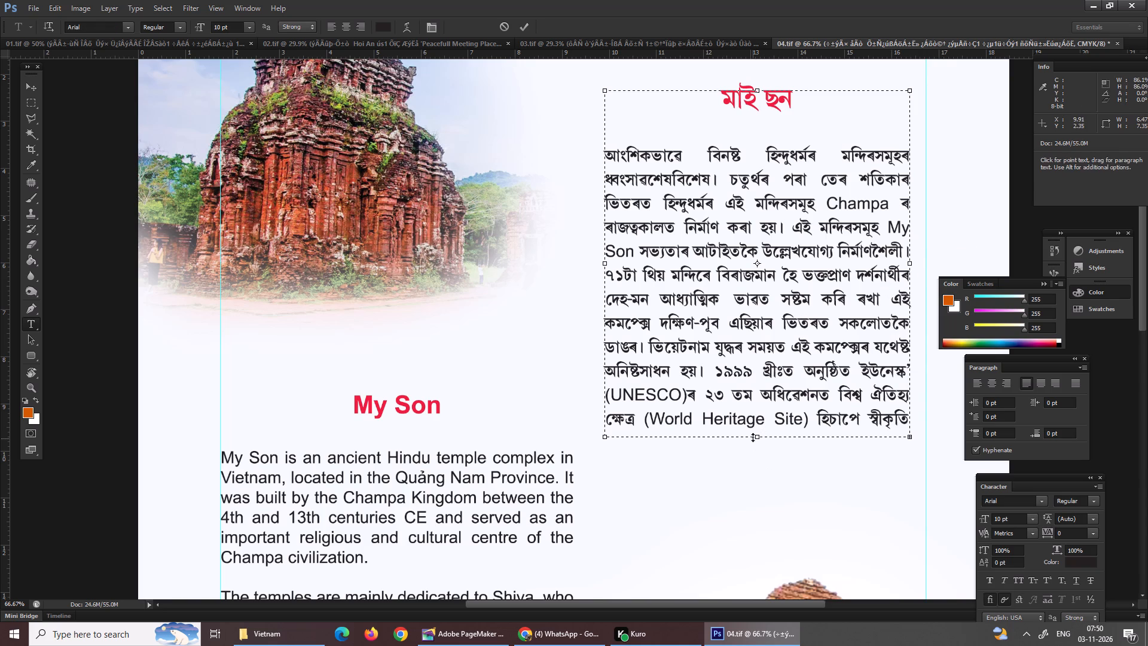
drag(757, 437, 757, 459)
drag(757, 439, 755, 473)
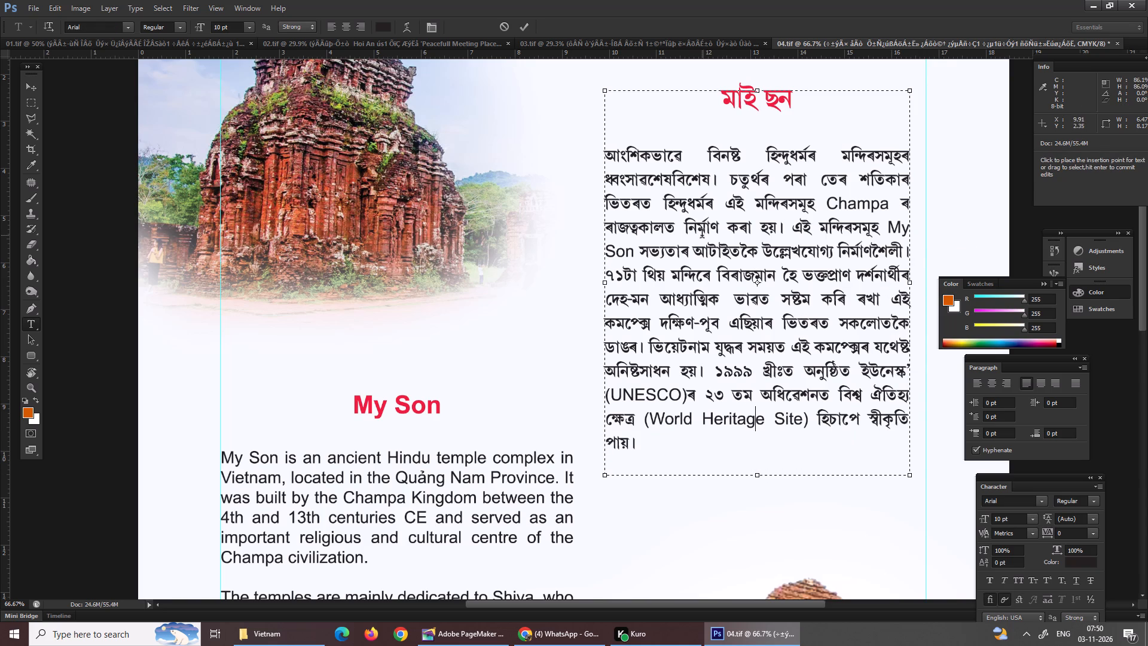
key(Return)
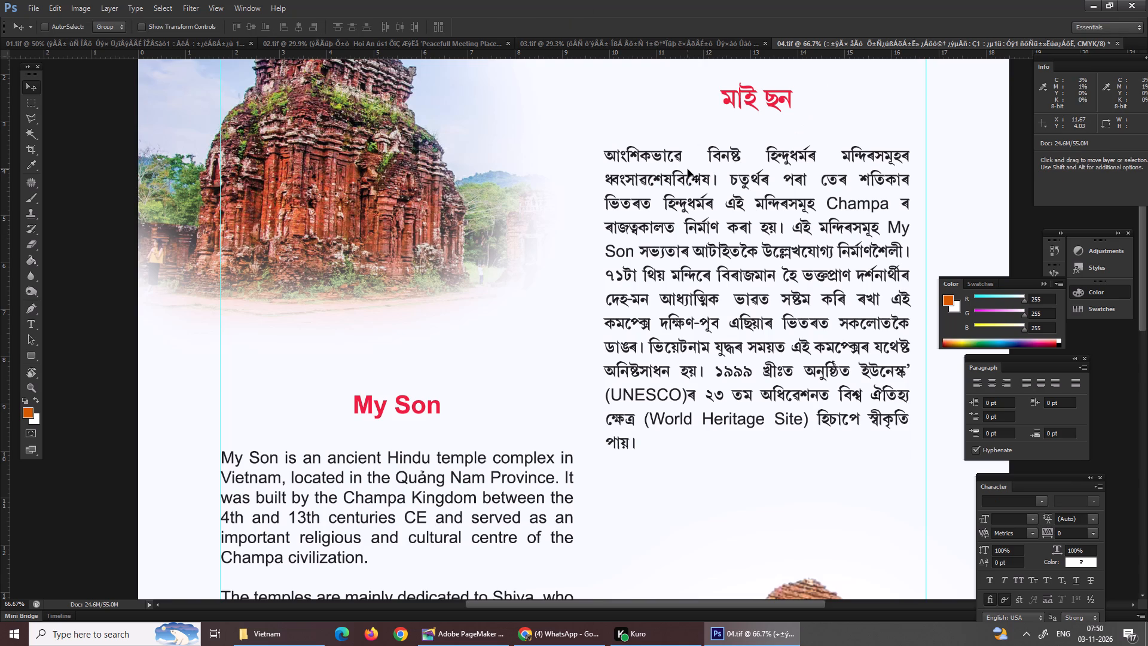
Reopen the Assamese text for editing and widen its box to about 7.01 cm by moving the inner edge.
key(ctrl+t)
key(Return)
click(714, 336)
key(t)
click(719, 291)
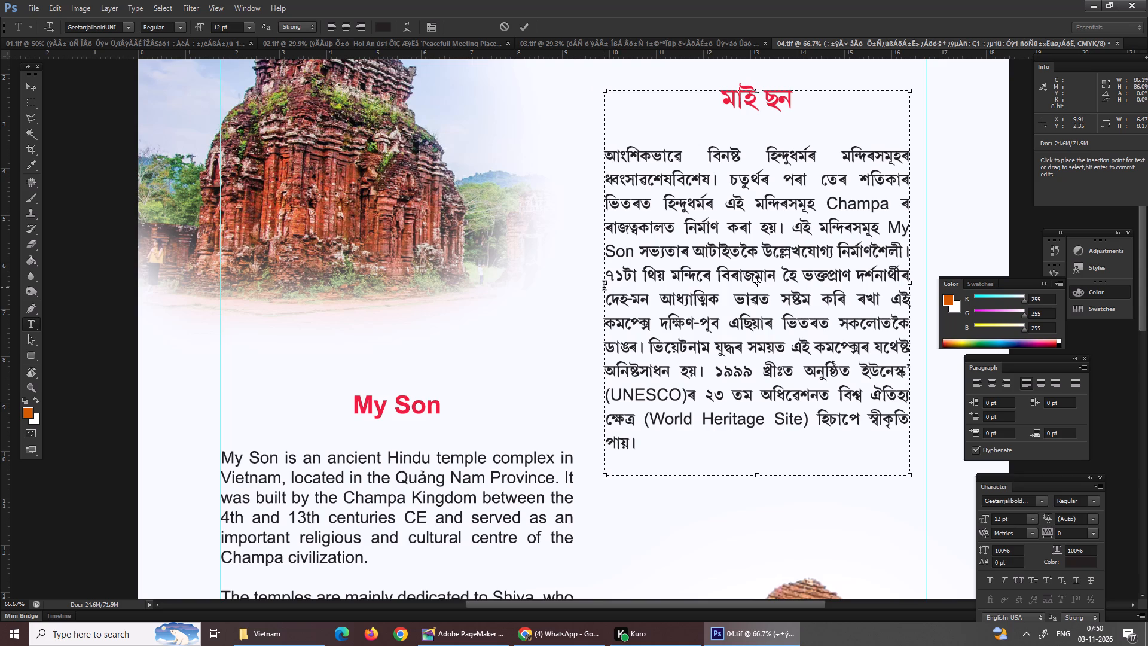
drag(604, 282, 564, 284)
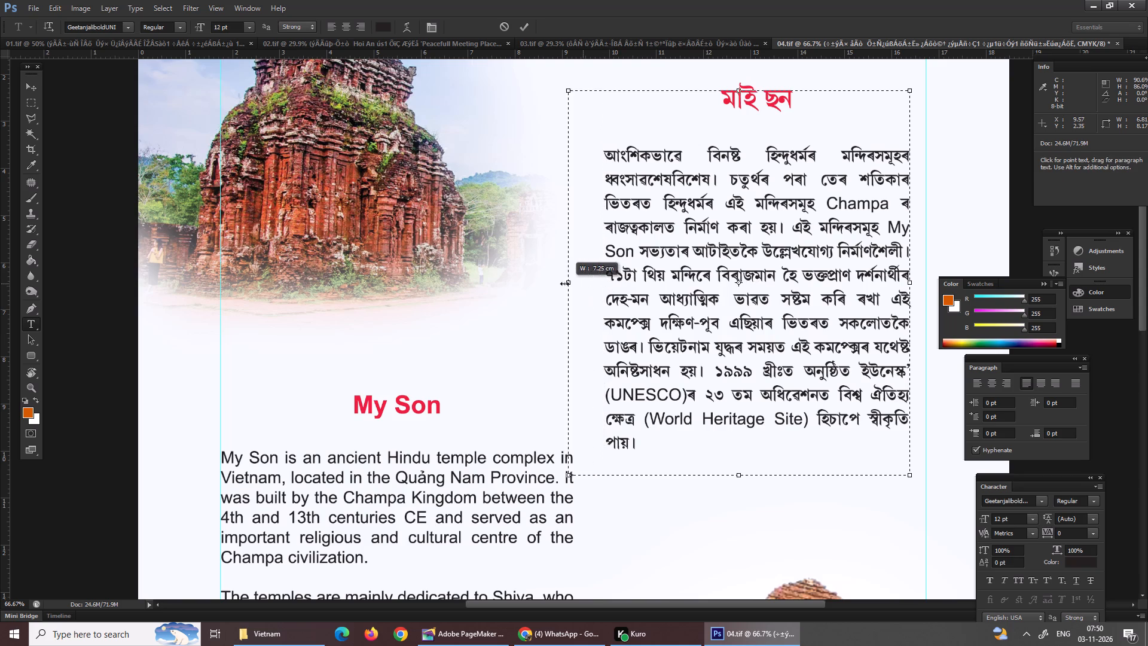
drag(564, 284, 558, 284)
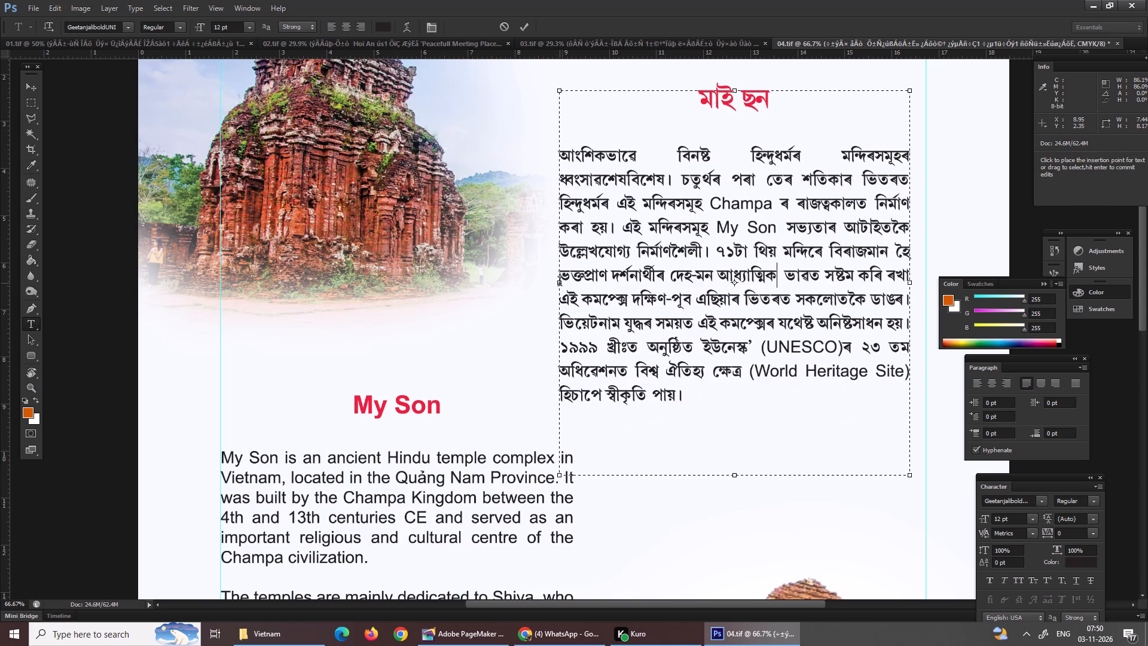
drag(559, 285, 666, 305)
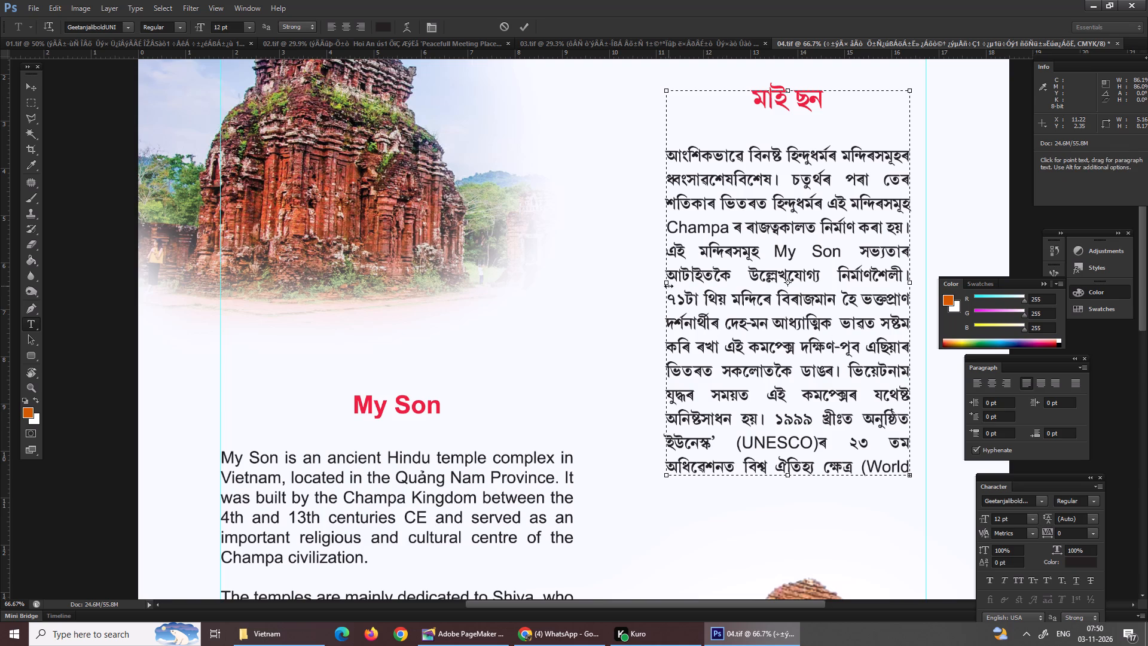
drag(668, 285, 651, 291)
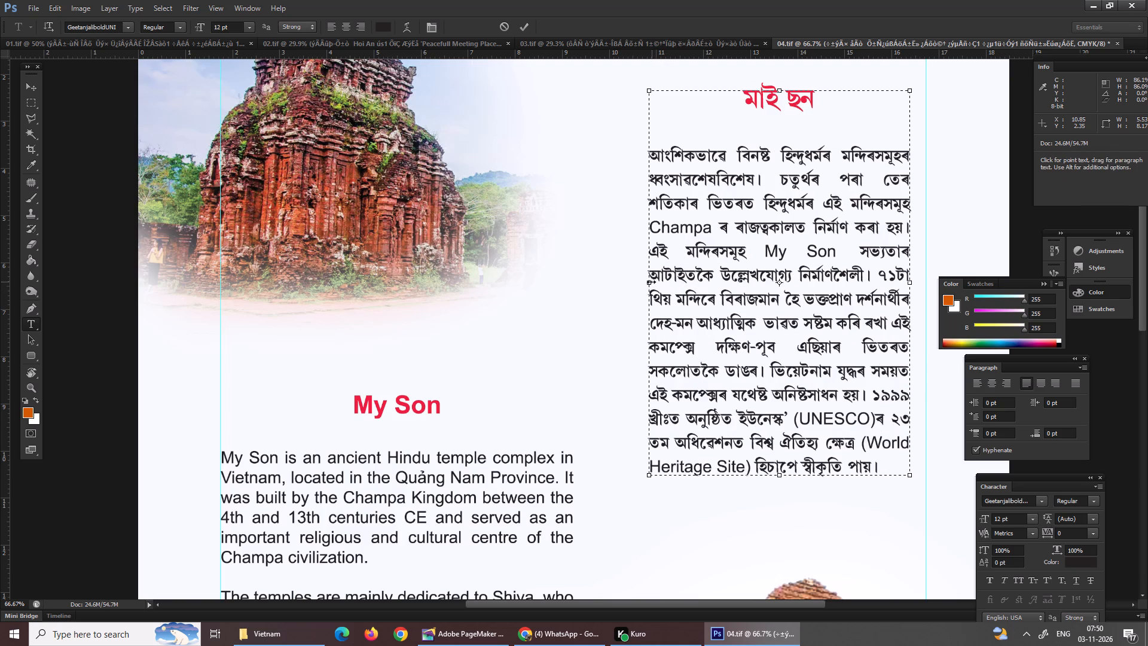
drag(650, 282, 735, 287)
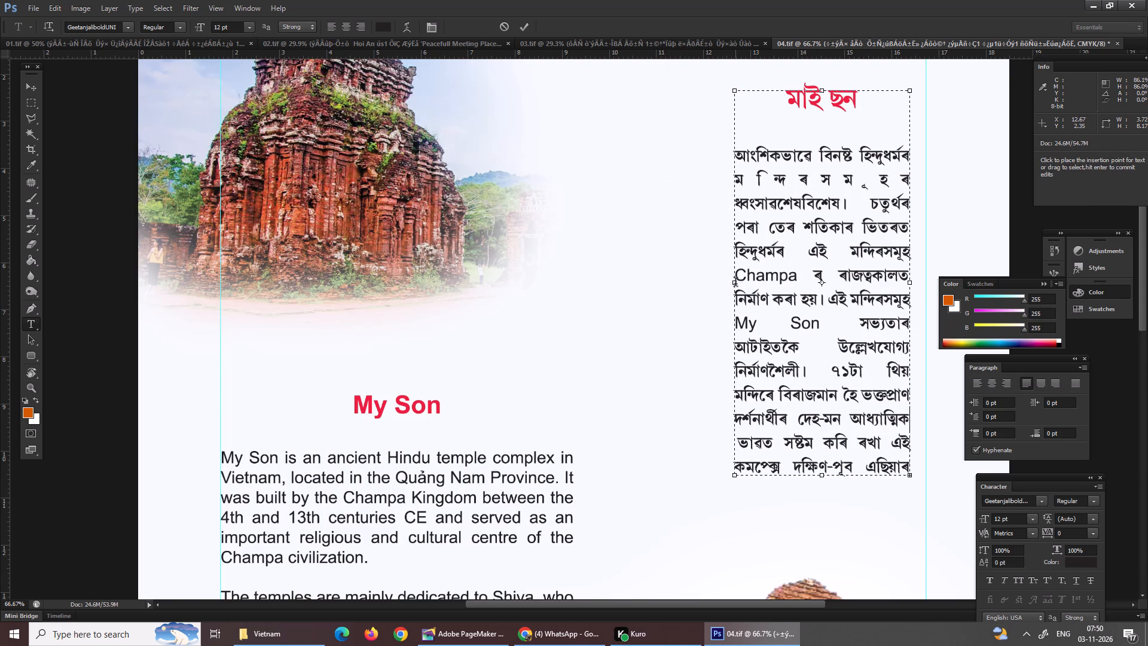
drag(735, 284, 610, 286)
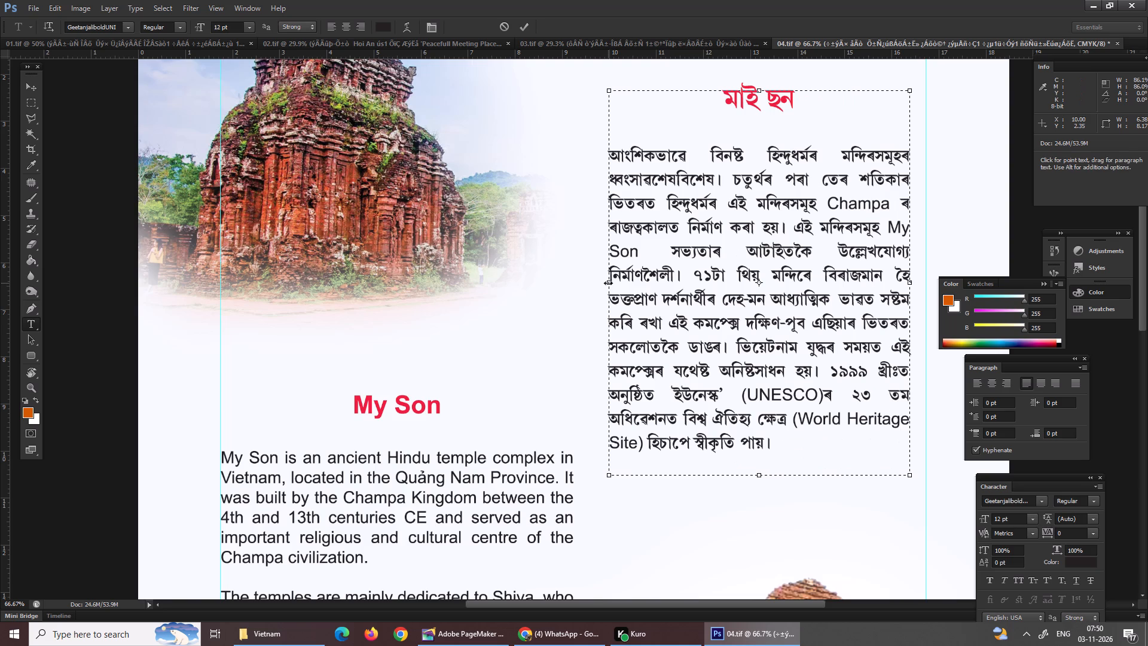
drag(609, 282, 580, 282)
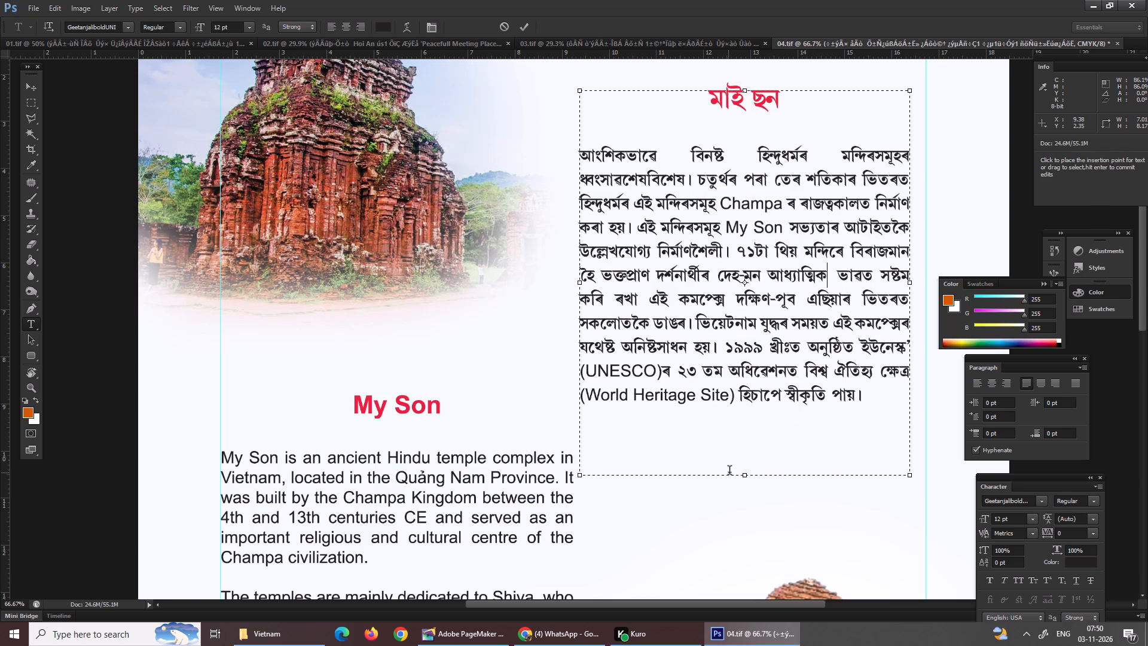
Shorten the Assamese text box to about 7.28 cm high by raising its bottom edge, and commit the edit.
drag(746, 477, 748, 435)
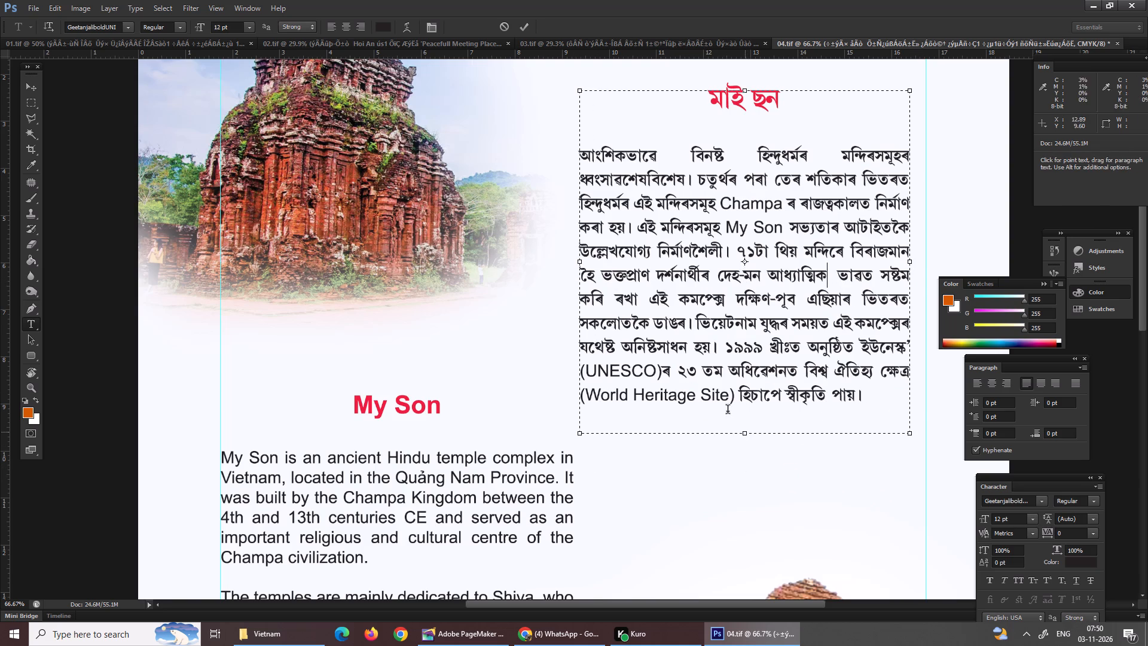
key(Return)
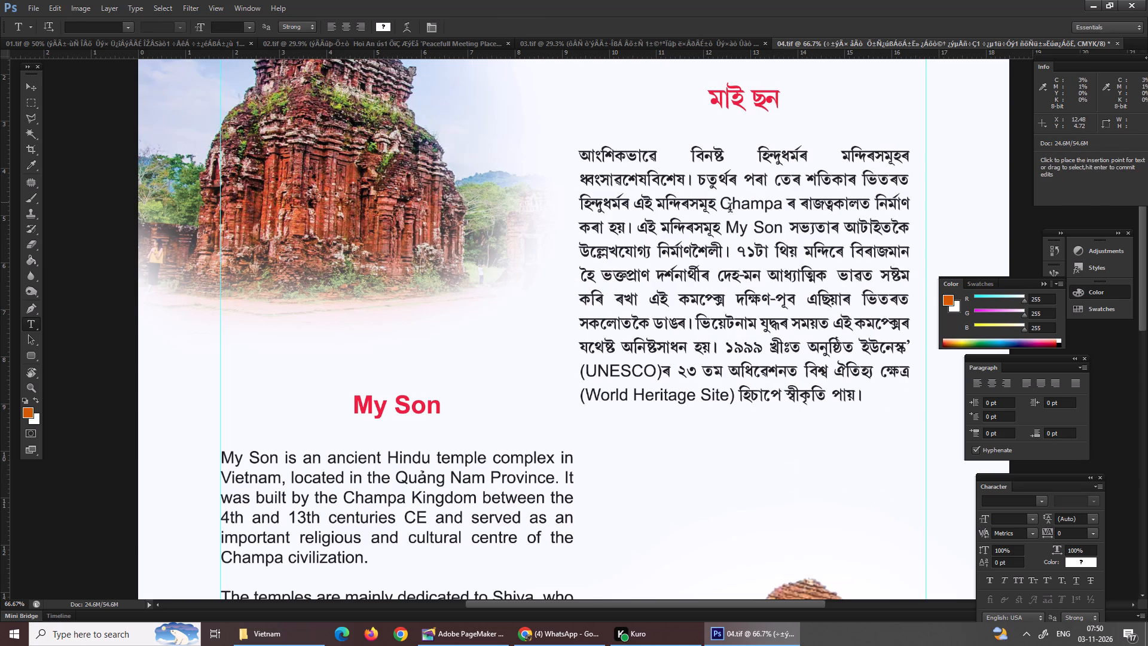
Insert a space between ধ্বংসাৱশেষ and বিশেষ in the second line of the Assamese paragraph.
click(730, 210)
click(693, 163)
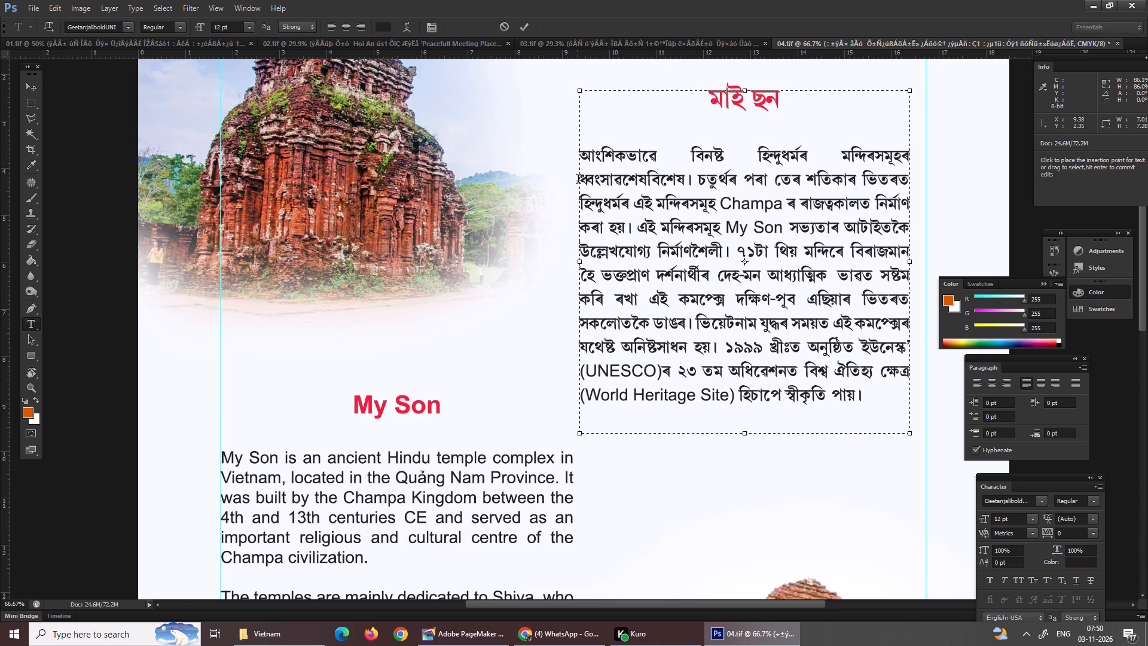
click(647, 184)
key(space)
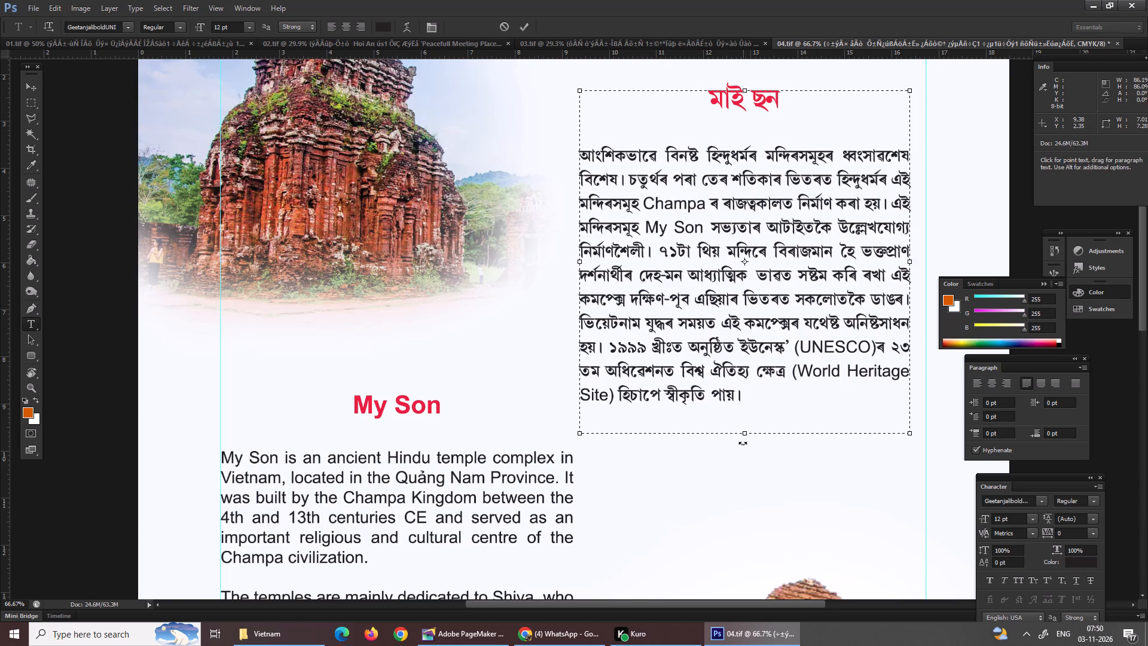
Place the text cursor in the "World Heritage Site" phrase near the end of the Assamese paragraph.
click(825, 351)
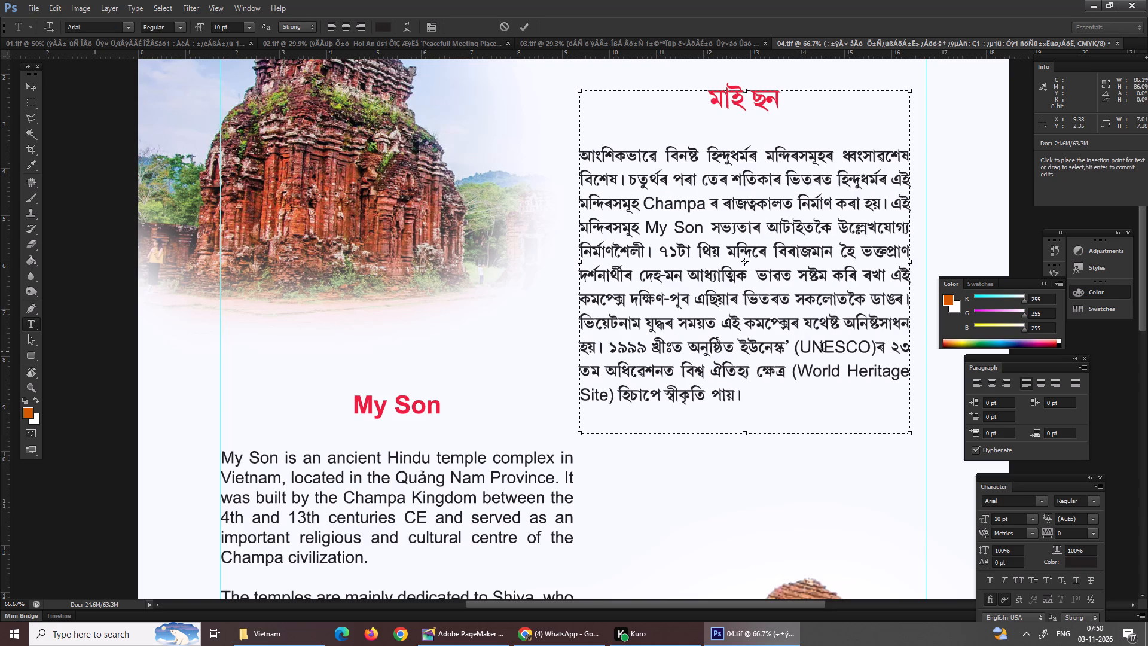
click(815, 376)
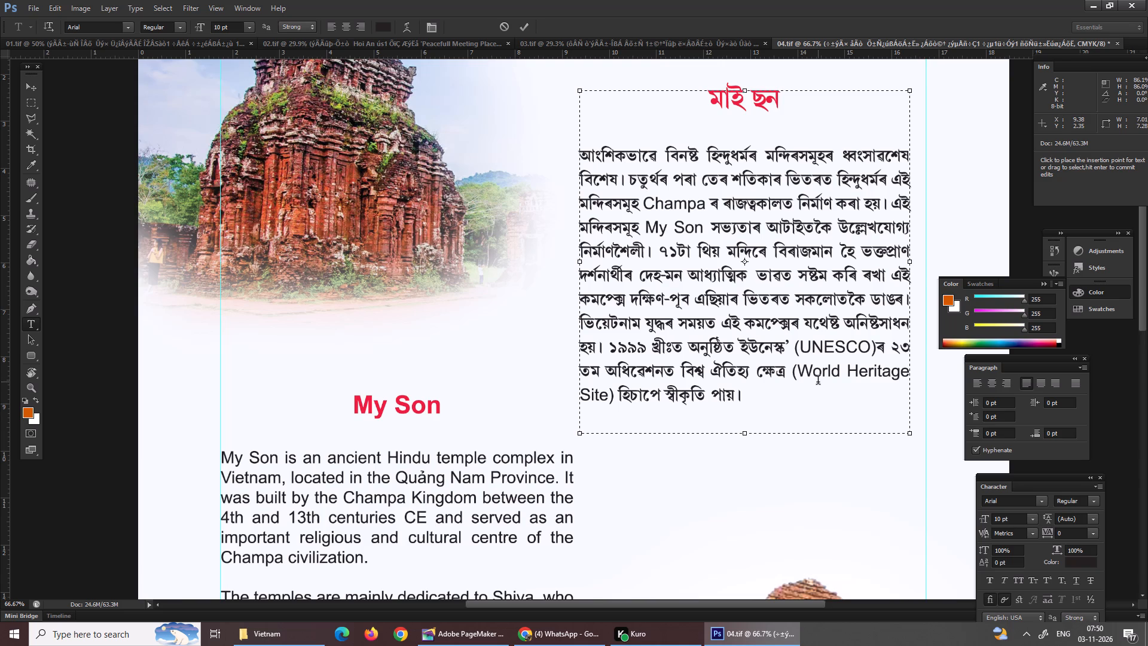
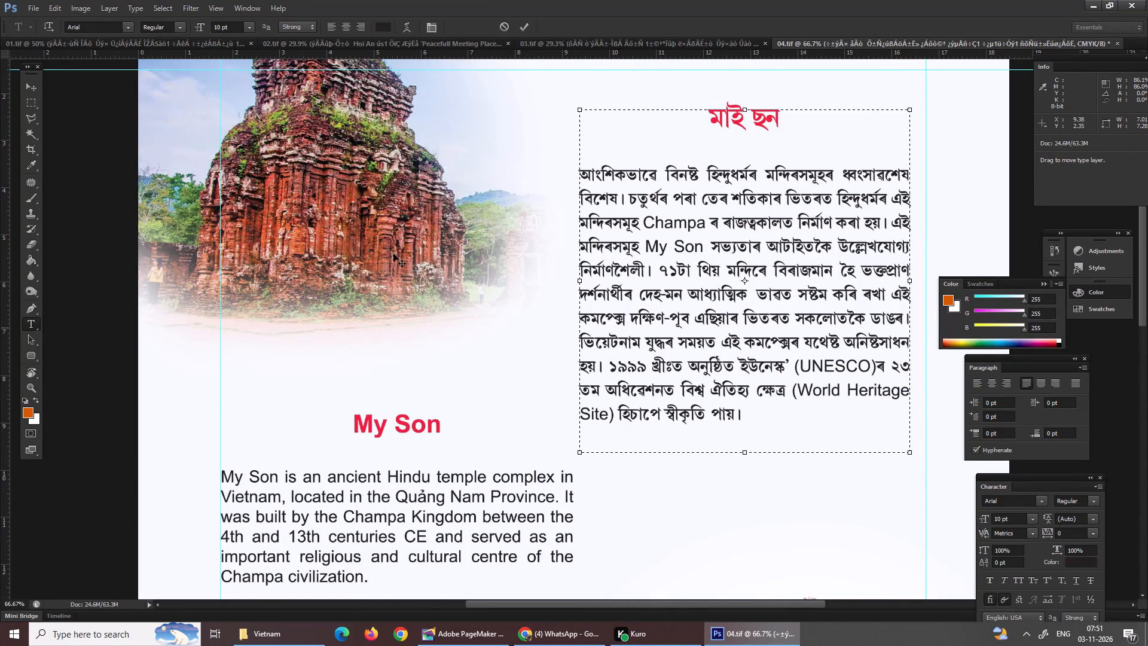
Commit the text edit of the Assamese My Son paragraph.
key(Return)
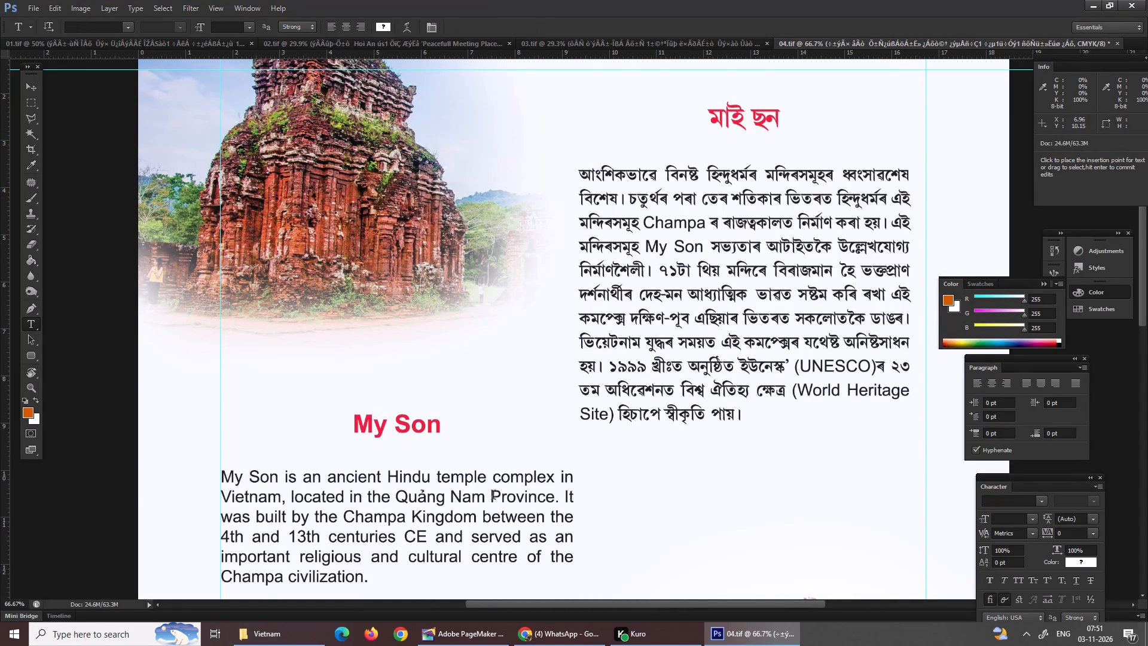
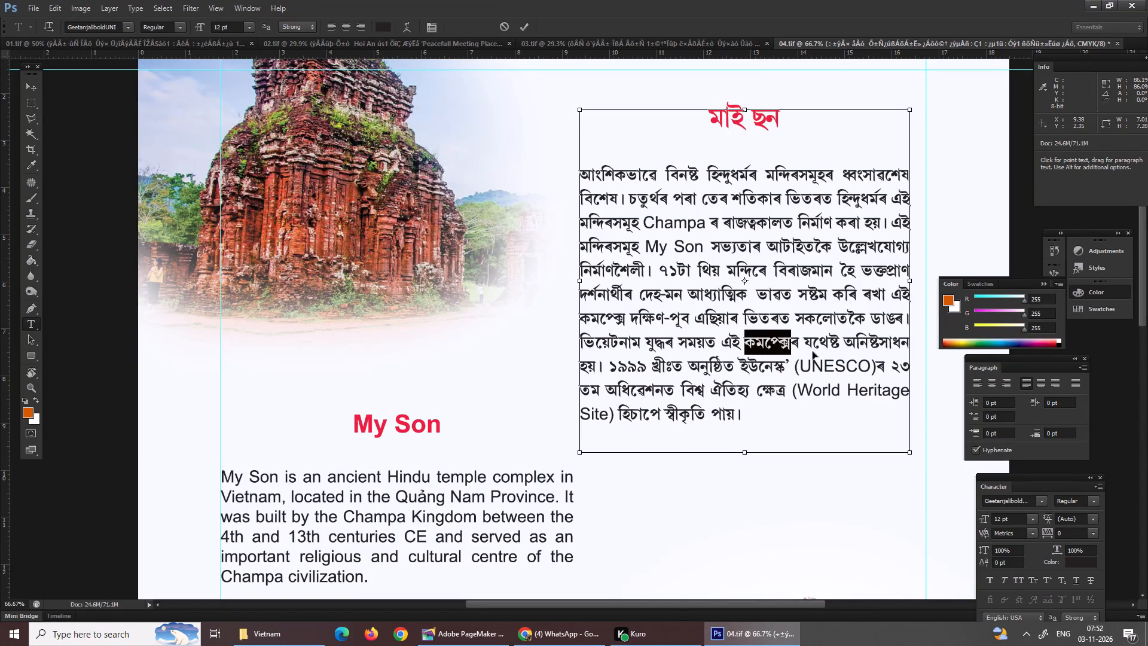
Replace the highlighted word before ৰ in the Assamese paragraph's eighth line with the retyped word and a trailing space.
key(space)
Select only the retyped word between এই and ৰ in the Assamese paragraph and open its font size for editing.
drag(845, 346, 750, 344)
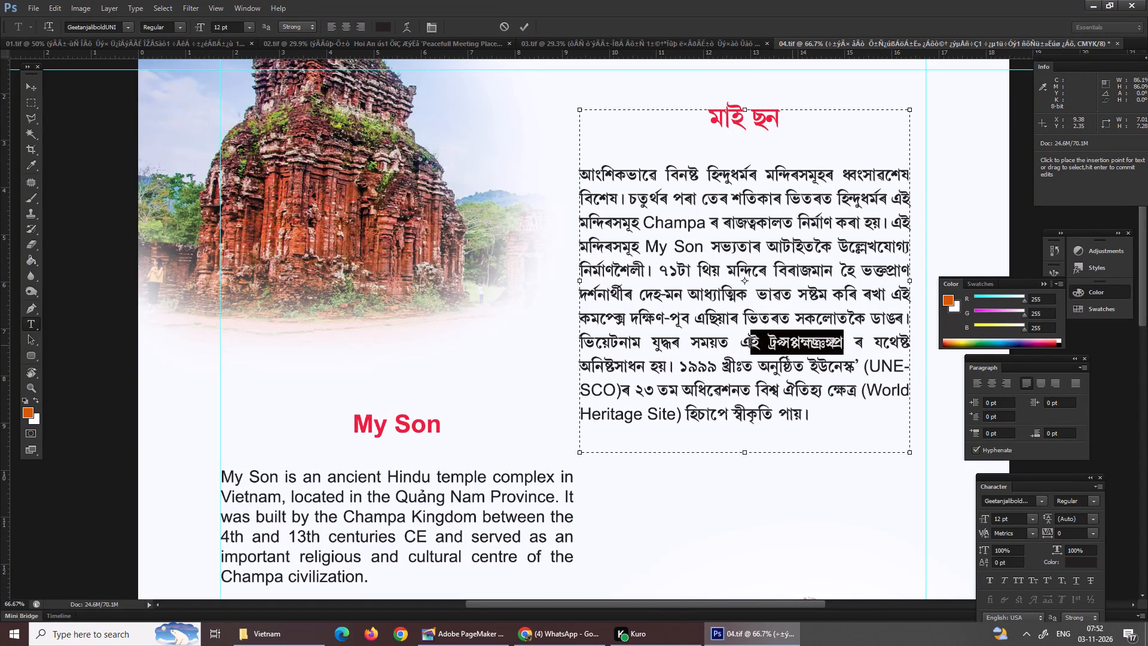
drag(750, 344, 773, 346)
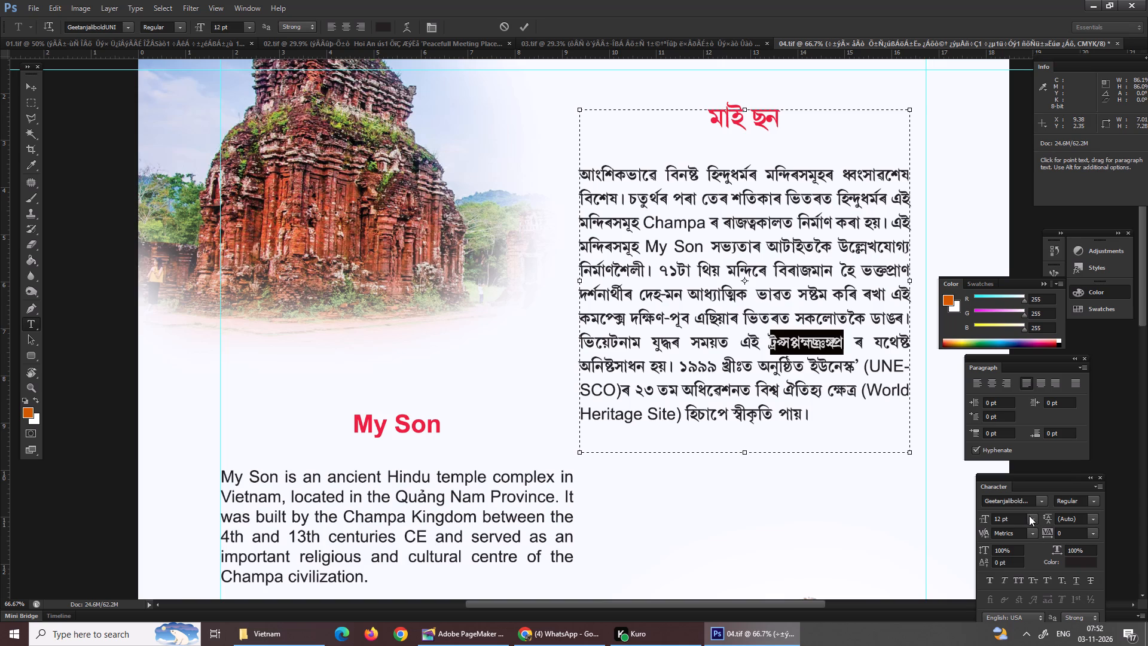
click(1029, 516)
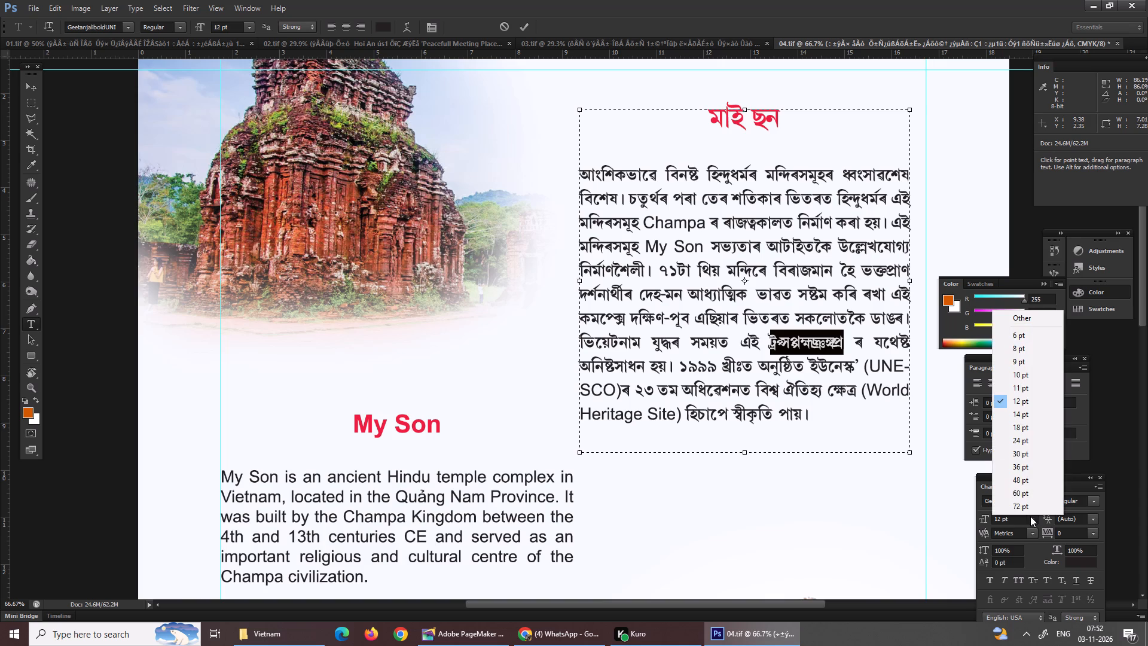
click(1019, 518)
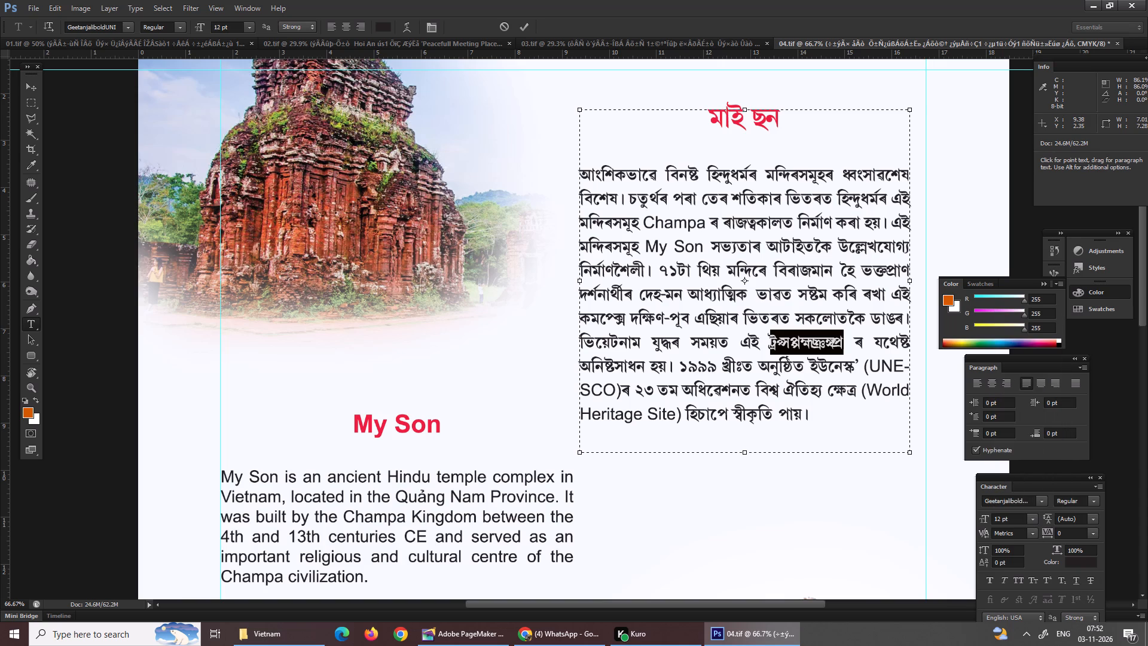
drag(1019, 518, 949, 519)
drag(1023, 521, 969, 520)
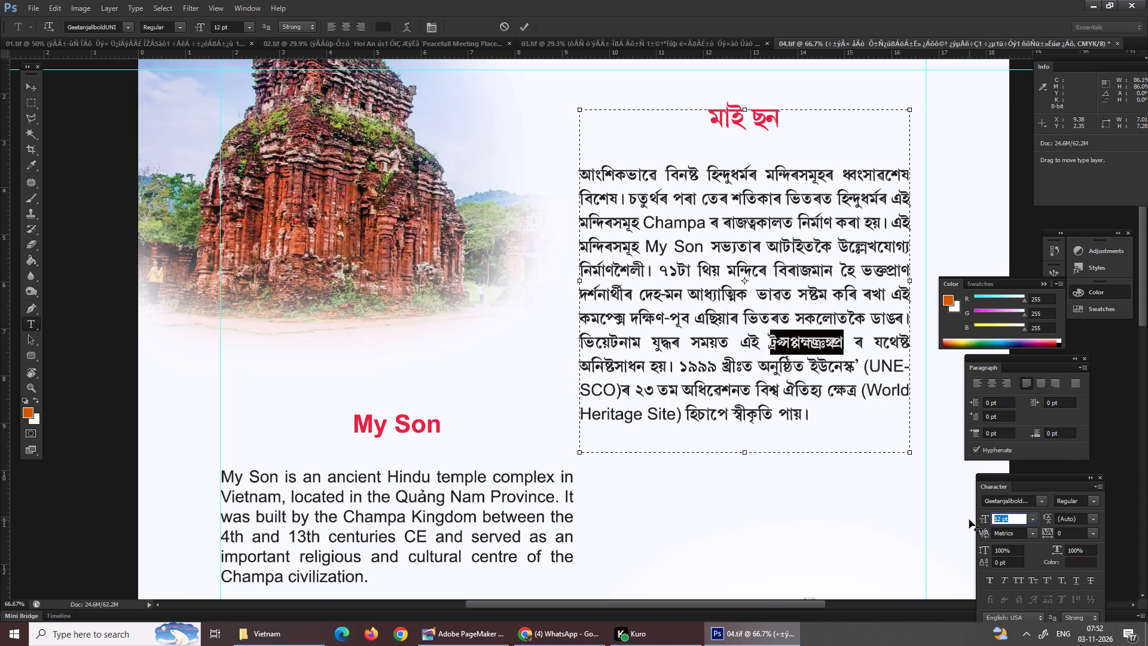
Format the selected garbled word after এই in the Assamese paragraph's Vietnam War sentence as Arial at 10 pt.
text(10)
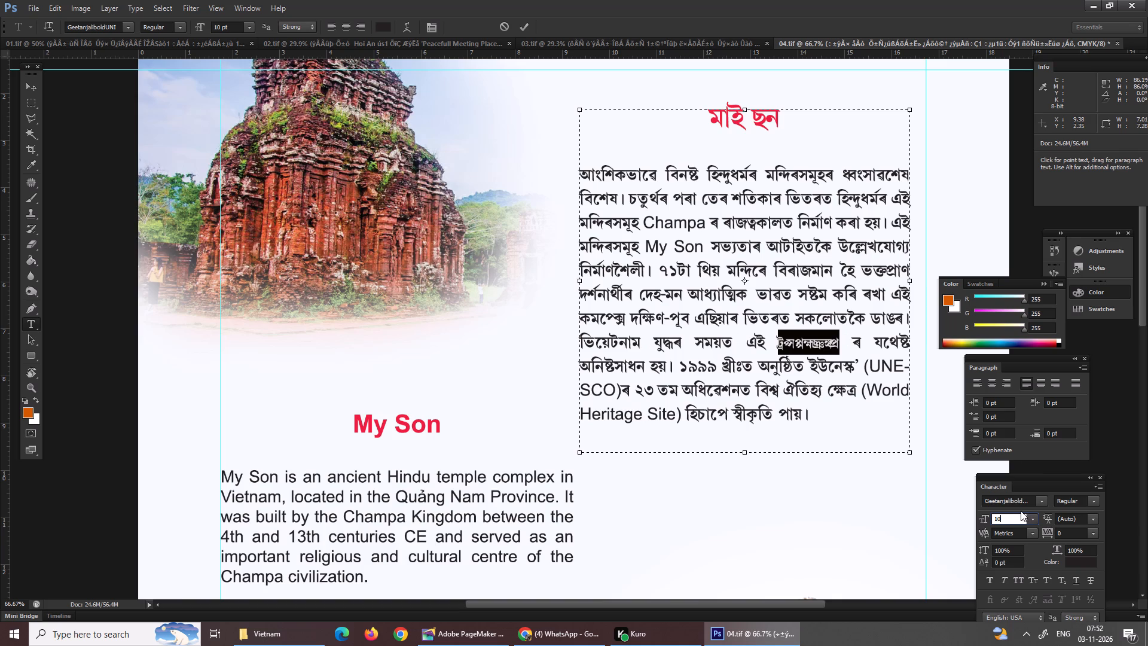
click(1044, 502)
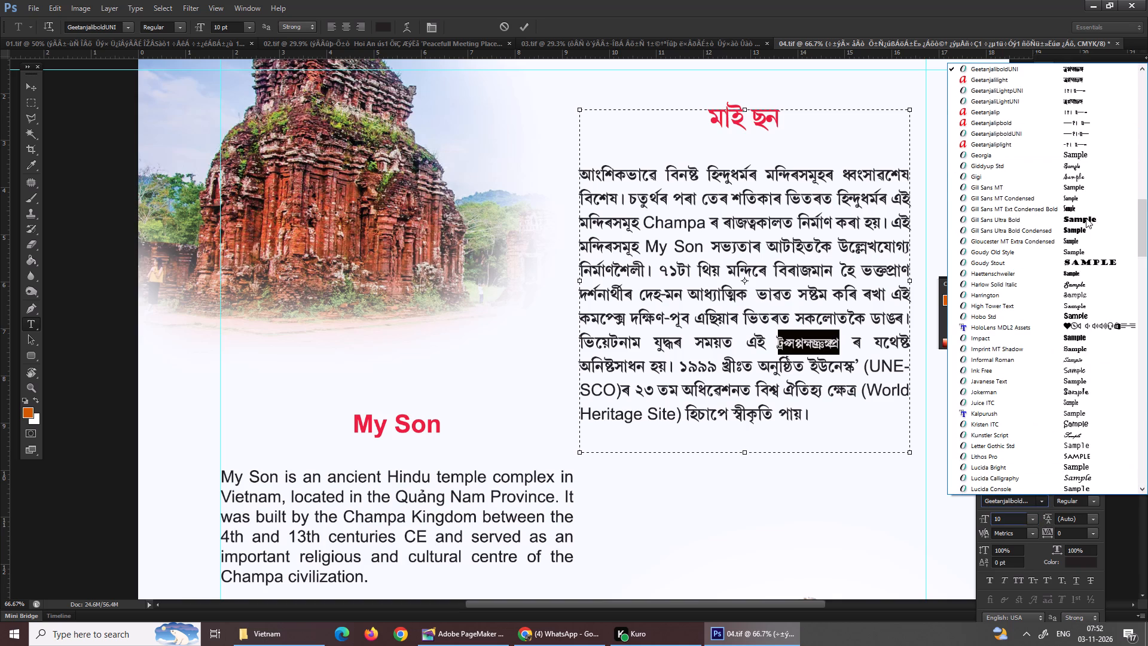
scroll(1109, 212, up, 3)
scroll(1111, 212, down, 1)
scroll(1111, 212, up, 11)
scroll(1112, 212, down, 1)
scroll(1112, 212, up, 3)
scroll(1112, 212, down, 1)
scroll(1112, 212, up, 8)
scroll(1112, 212, down, 1)
scroll(1112, 212, up, 9)
scroll(1112, 212, down, 1)
scroll(1112, 212, up, 2)
scroll(1112, 212, down, 2)
scroll(1112, 212, up, 4)
scroll(1112, 212, down, 1)
scroll(1112, 212, up, 3)
scroll(1112, 212, down, 2)
scroll(1112, 212, up, 2)
scroll(1112, 212, down, 1)
scroll(1112, 212, up, 9)
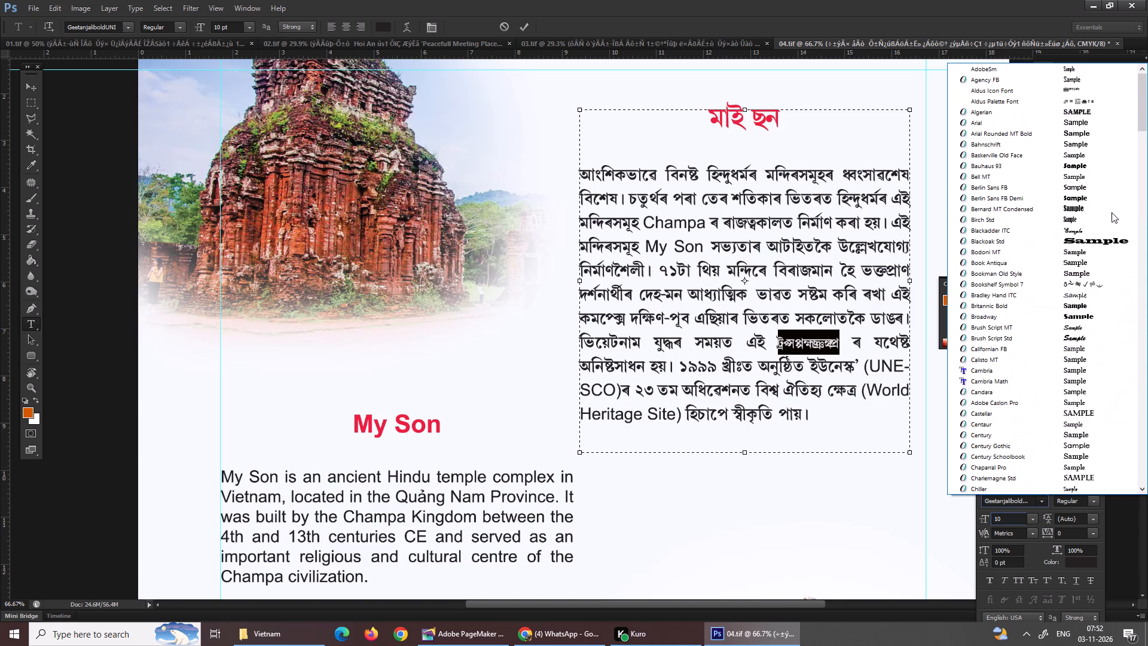
scroll(1112, 212, down, 1)
scroll(1112, 212, up, 3)
click(1005, 125)
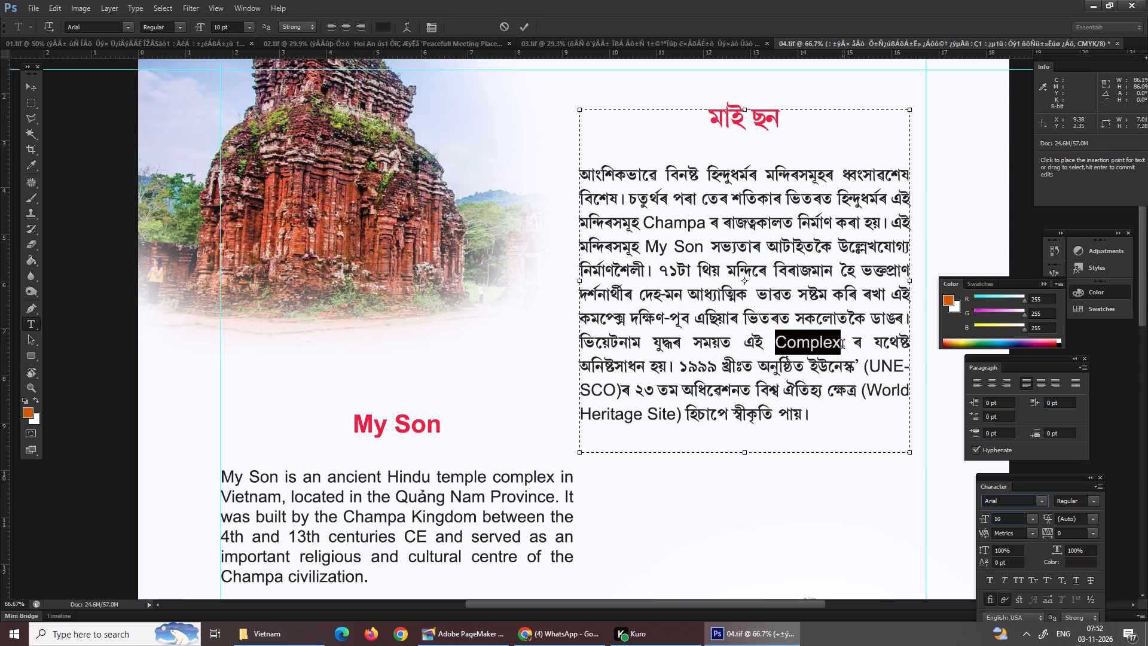
Replace the Assamese word কমপেক্স before দক্ষিণ-পূব with a copy of the Arial word "Complex" plus a space, and commit the text edit.
key(ctrl+c)
key(ctrl+c)
drag(629, 319, 563, 319)
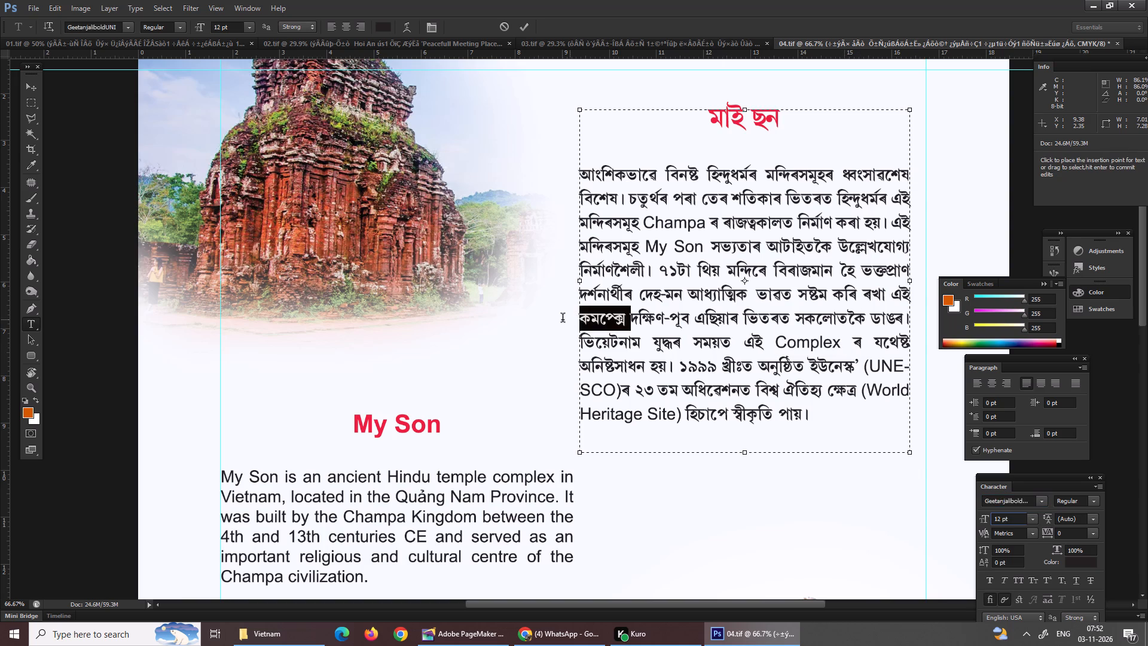
key(ctrl+v)
key(space)
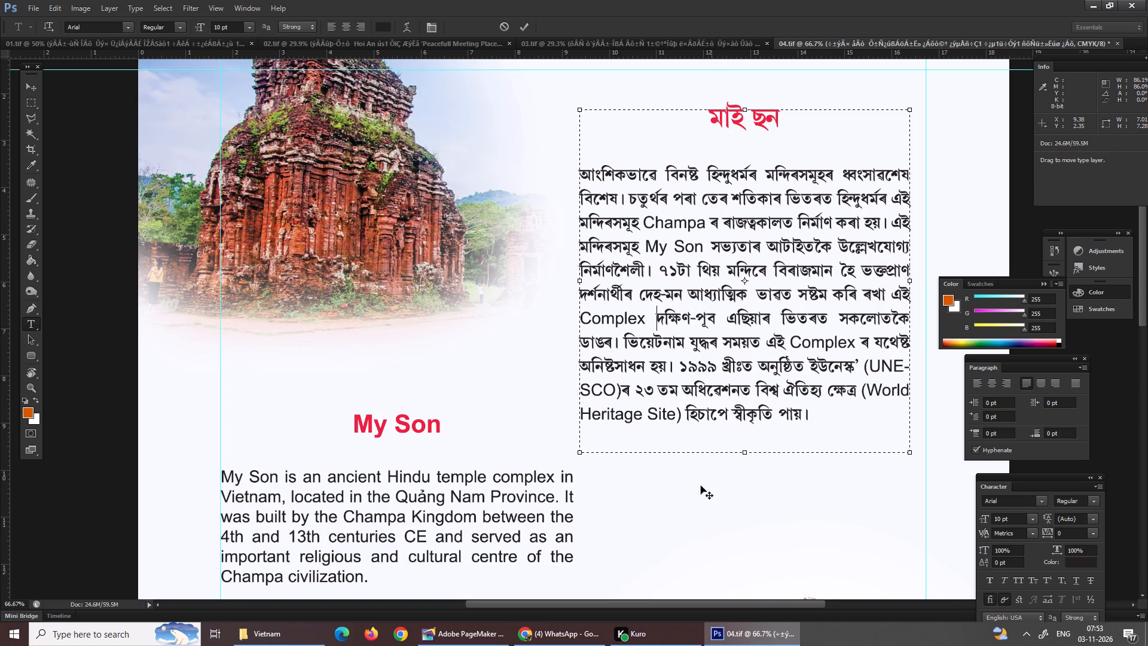
scroll(676, 501, down, 4)
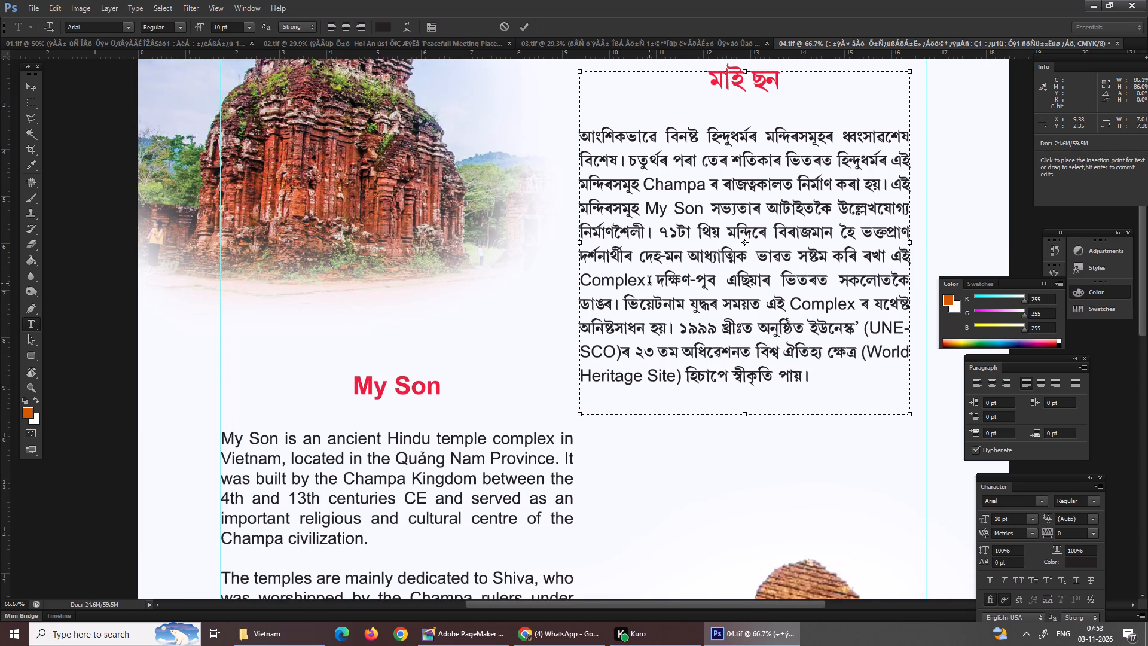
key(Return)
key(ctrl+0)
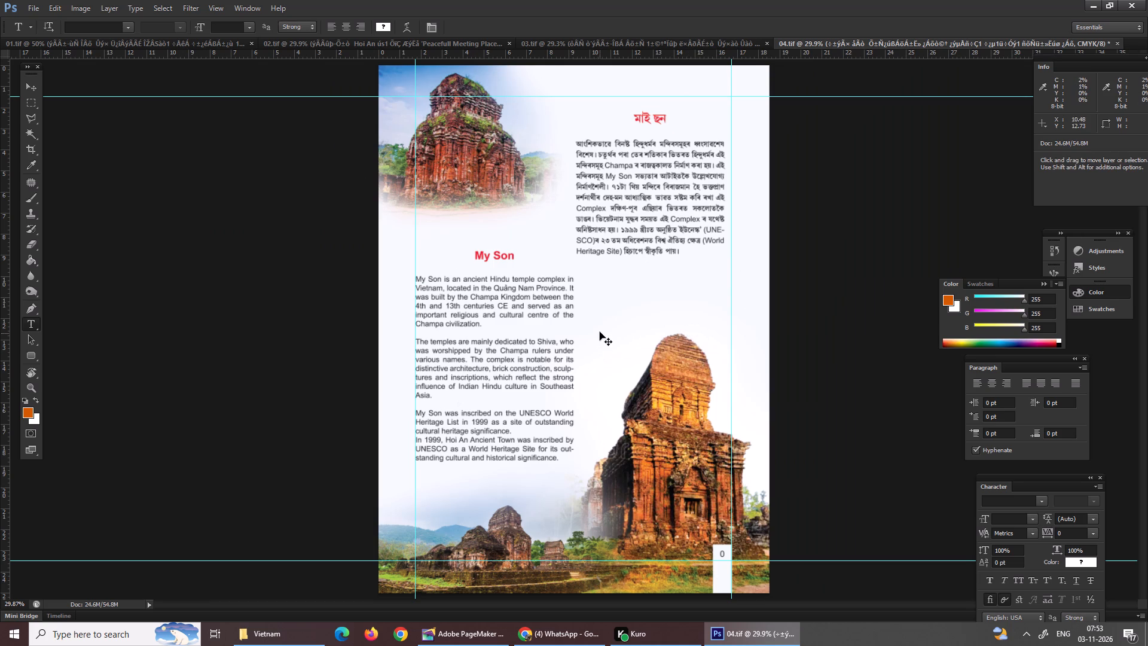
Save the edited My Son page, 04.tif.
key(ctrl+s)
key(ctrl+s)
right_click(607, 203)
click(507, 229)
Select the entire canvas of the My Son page.
key(ctrl+a)
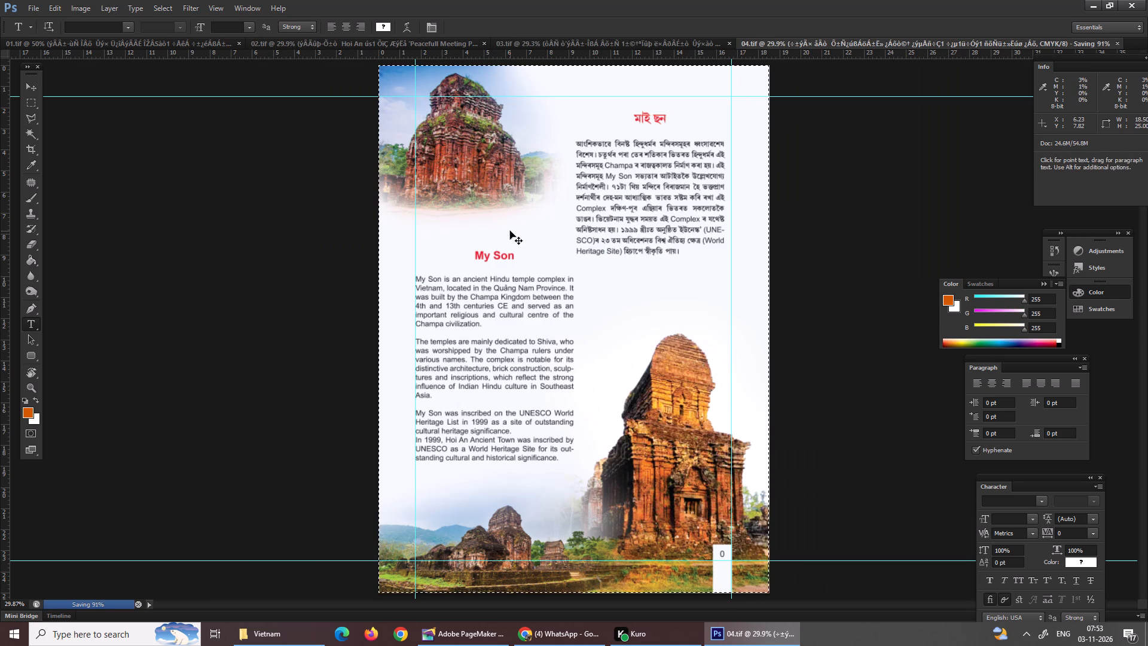
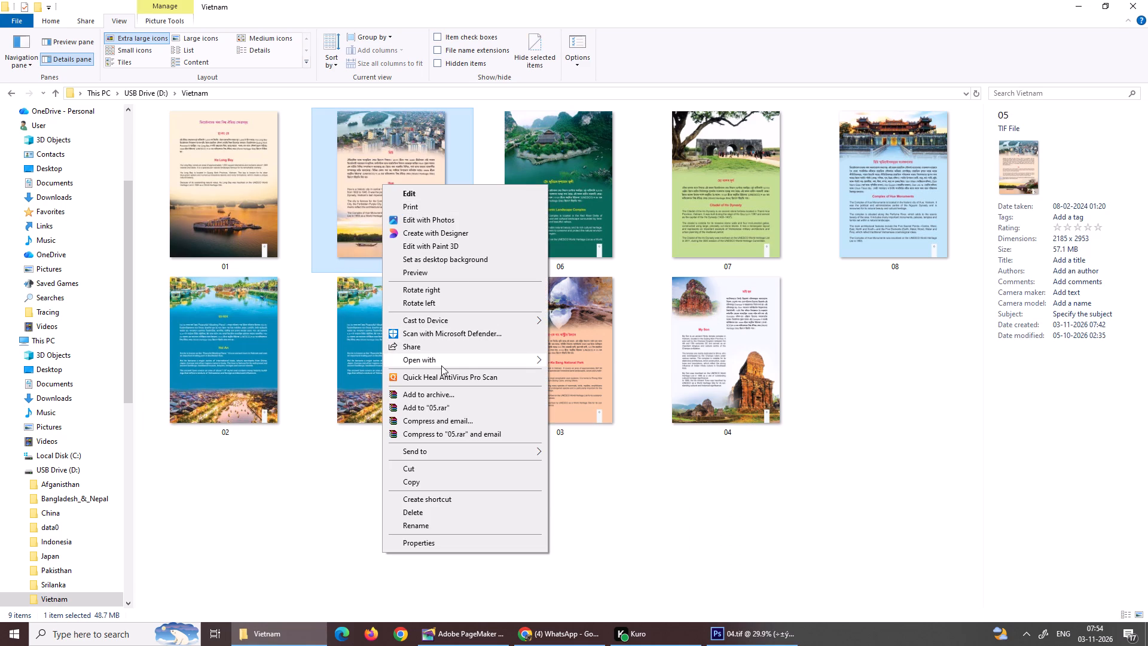
Open the page image 05 from the Vietnam folder in Photoshop.
click(587, 365)
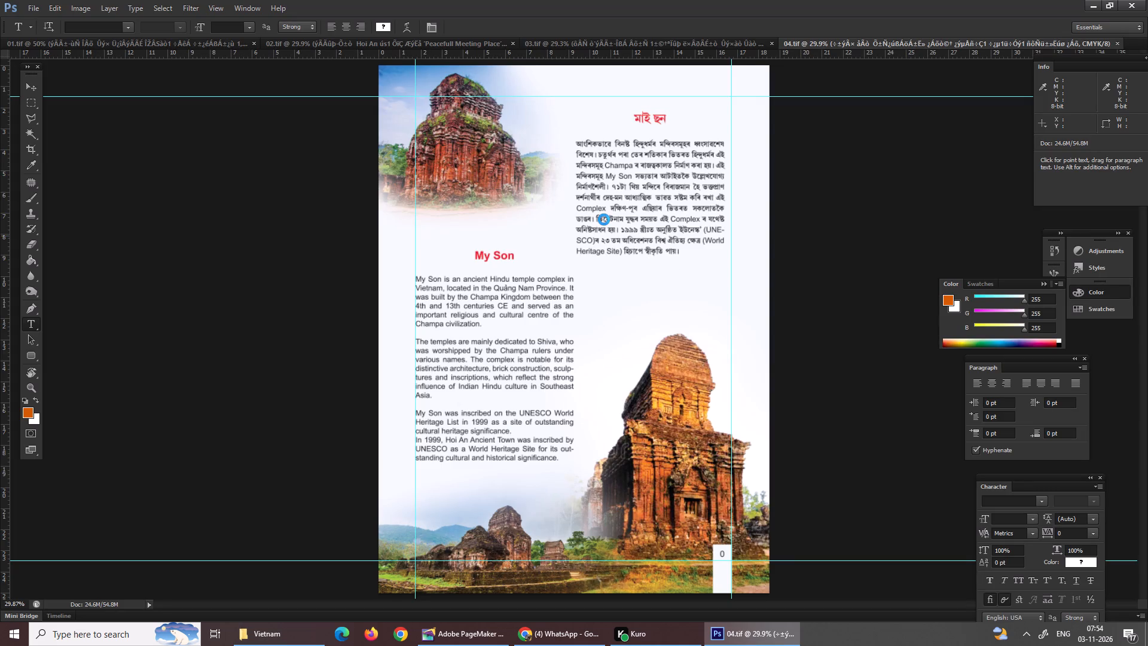
Open the Hue page file 05.tif.
key(Return)
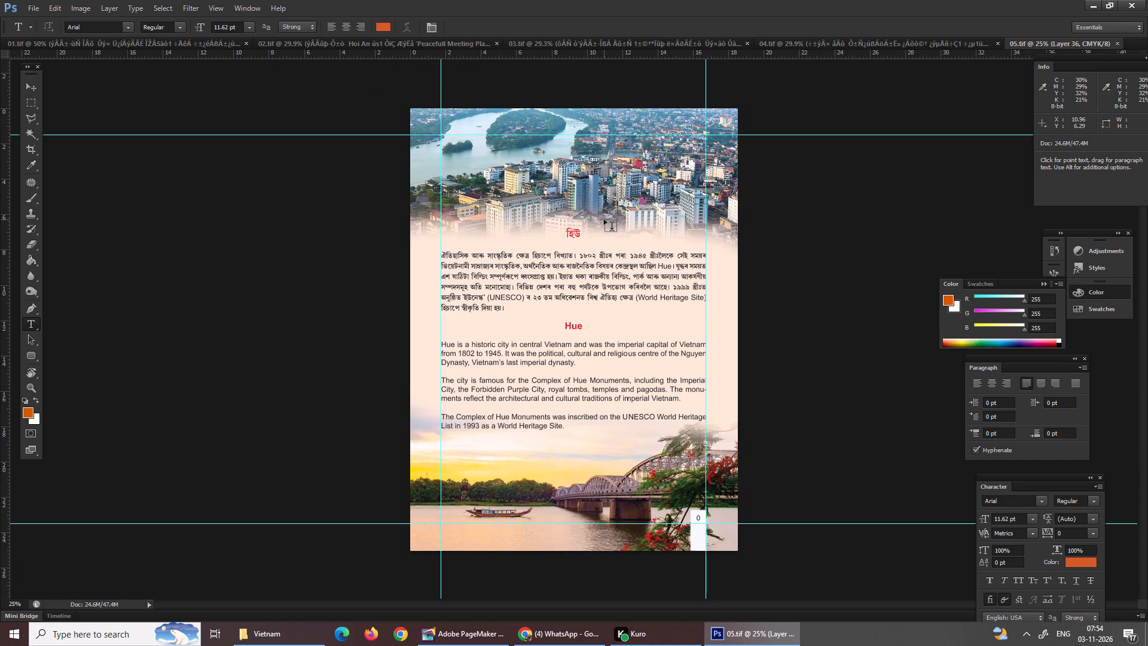
Set the whole Assamese Hue text block to 20 pt, then reduce it to 12 pt.
key(ctrl+equal)
key(ctrl+equal)
key(ctrl+equal)
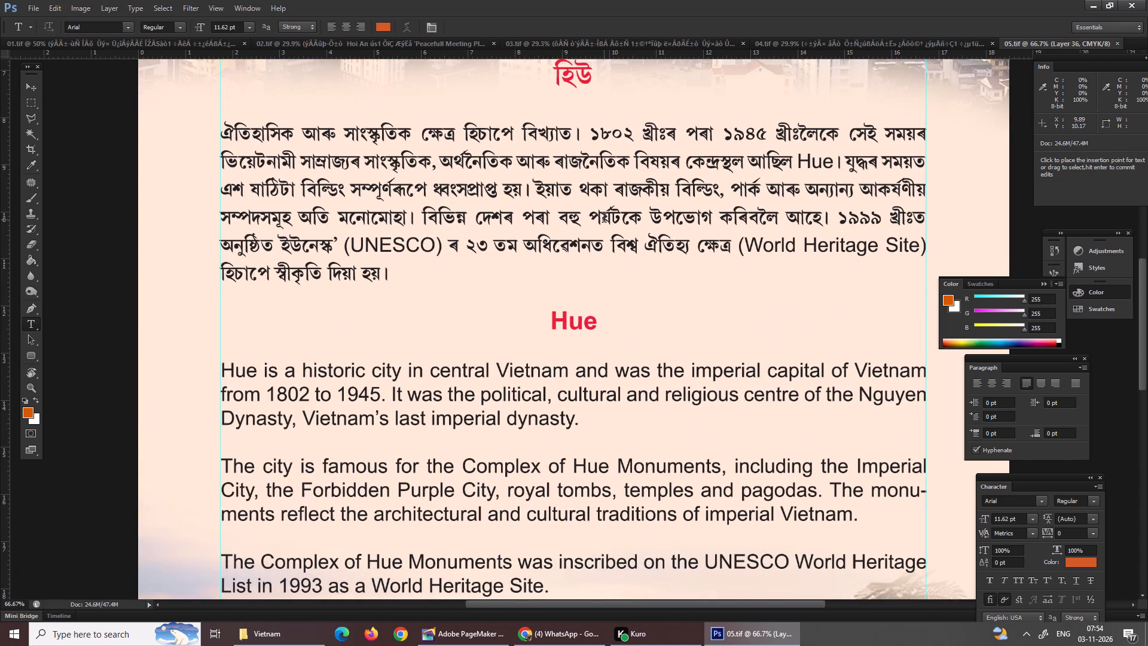
scroll(567, 343, up, 10)
scroll(565, 493, down, 2)
scroll(565, 493, up, 1)
scroll(565, 493, down, 1)
scroll(565, 493, up, 2)
click(29, 79)
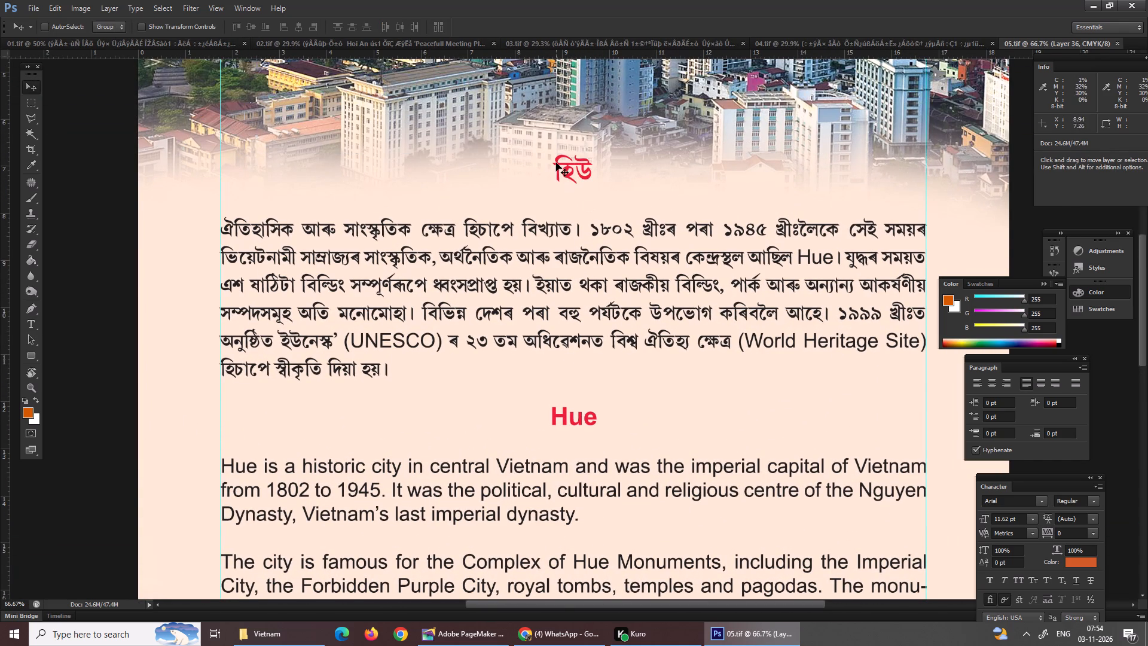
right_click(556, 163)
click(587, 173)
click(1004, 510)
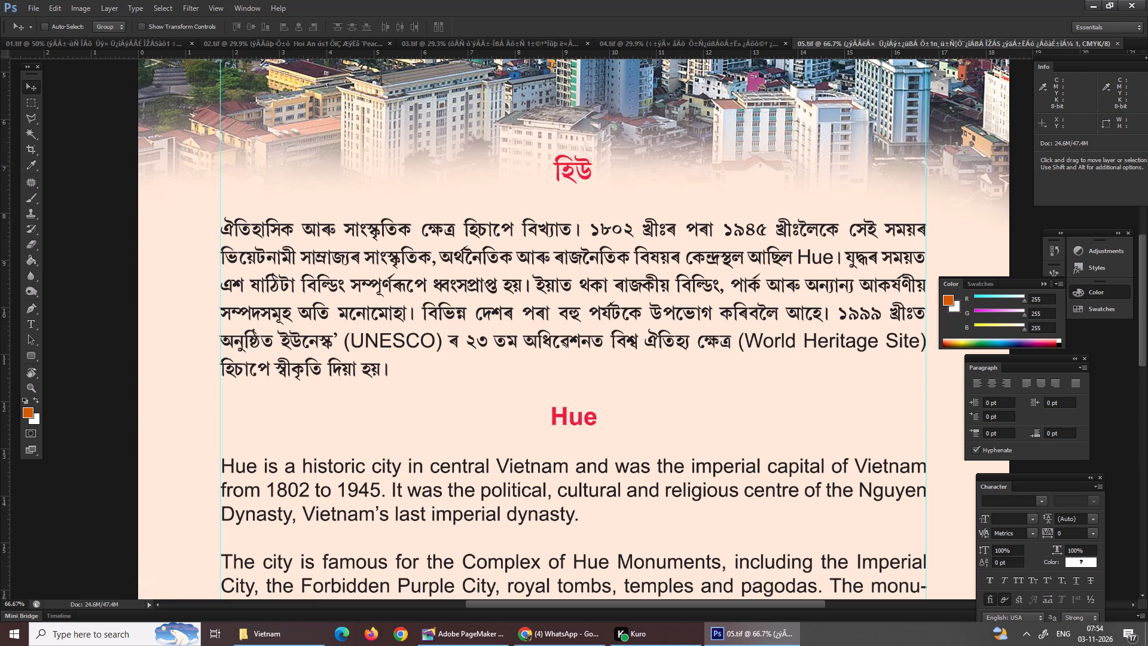
click(1004, 522)
key(2)
key(0)
key(Return)
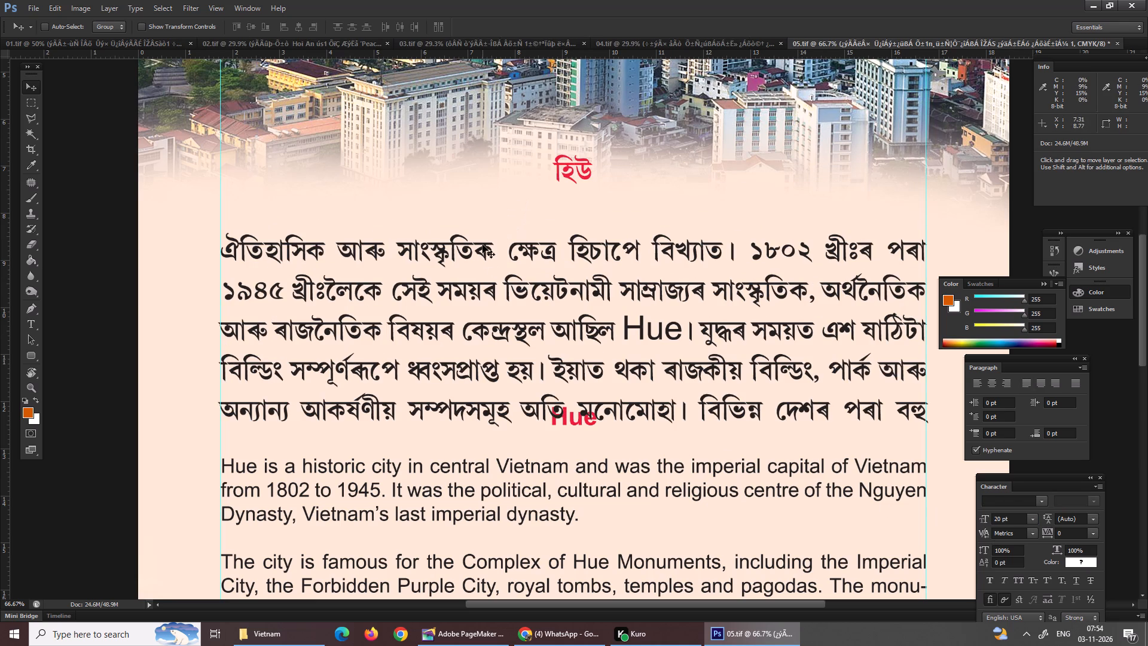
click(1012, 514)
click(1012, 514)
drag(1014, 522, 912, 525)
text(12)
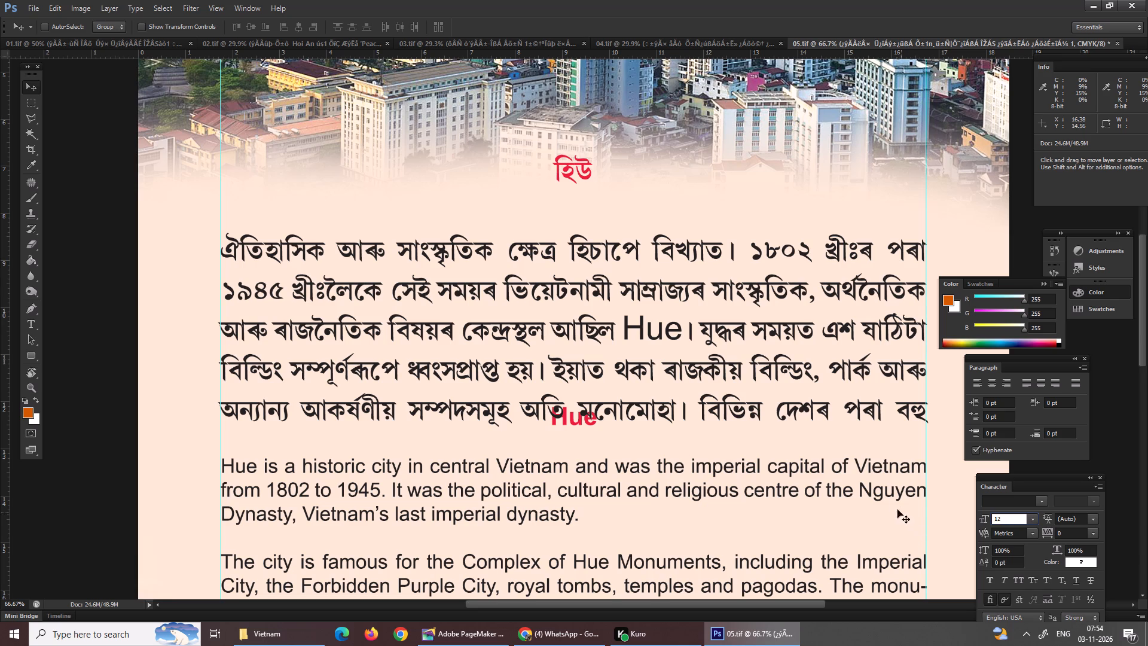
key(Return)
Set the Assamese heading হিউ to 20 pt.
key(t)
click(580, 163)
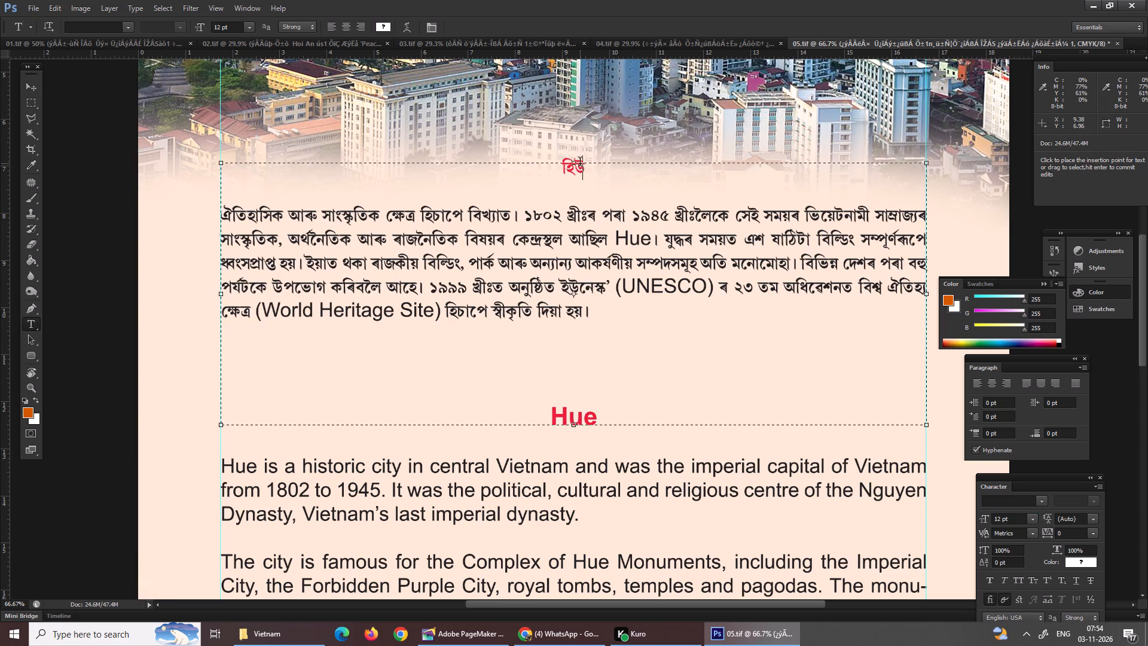
drag(593, 167, 532, 169)
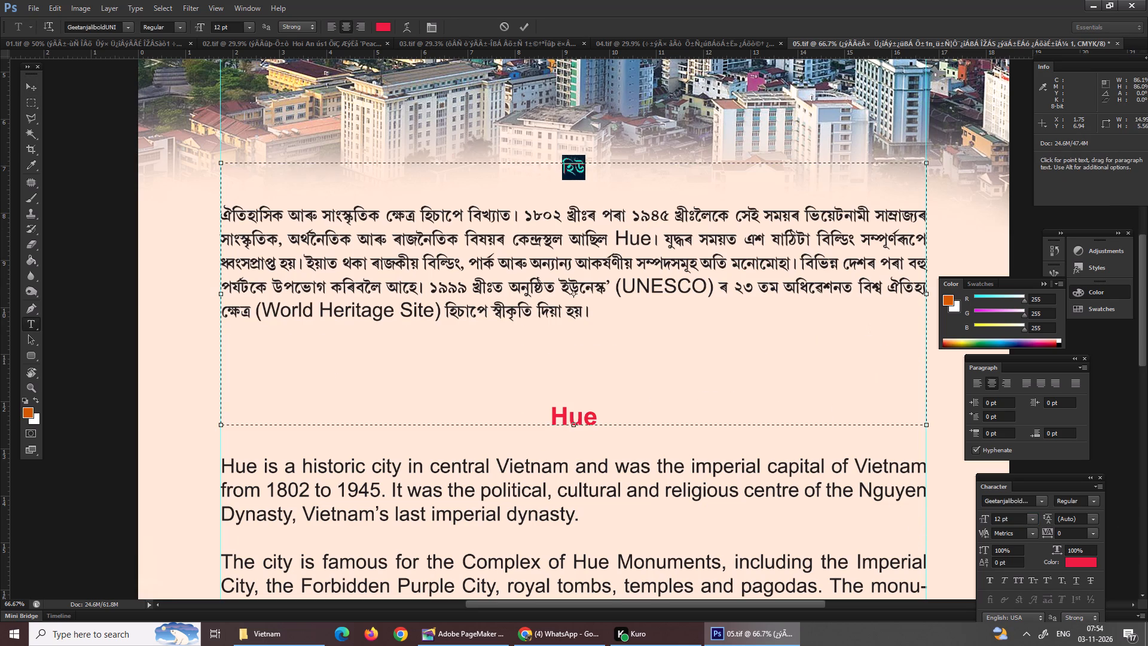
drag(1010, 517, 949, 518)
key(2)
key(0)
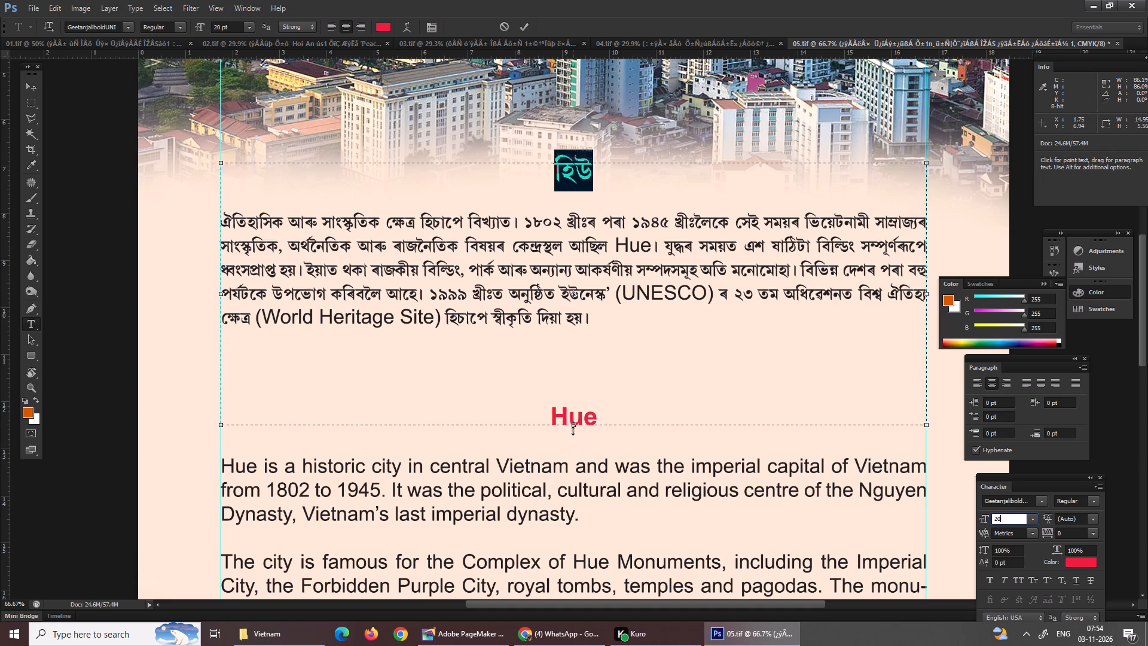
key(Return)
Shorten the Assamese text box to about 4.1 cm high, ending just below its last line, and commit the edit.
drag(578, 426, 574, 364)
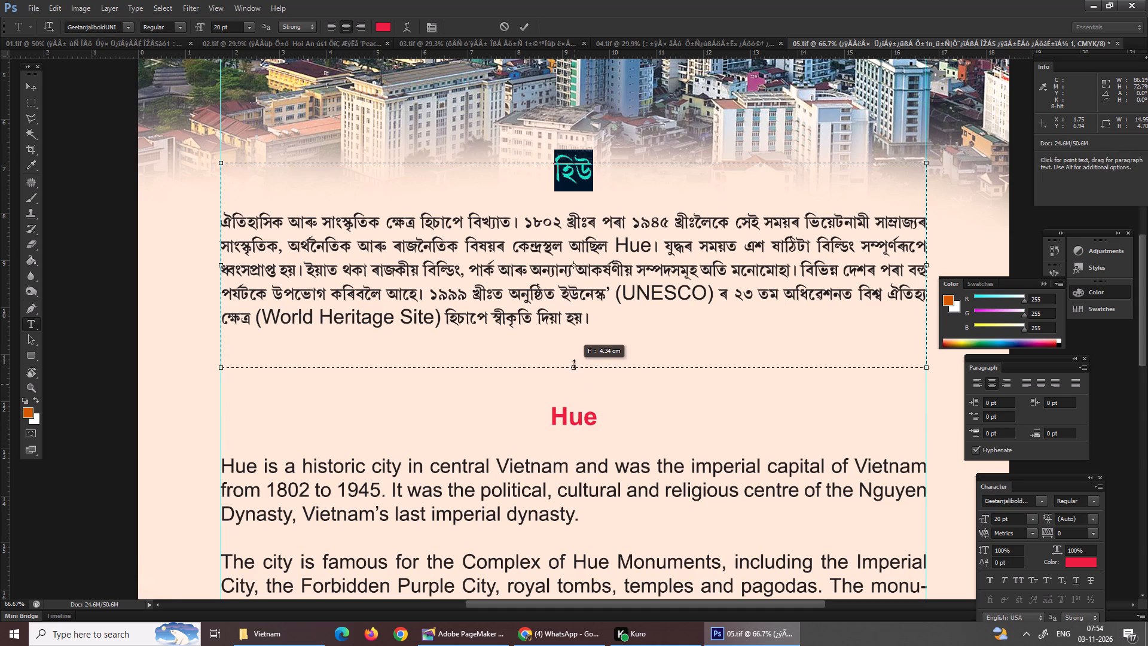
drag(574, 364, 574, 359)
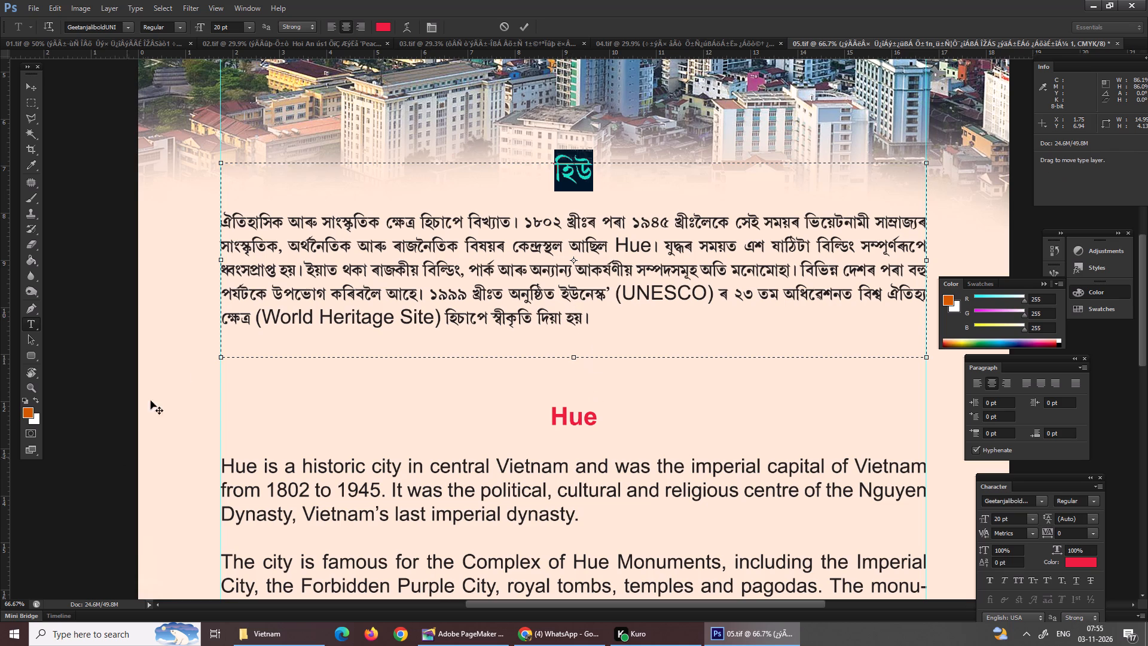
key(Return)
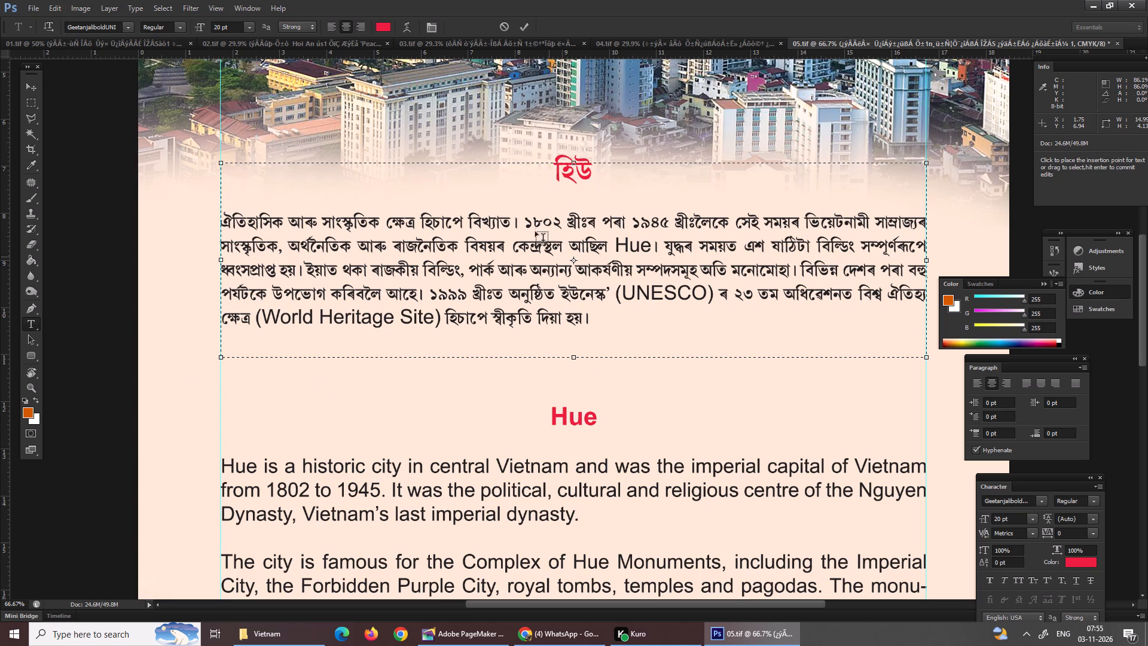
Set the English word "Hue" within the Assamese paragraph to 10 pt.
drag(615, 248, 651, 241)
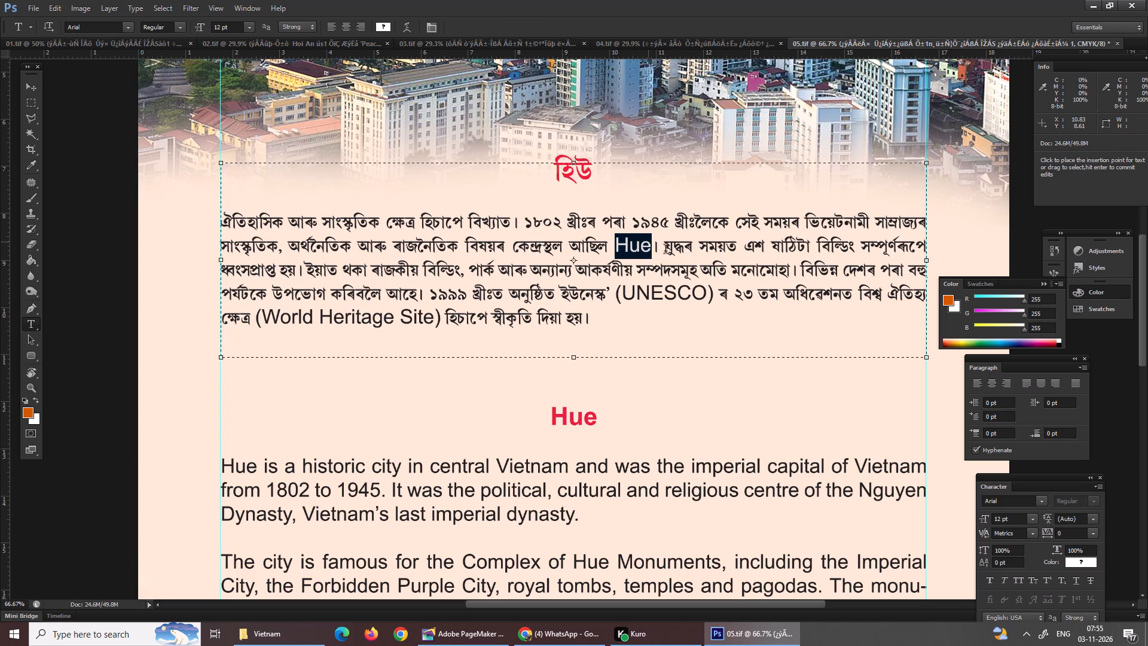
drag(1013, 518, 991, 525)
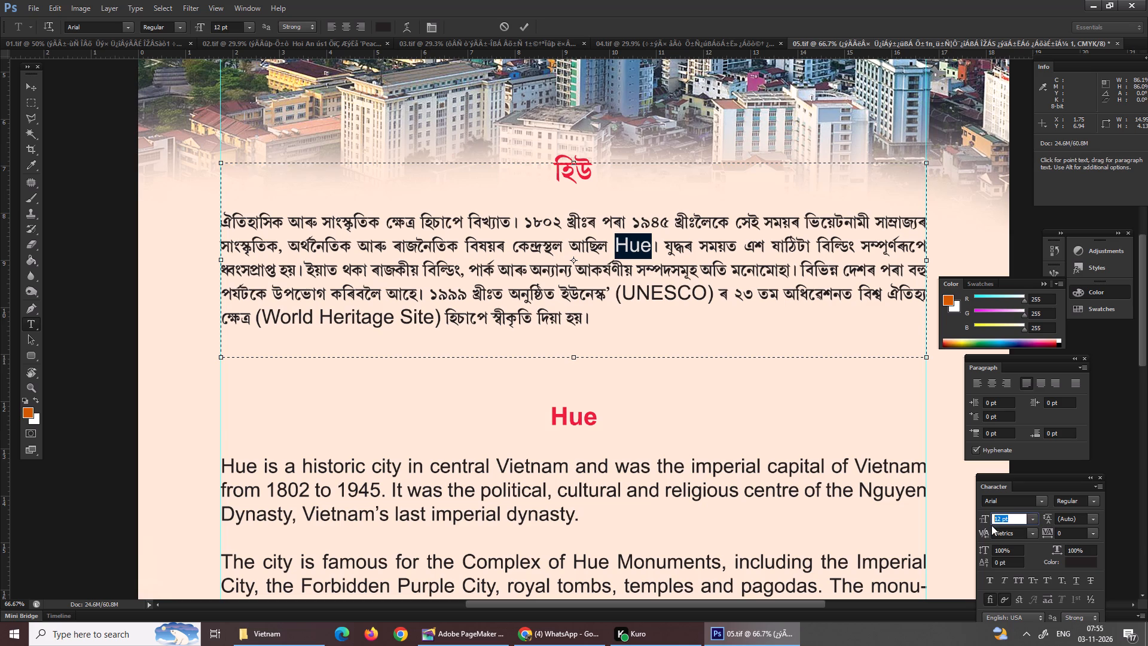
drag(991, 525, 990, 522)
key(1)
key(0)
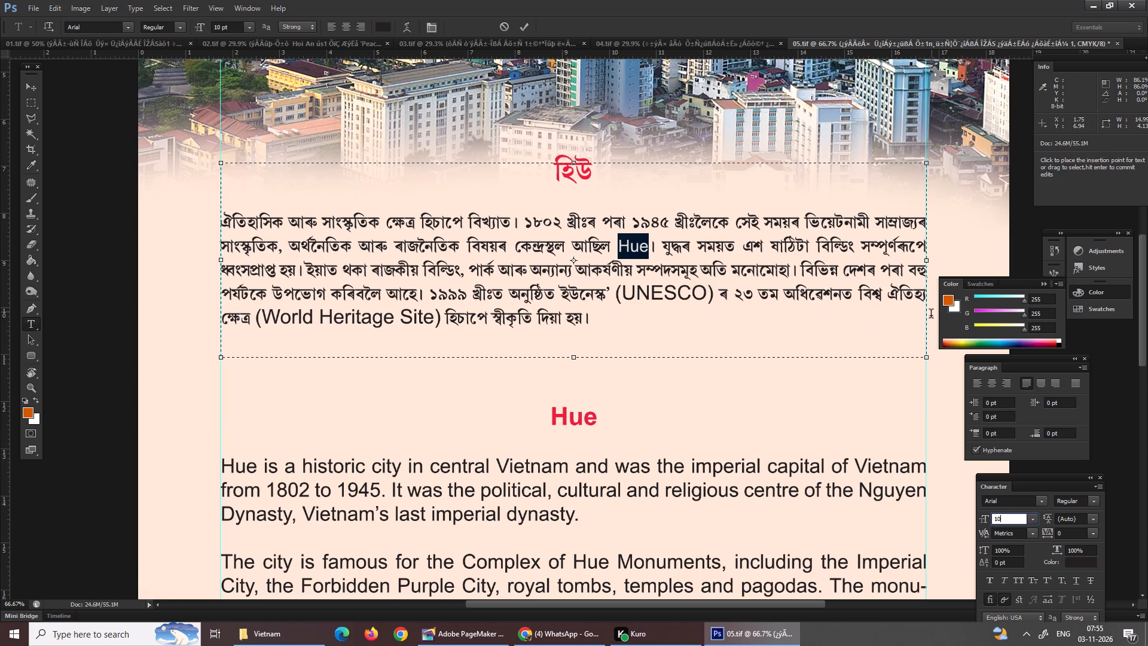
Set "(UNESCO)" within the Assamese paragraph to 10 pt.
click(613, 297)
drag(613, 297, 705, 286)
click(679, 294)
drag(617, 287, 712, 295)
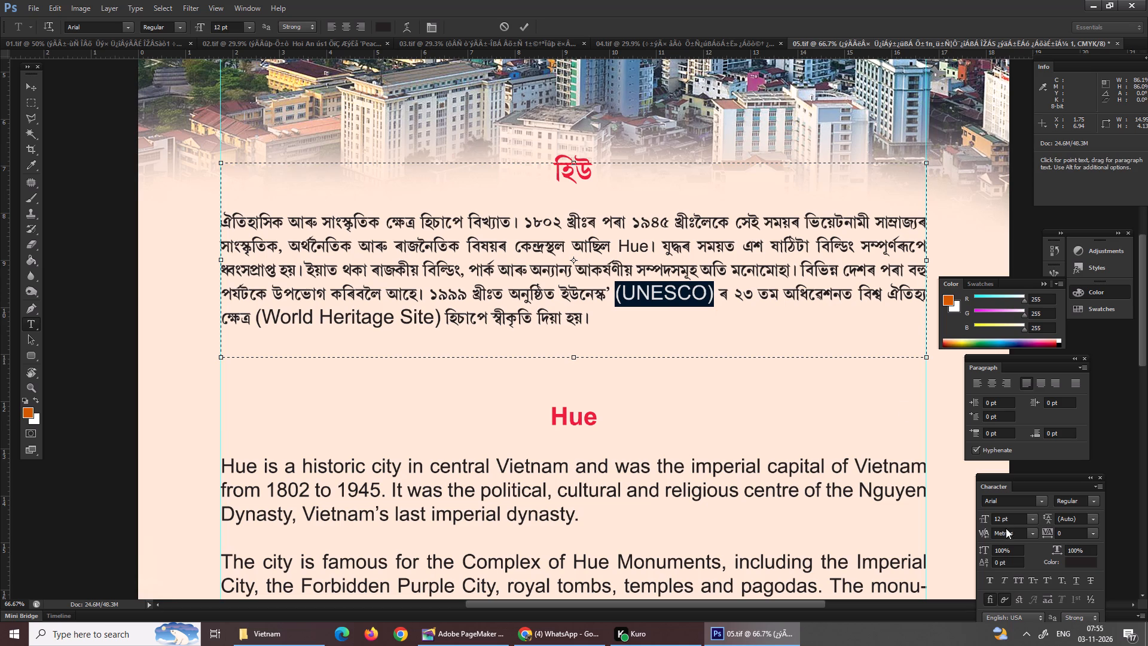
drag(1014, 518, 939, 530)
key(1)
key(0)
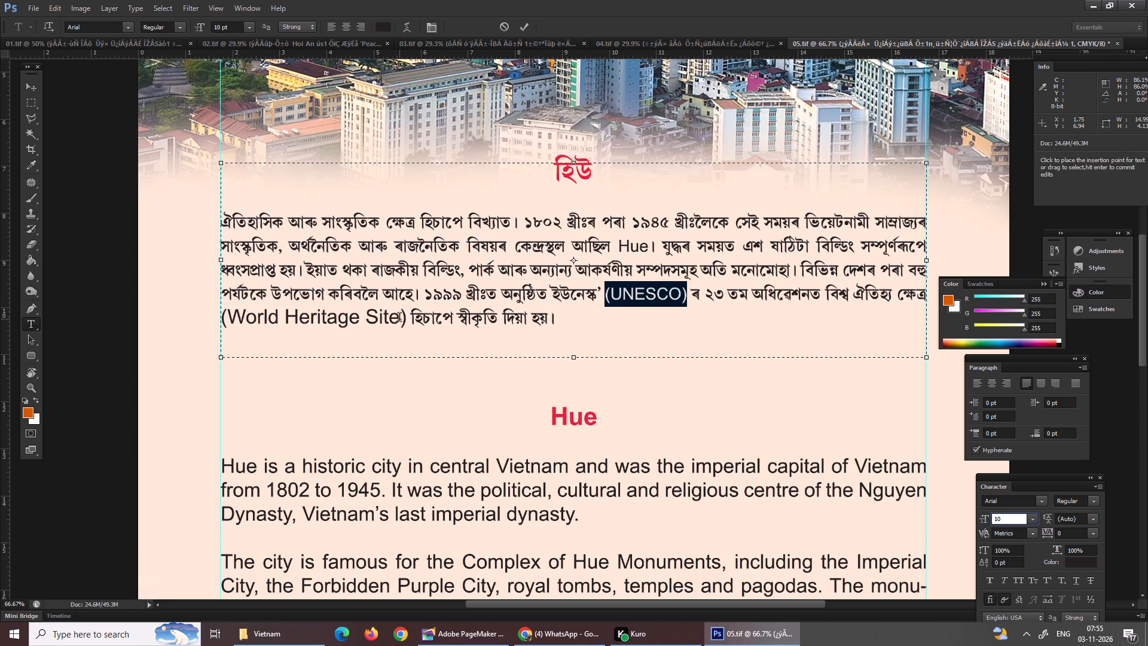
Set "(World Heritage Site)" within the Assamese paragraph to 10 pt and commit the text edit.
drag(407, 320, 222, 339)
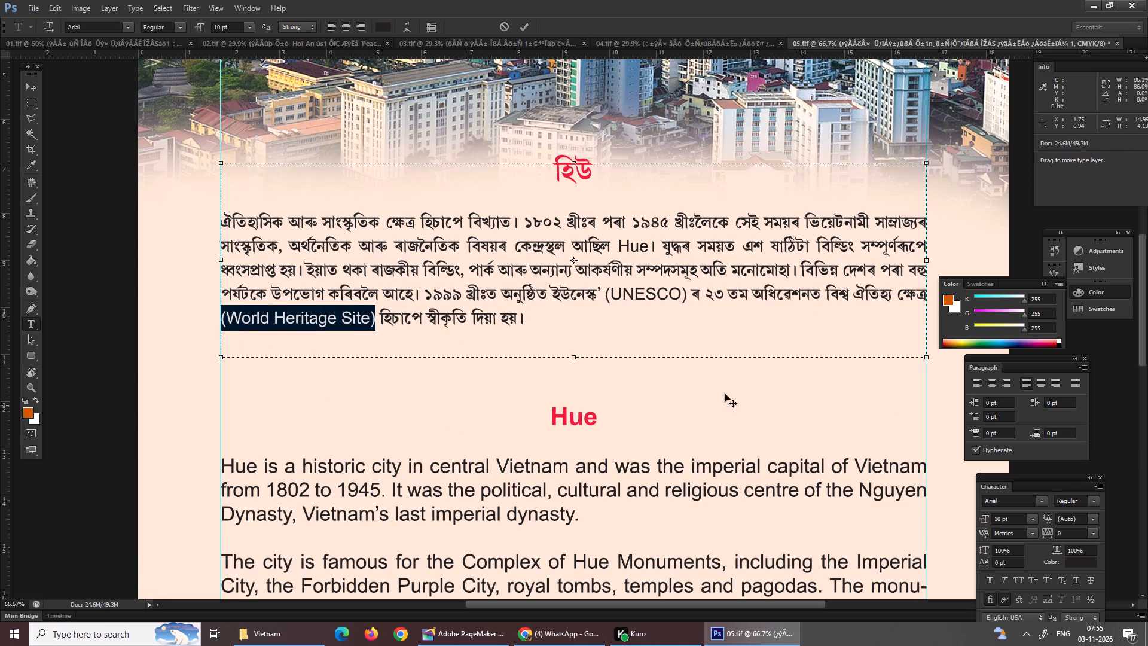
scroll(703, 441, down, 6)
scroll(700, 437, up, 1)
scroll(700, 437, down, 9)
scroll(701, 444, up, 1)
scroll(701, 444, down, 2)
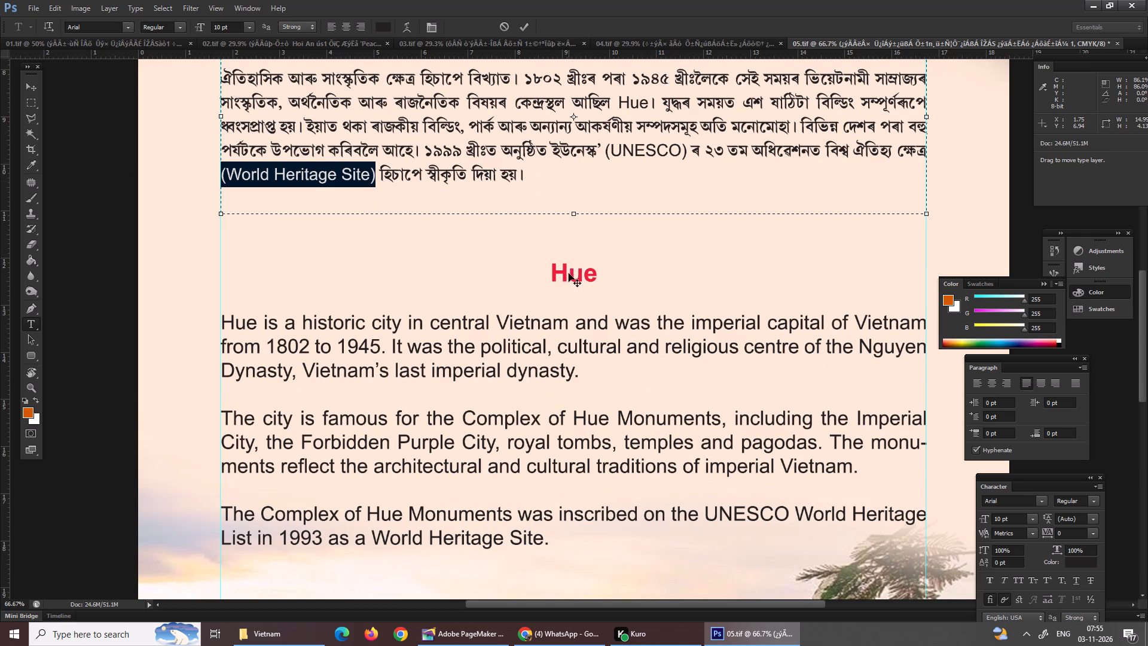
key(Return)
Set the whole English Hue text block to 15 pt, then reduce it to 10 pt.
double_click(27, 90)
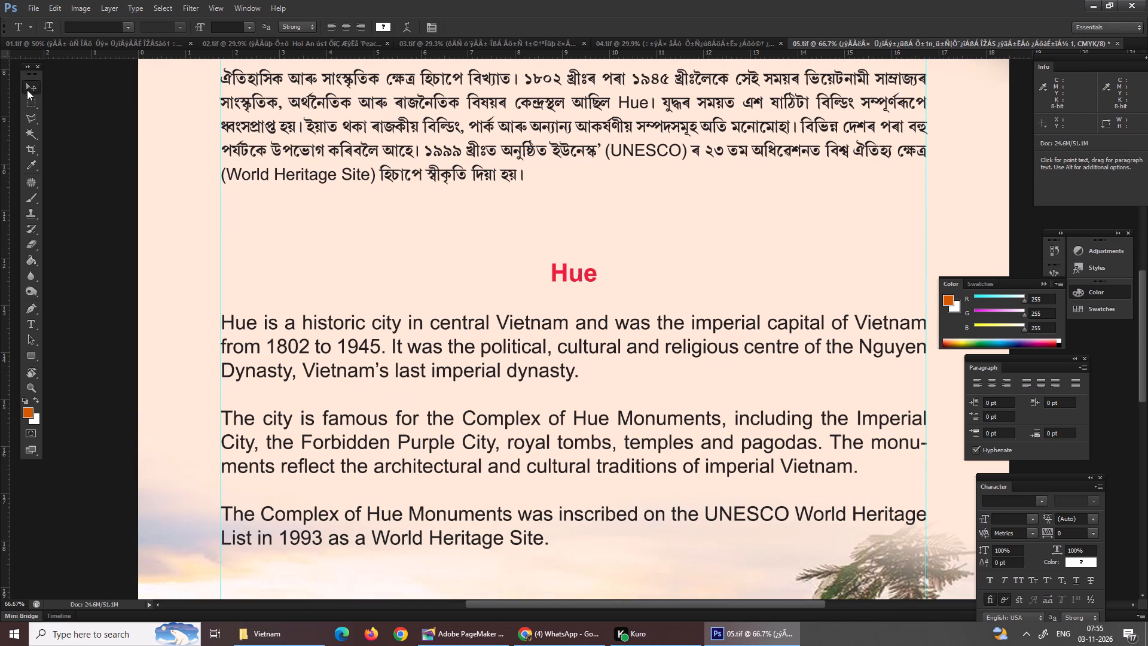
right_click(592, 263)
click(629, 264)
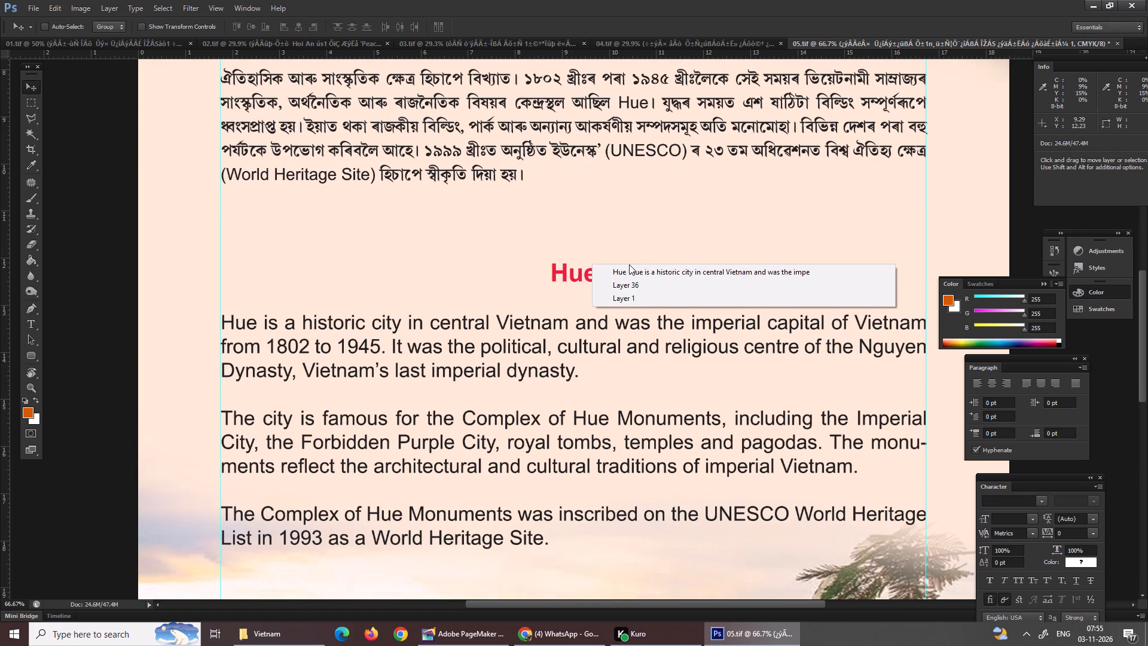
click(629, 267)
drag(1012, 523, 976, 522)
key(1)
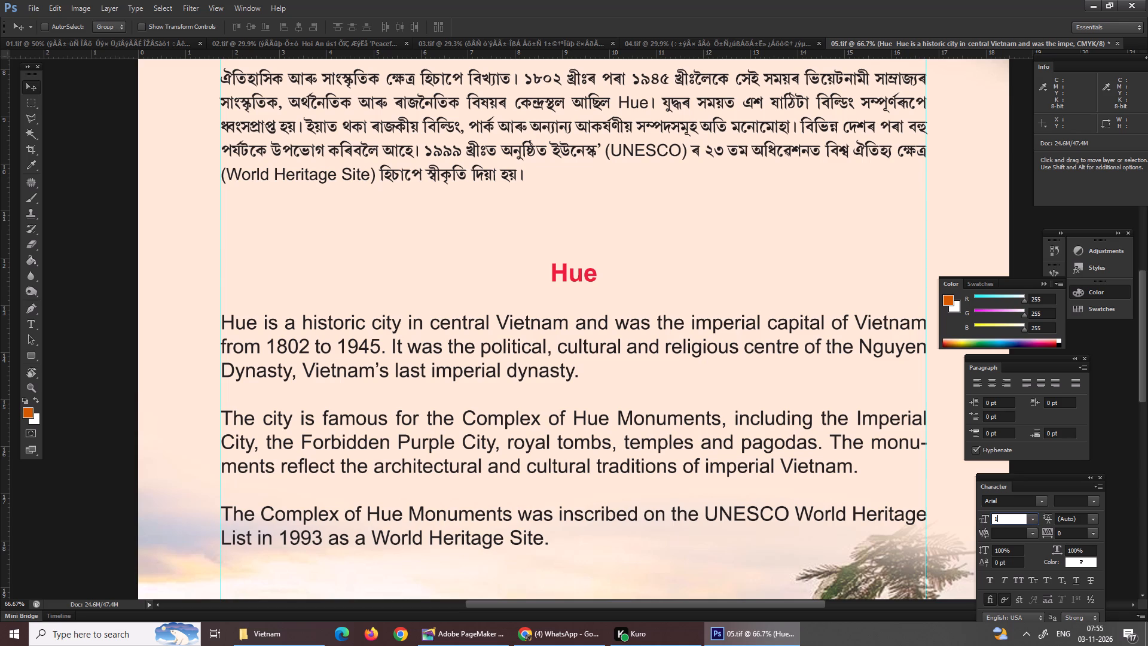
key(5)
key(Return)
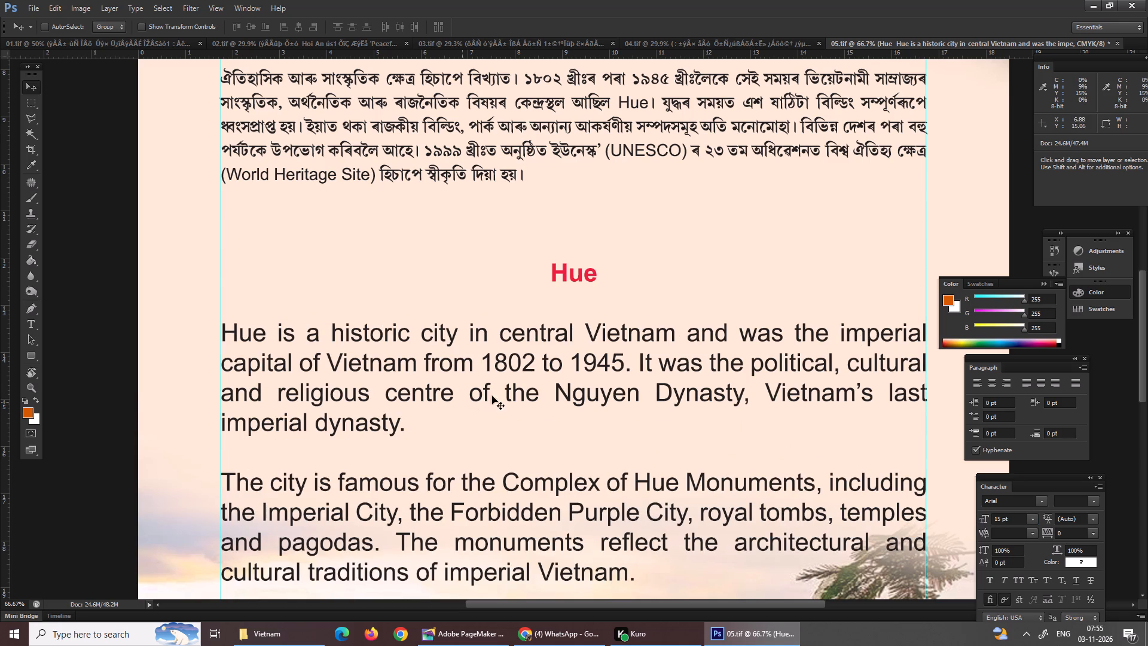
drag(1011, 520, 960, 526)
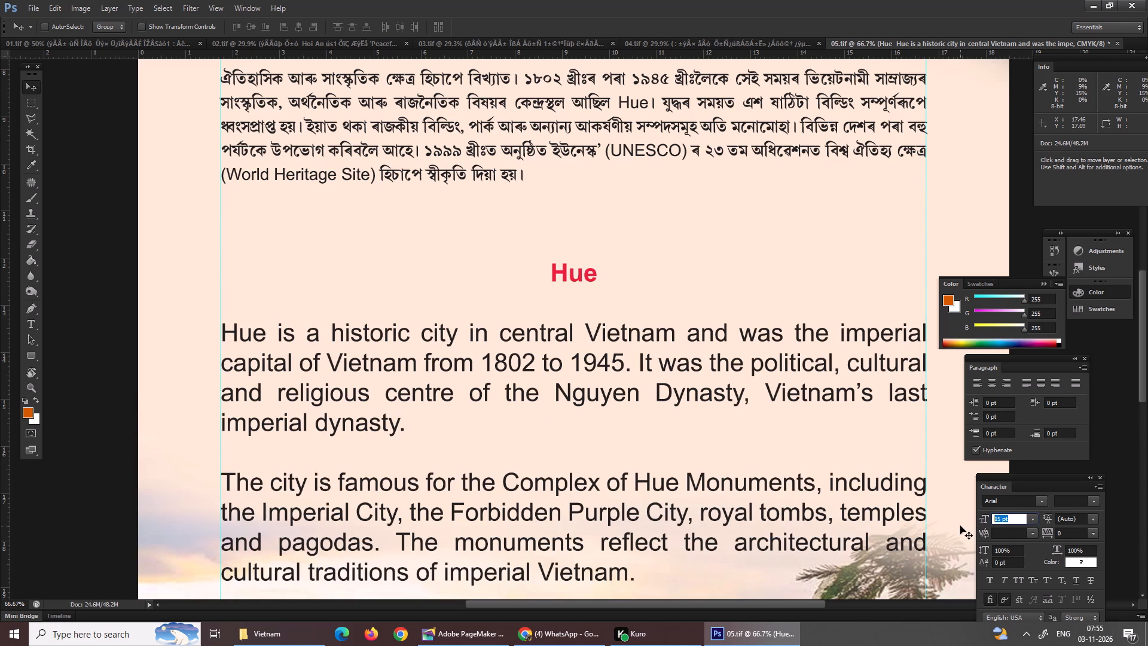
key(1)
key(0)
key(Return)
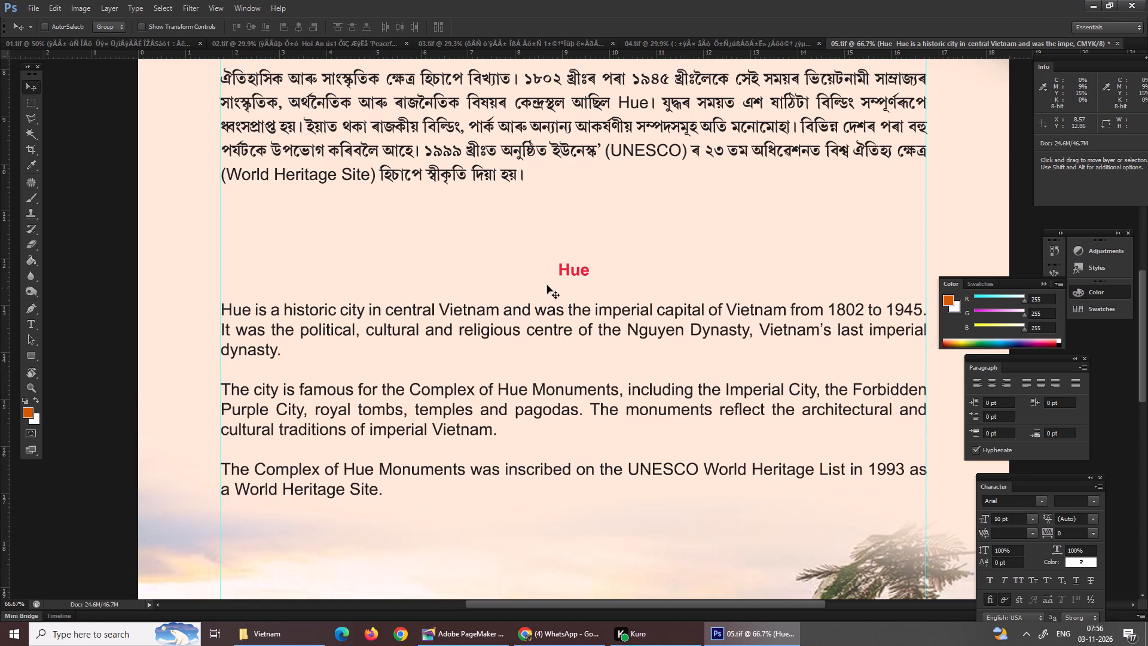
Set the English heading "Hue" to 15 pt.
click(567, 273)
key(t)
drag(563, 269, 638, 260)
drag(1012, 513, 954, 526)
drag(1030, 513, 981, 522)
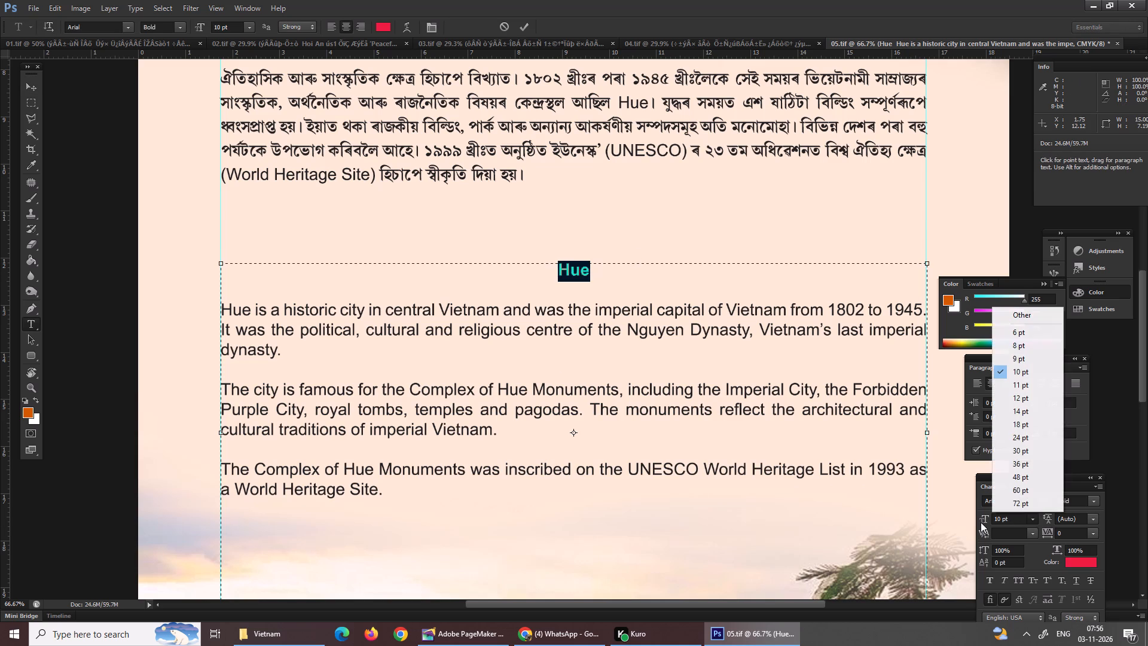
drag(981, 522, 941, 527)
click(1014, 516)
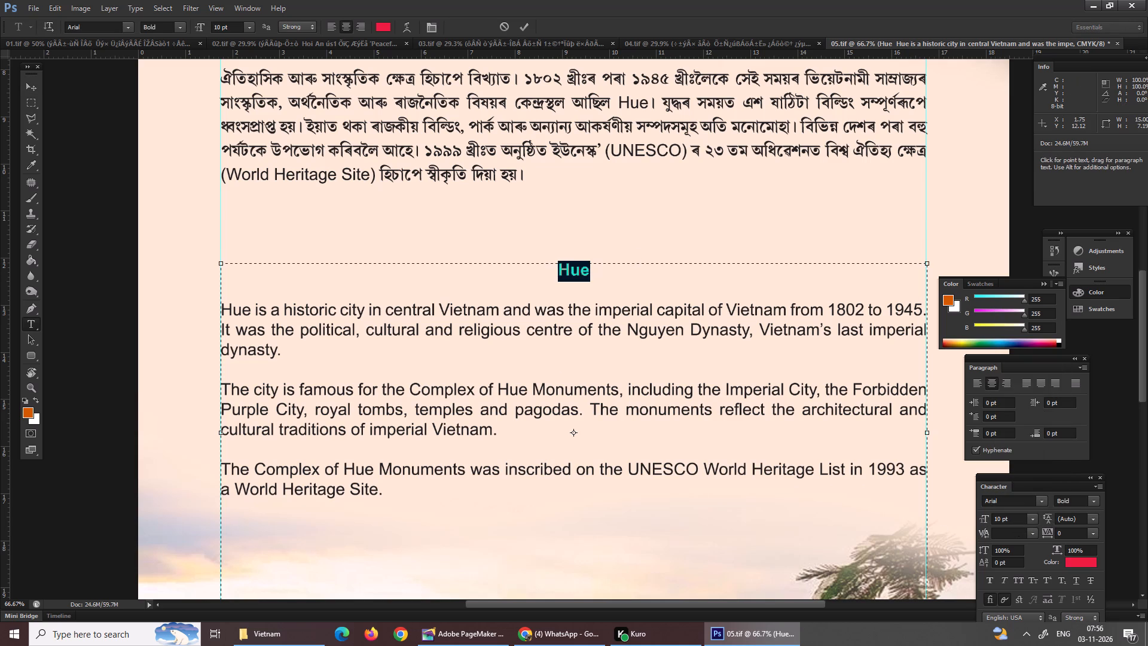
drag(1012, 521, 901, 520)
text(15)
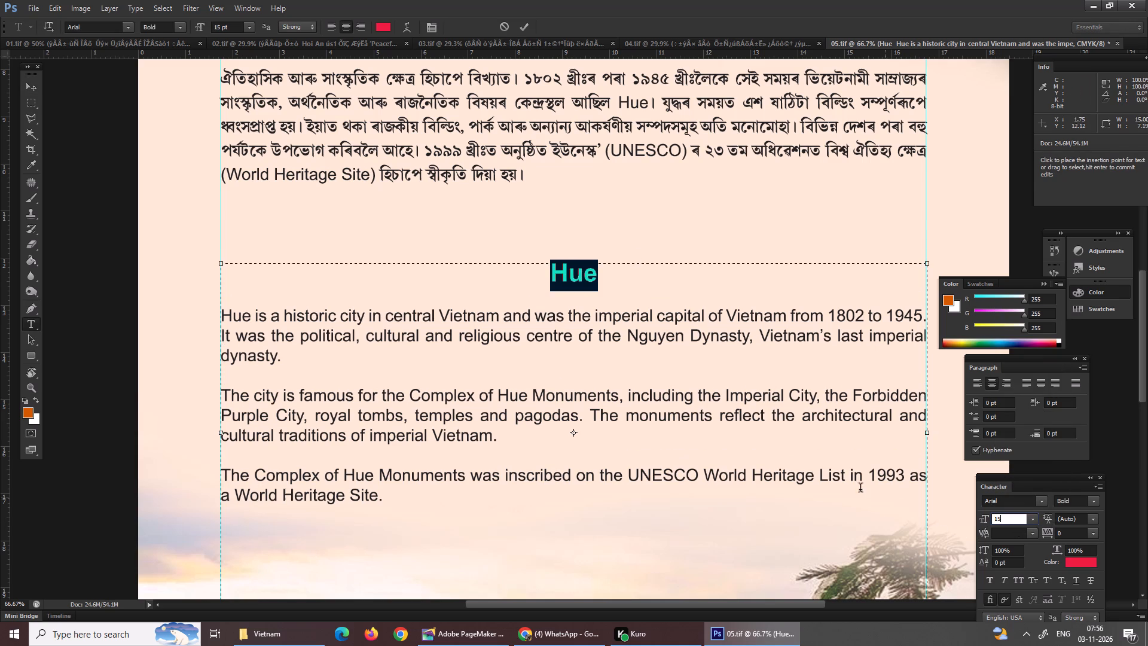
key(Return)
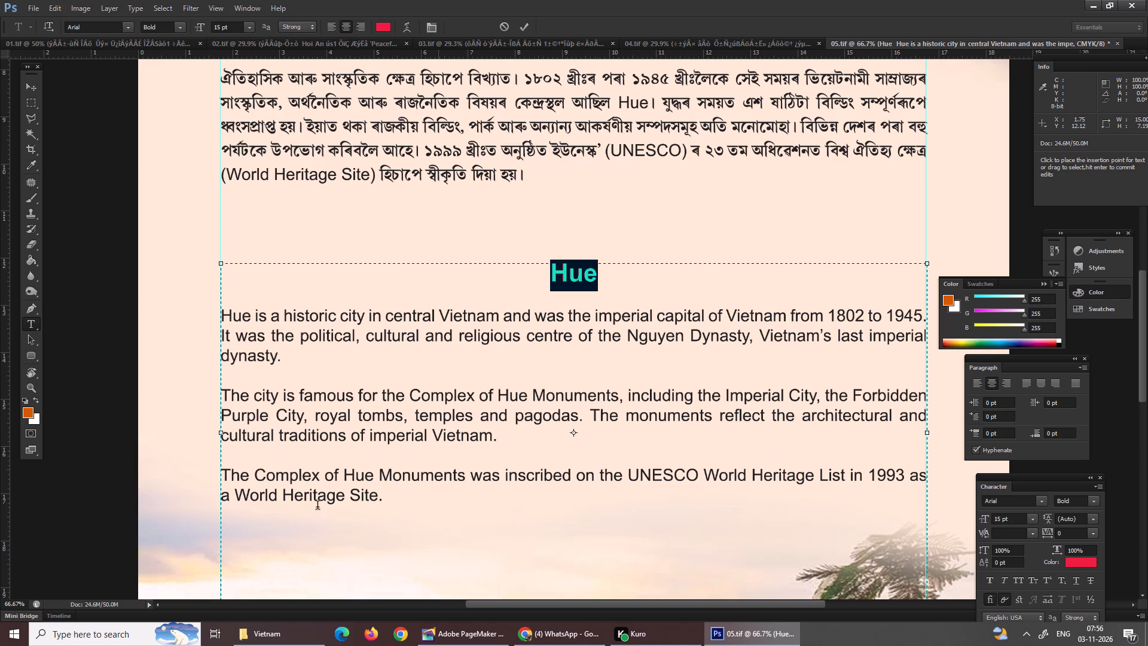
Shorten the English text box so it ends just below its last line, commit the edit, and show the whole page.
scroll(385, 480, down, 5)
scroll(474, 474, down, 5)
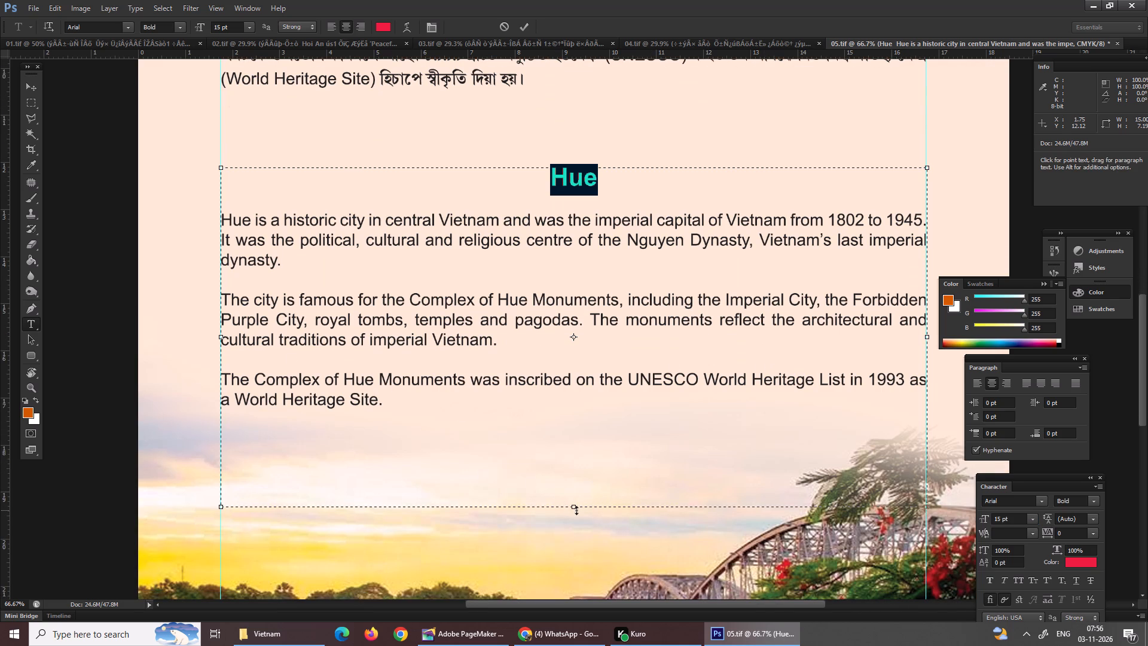
drag(576, 510, 578, 426)
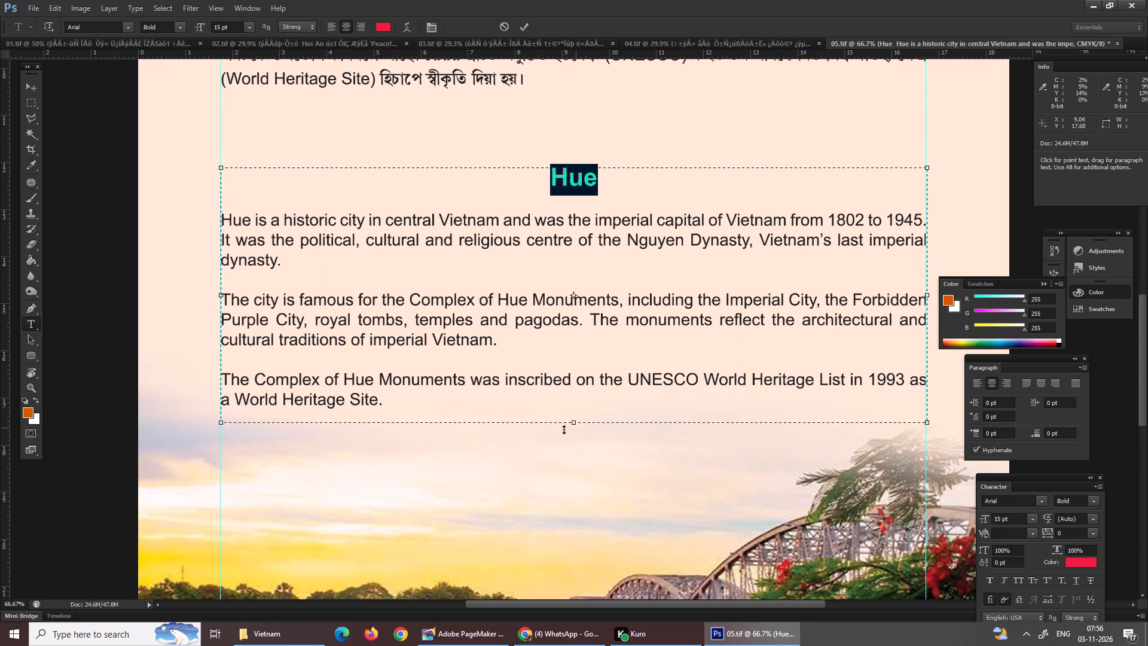
key(Return)
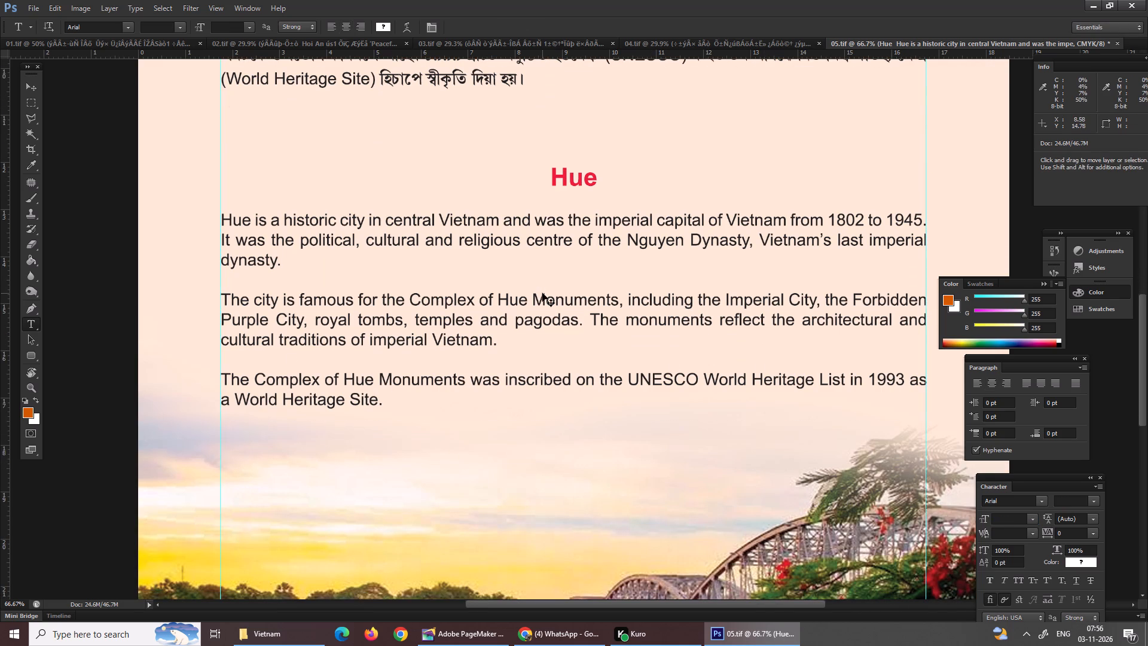
key(ctrl+0)
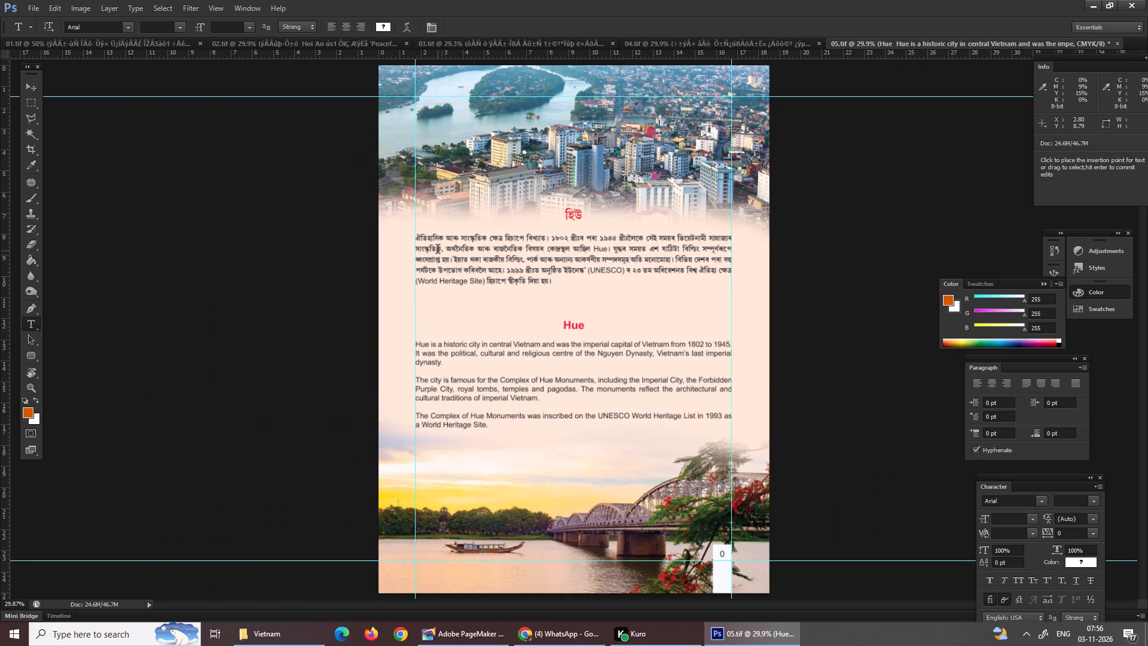
Move the Assamese text block down about 1 cm, closer to the English "Hue" heading, keeping it aligned between the vertical guides.
double_click(26, 83)
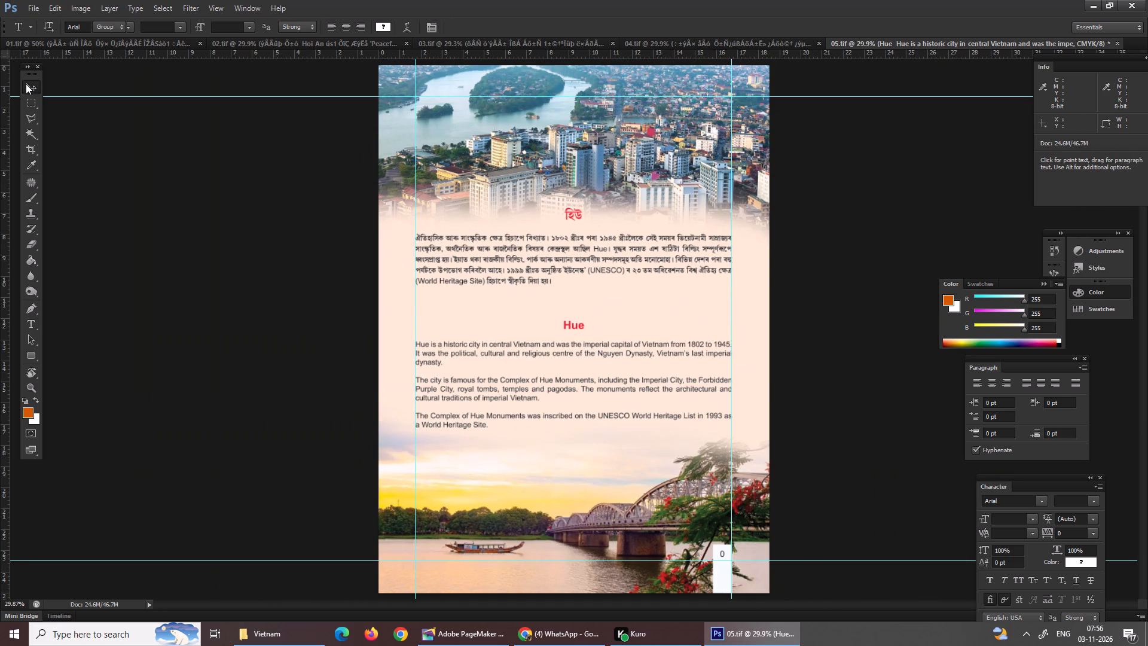
right_click(631, 274)
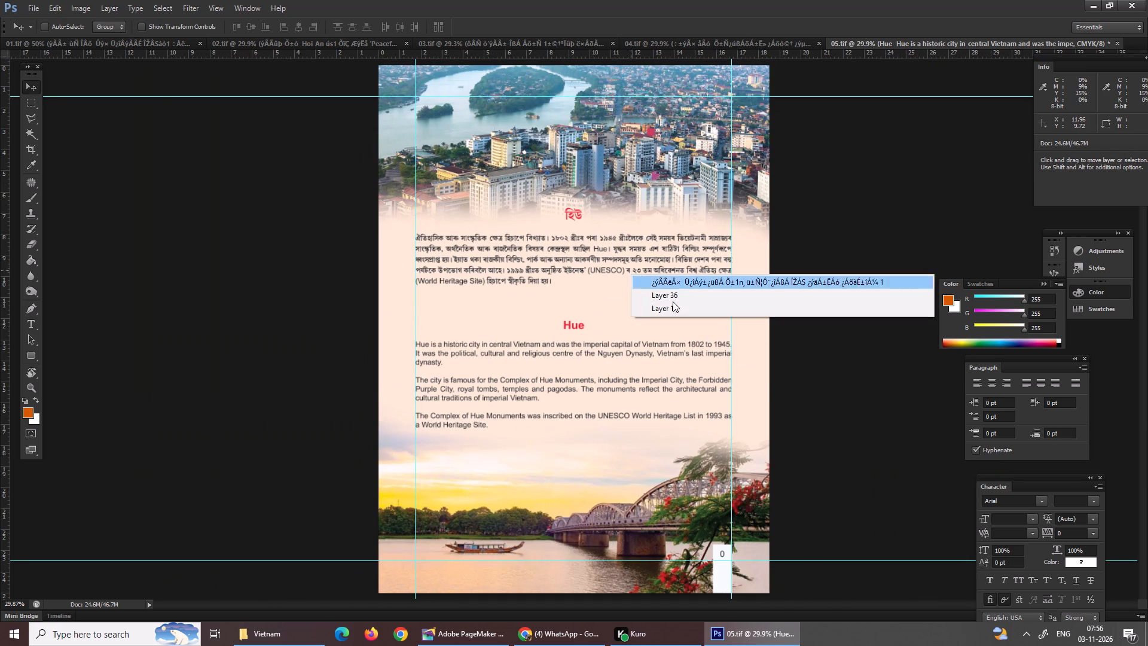
click(691, 282)
drag(646, 257, 645, 276)
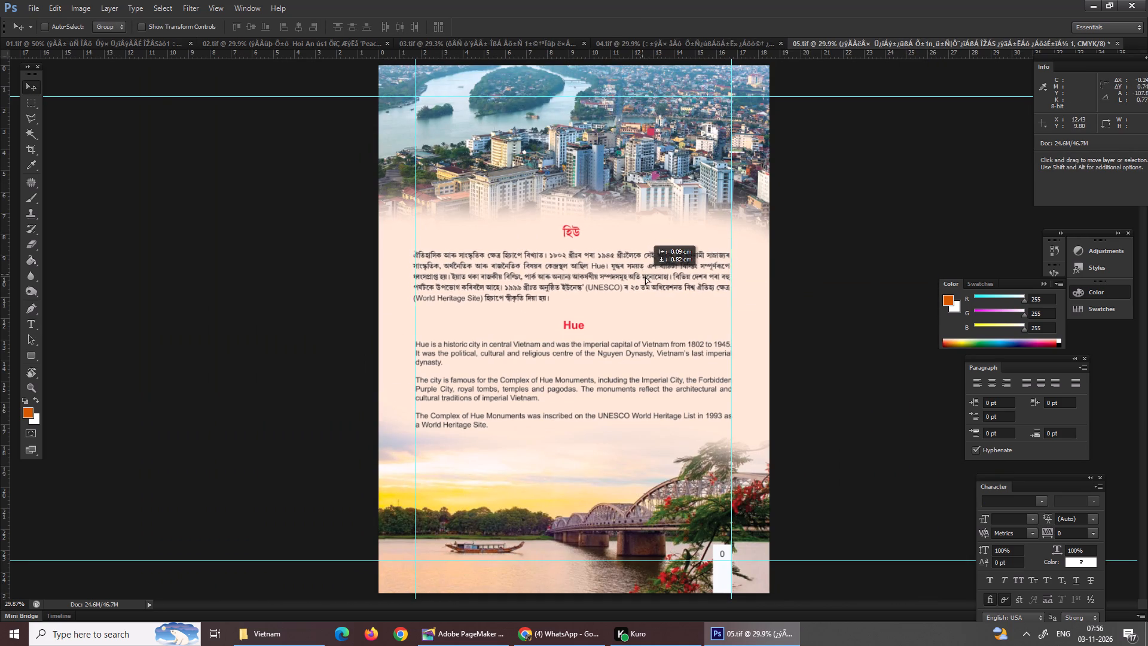
drag(645, 276, 646, 276)
right_click(590, 376)
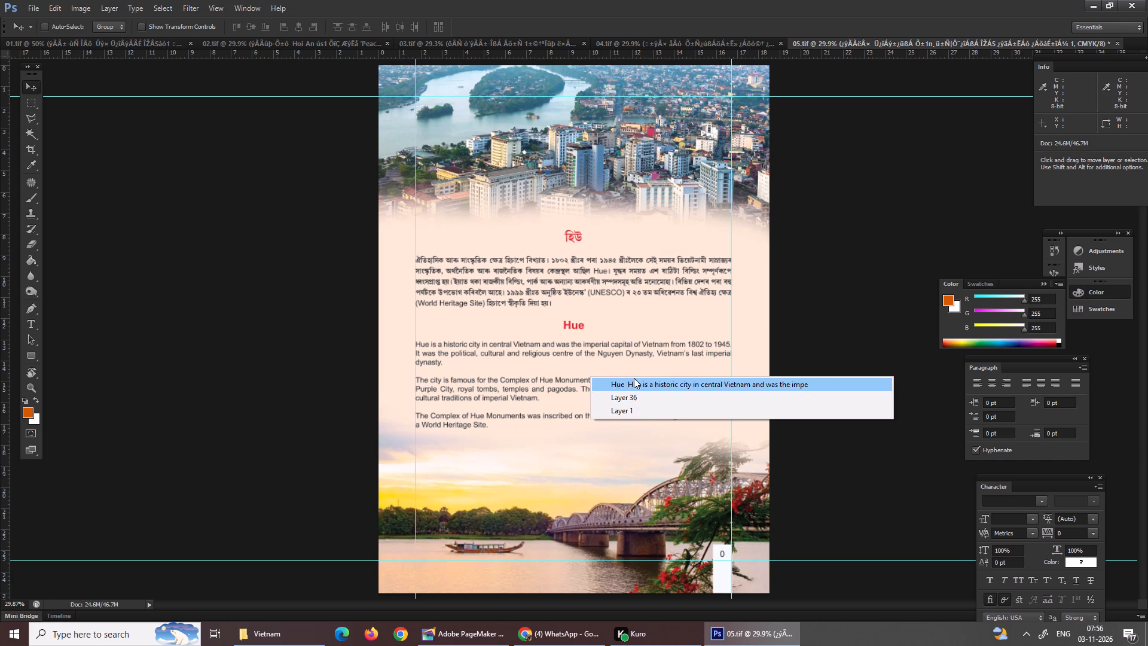
click(634, 378)
click(592, 377)
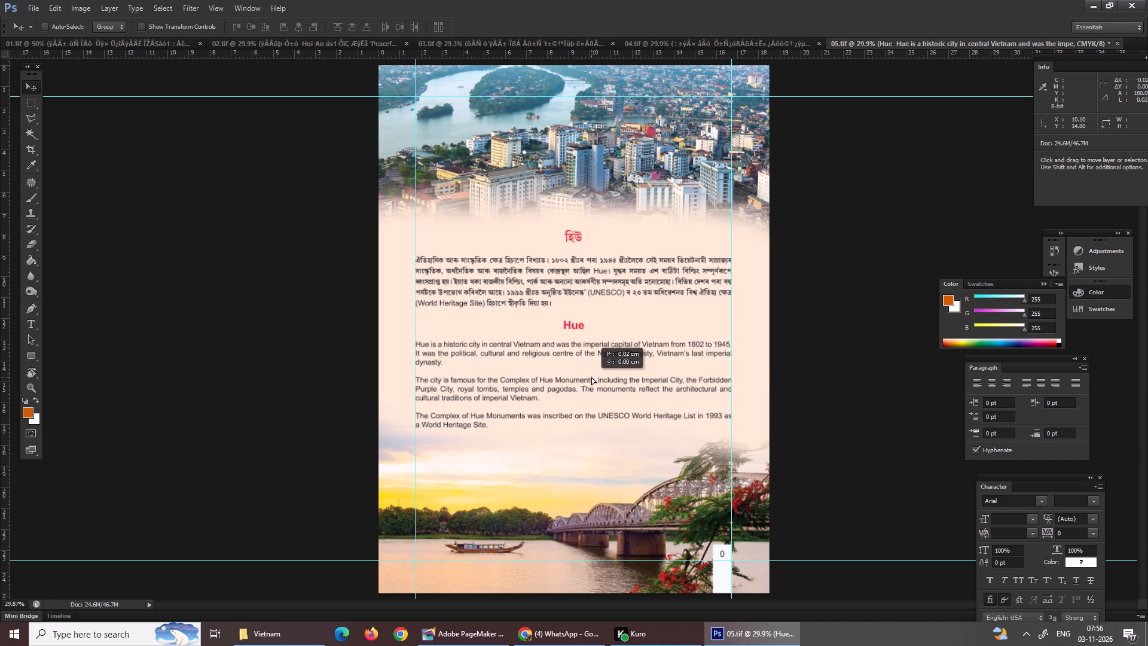
right_click(544, 277)
click(554, 284)
drag(554, 282, 553, 289)
drag(552, 289, 552, 282)
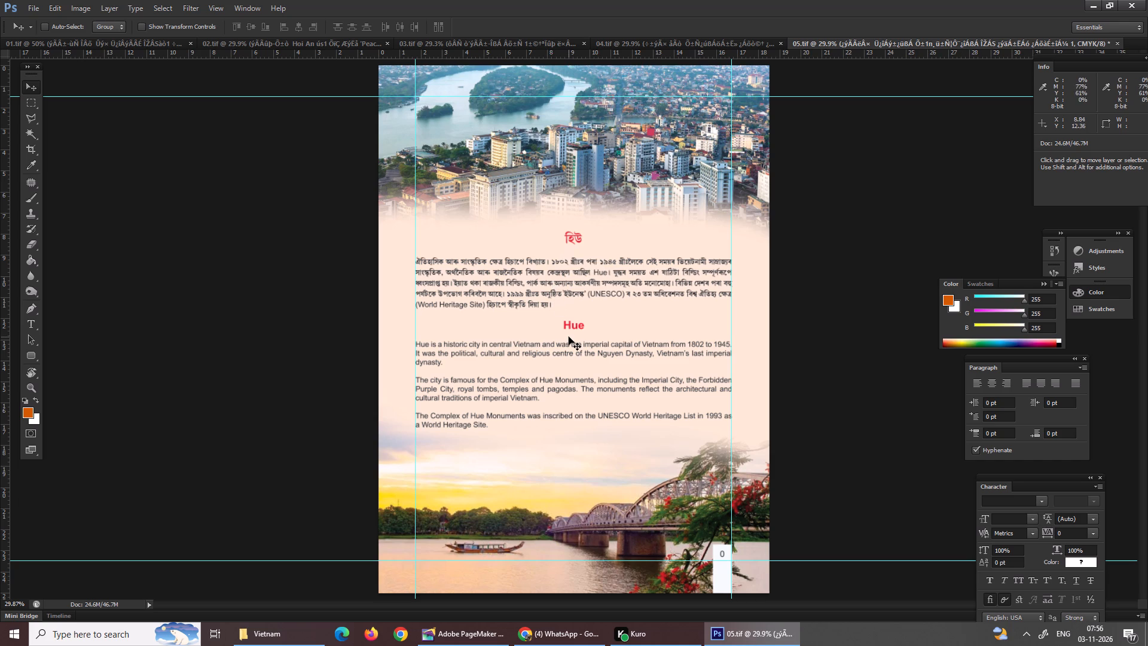
key(Return)
Save the Hue page file 05.tif.
key(ctrl+s)
key(ctrl+s)
key(ctrl+s)
Select the entire canvas of the Hue page.
key(ctrl+a)
key(ctrl+a)
key(ctrl+a)
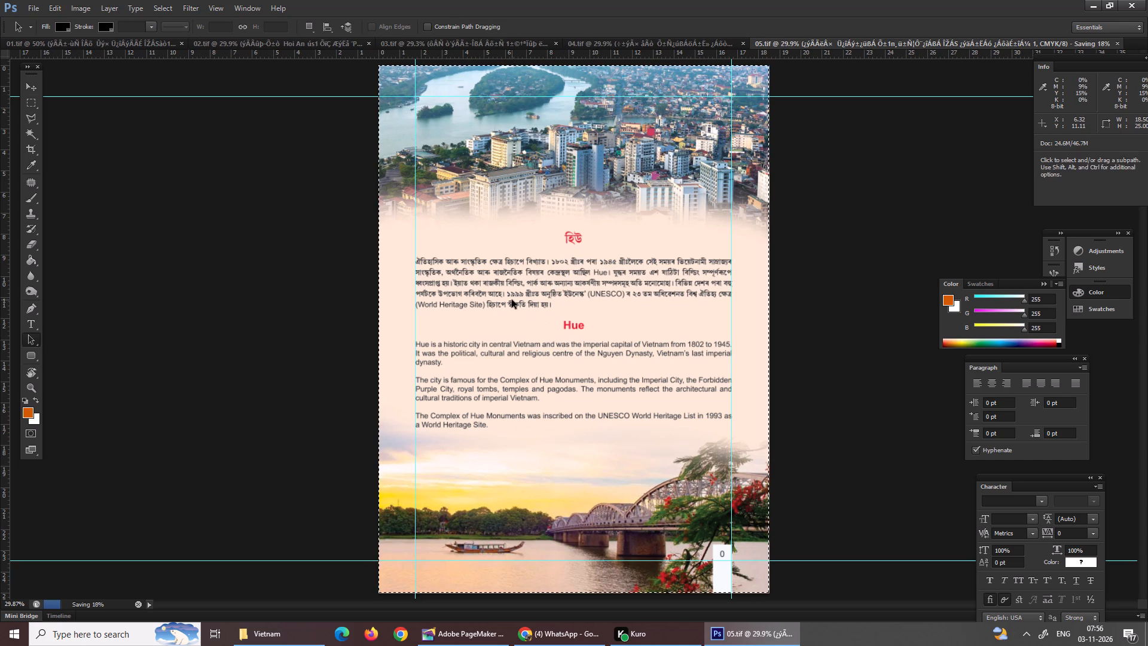
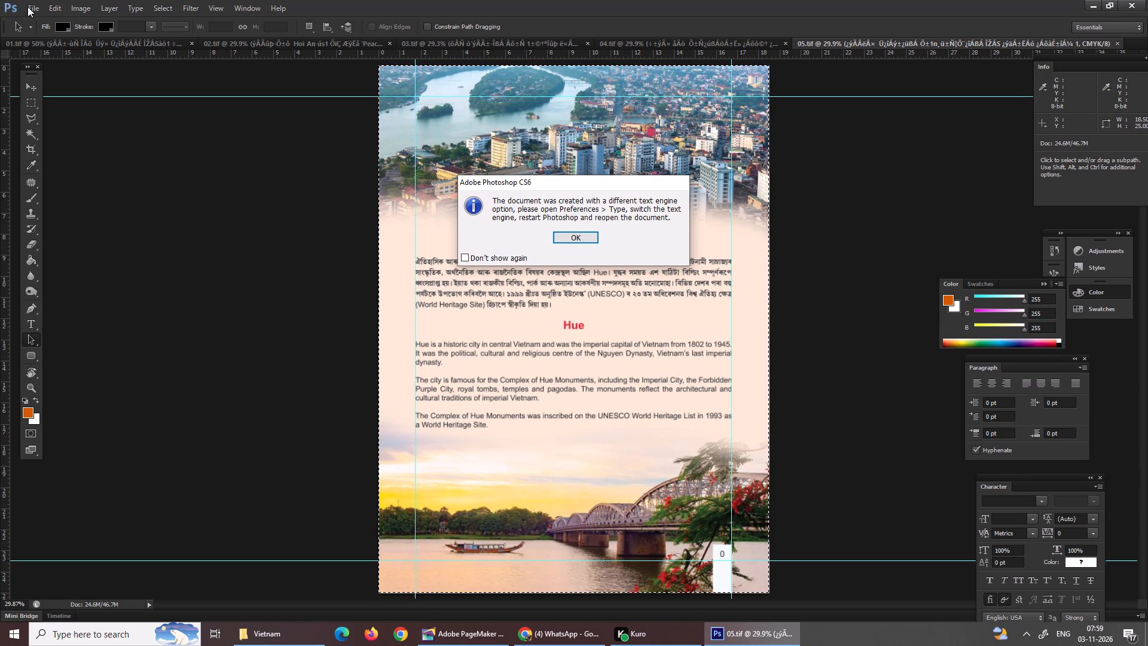
Finish opening the Trang An page file 06.tif, and switch back to the Hue page 05.tif.
key(Return)
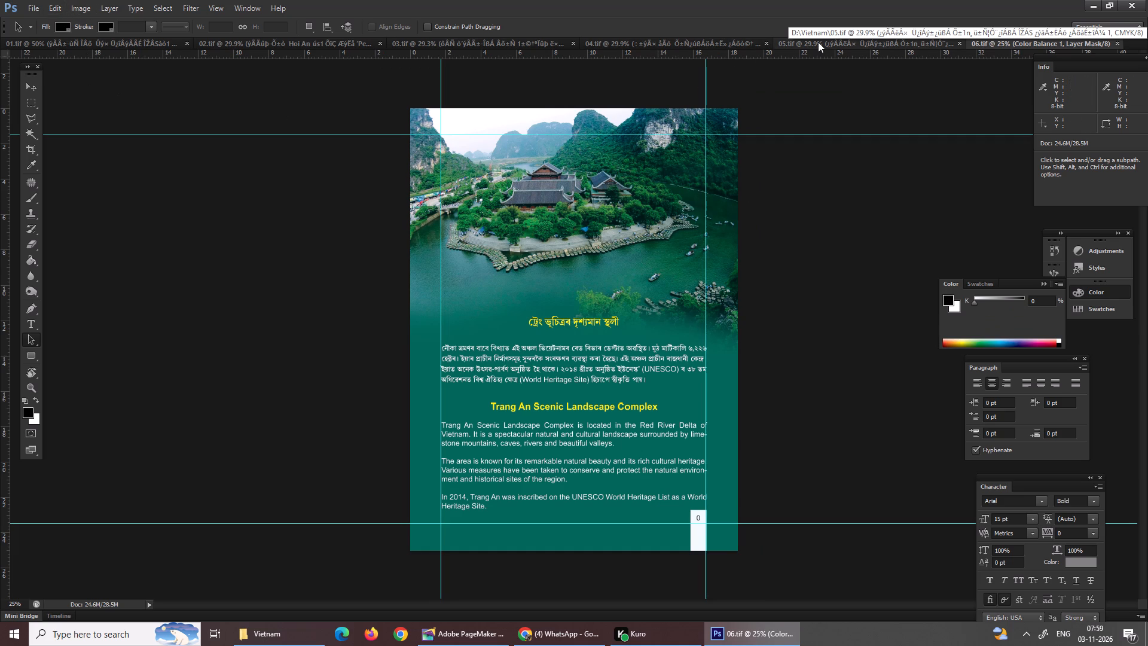
click(863, 42)
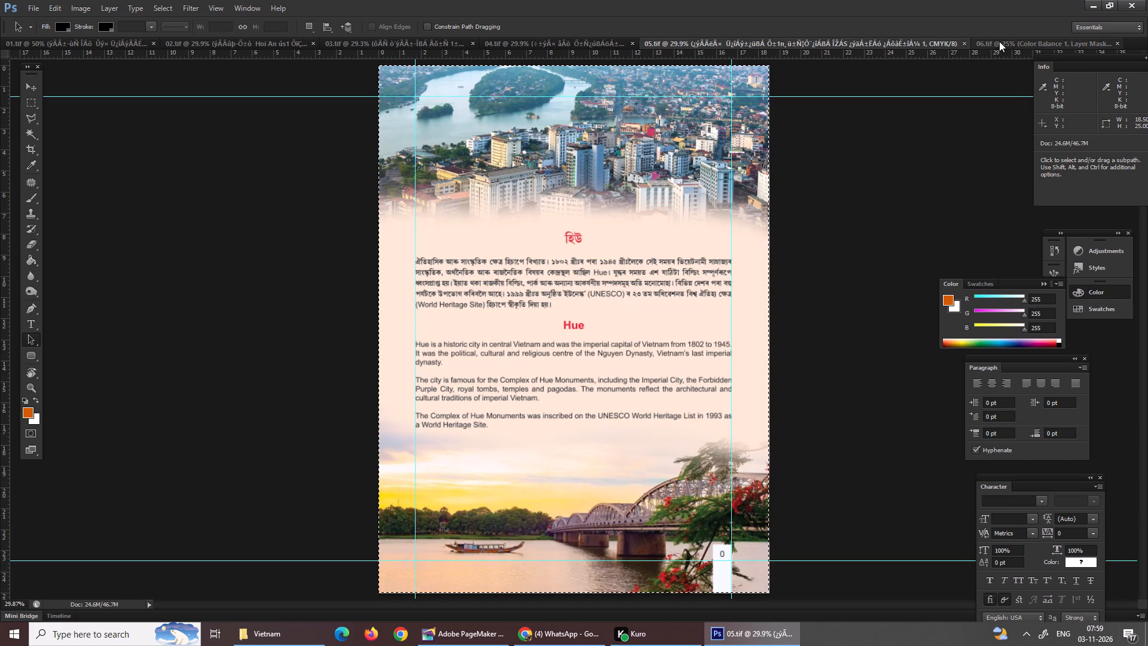
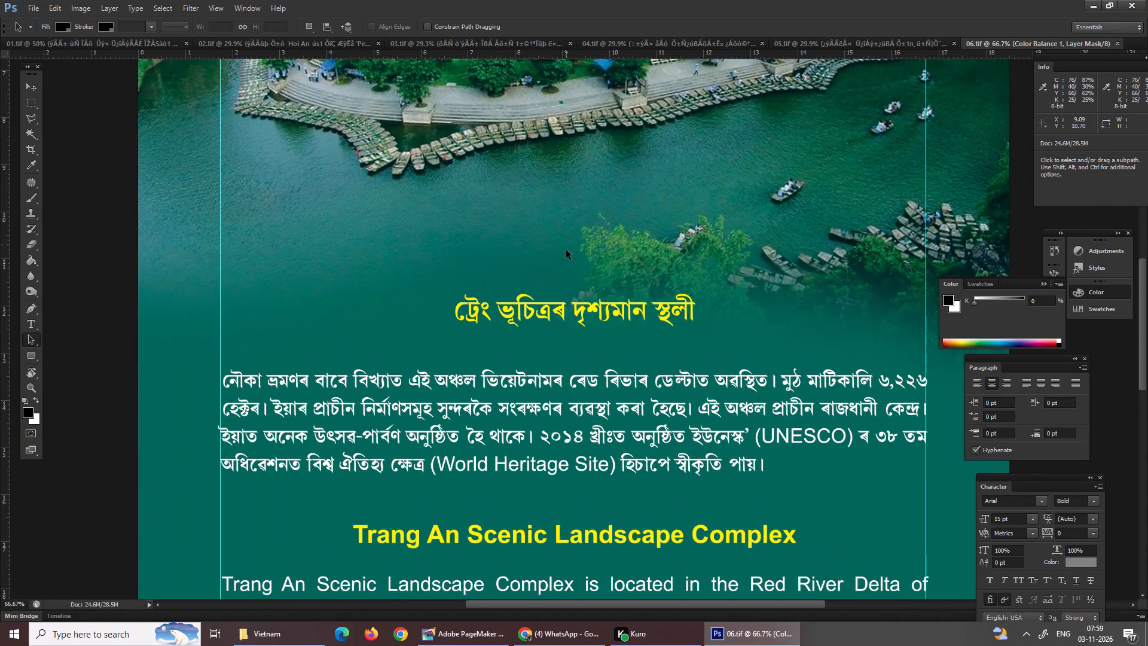
In PageMaker, add the syllable "ভূ" at the end of the Assamese line after "উদ্ভিদ" and copy it.
scroll(557, 286, down, 1)
scroll(557, 286, up, 1)
scroll(557, 286, down, 7)
key(t)
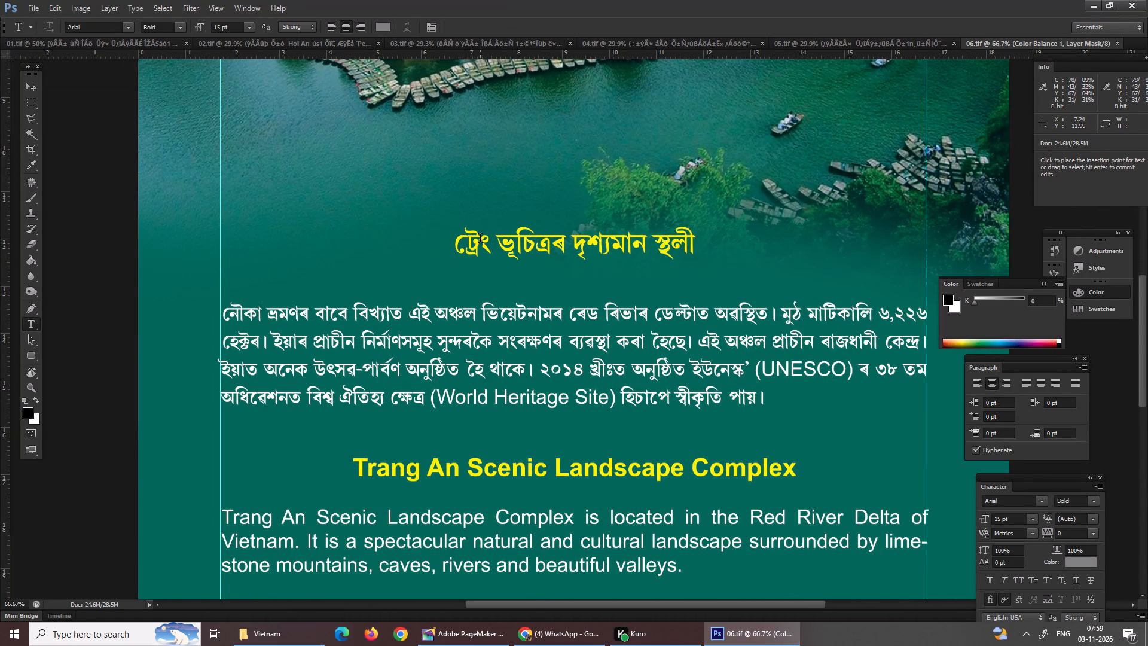
click(519, 240)
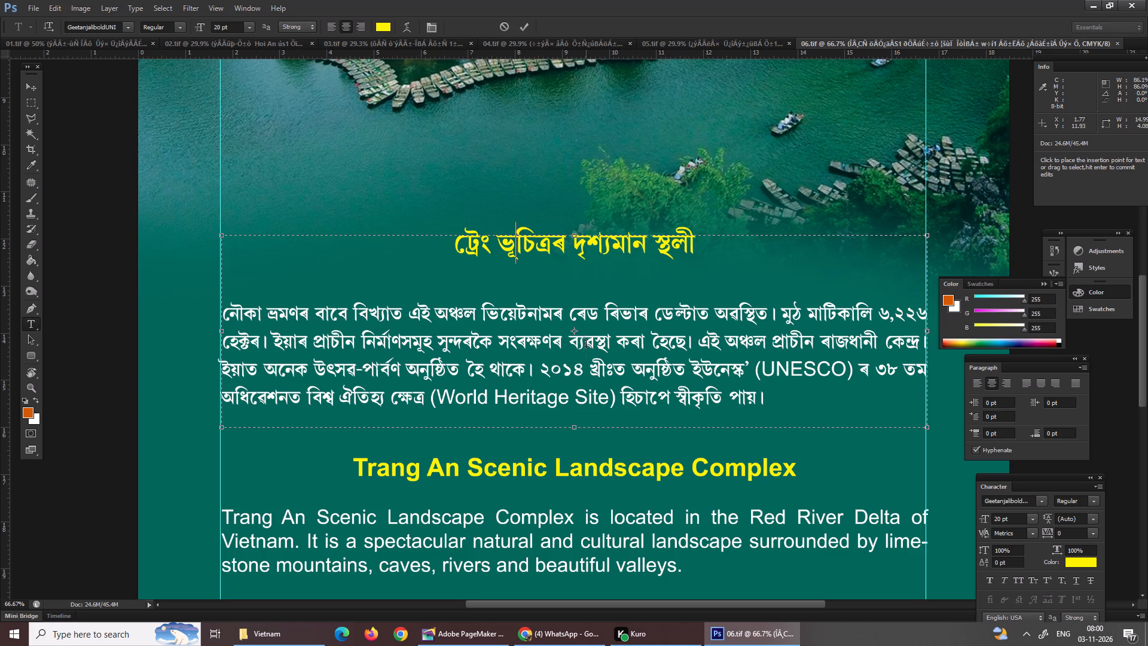
click(438, 632)
click(653, 261)
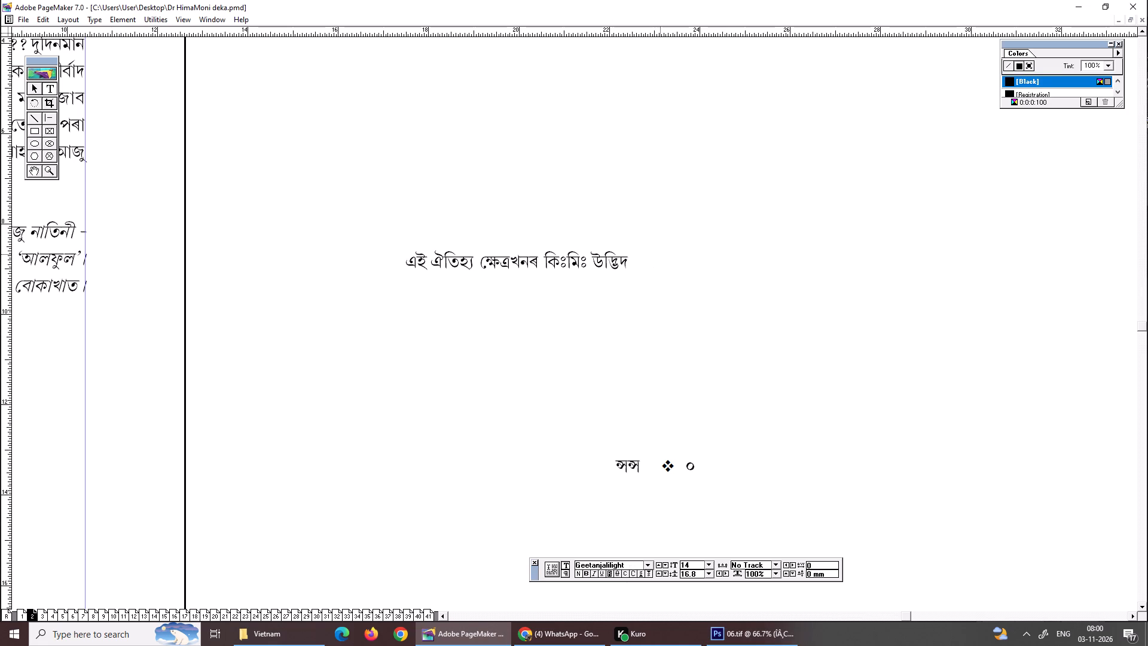
text(Yt)
drag(649, 263, 645, 263)
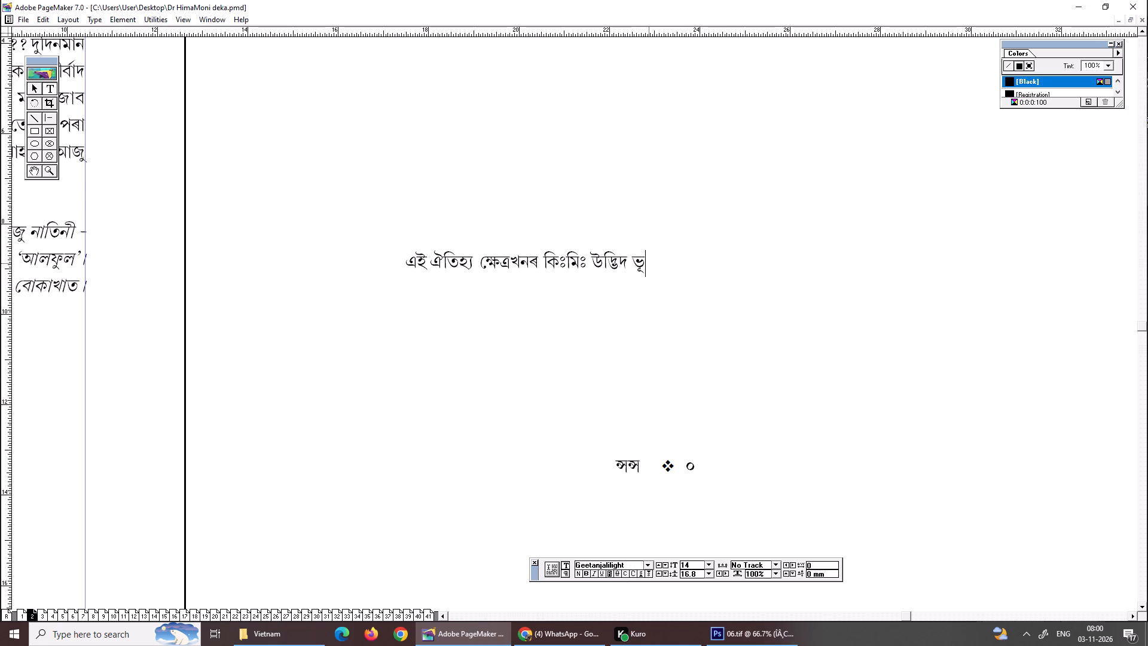
drag(645, 263, 636, 266)
key(ctrl+c)
key(ctrl+c)
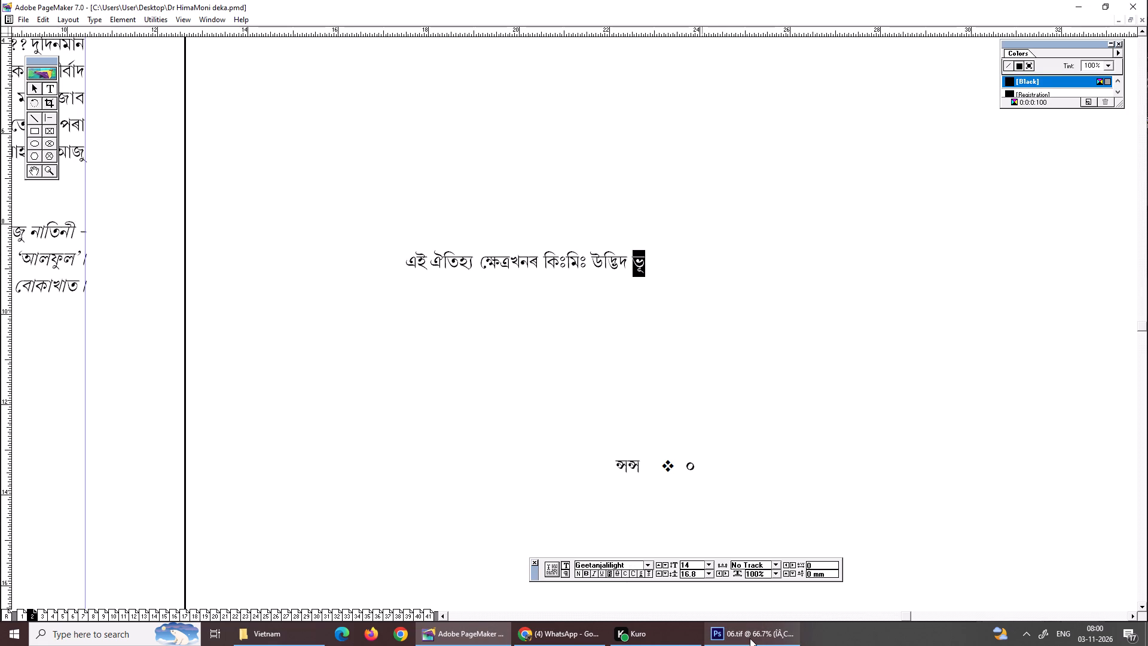
Back in Photoshop, replace the "ভূ" in the yellow Assamese heading with the copied syllable and commit the text edit.
click(750, 638)
drag(517, 252, 498, 255)
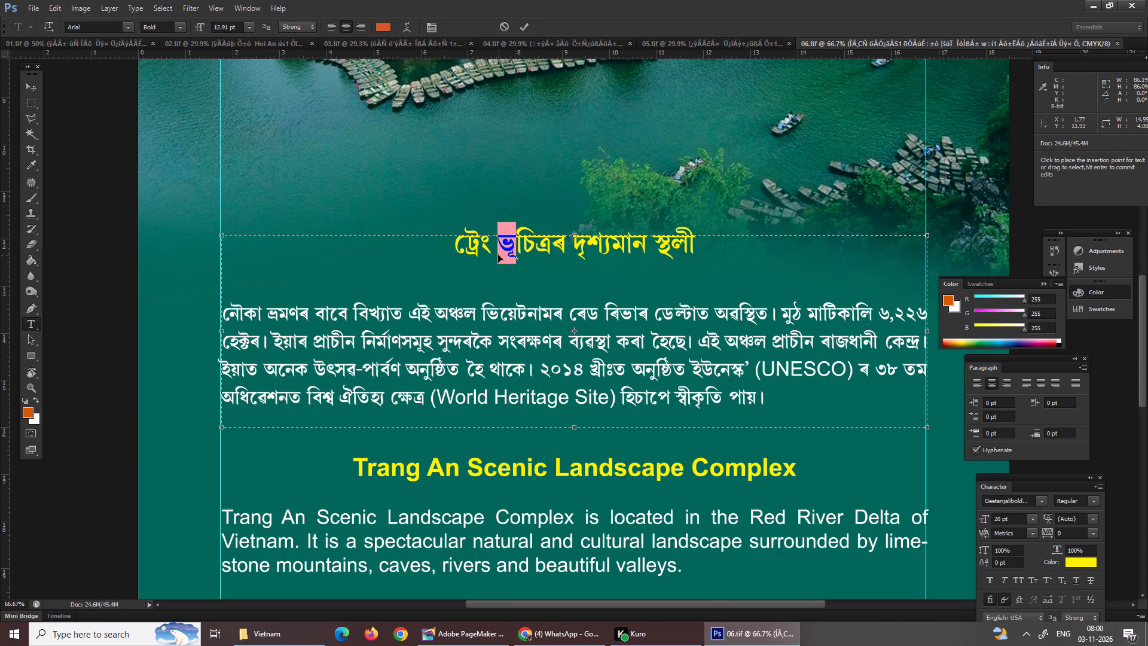
key(ctrl+v)
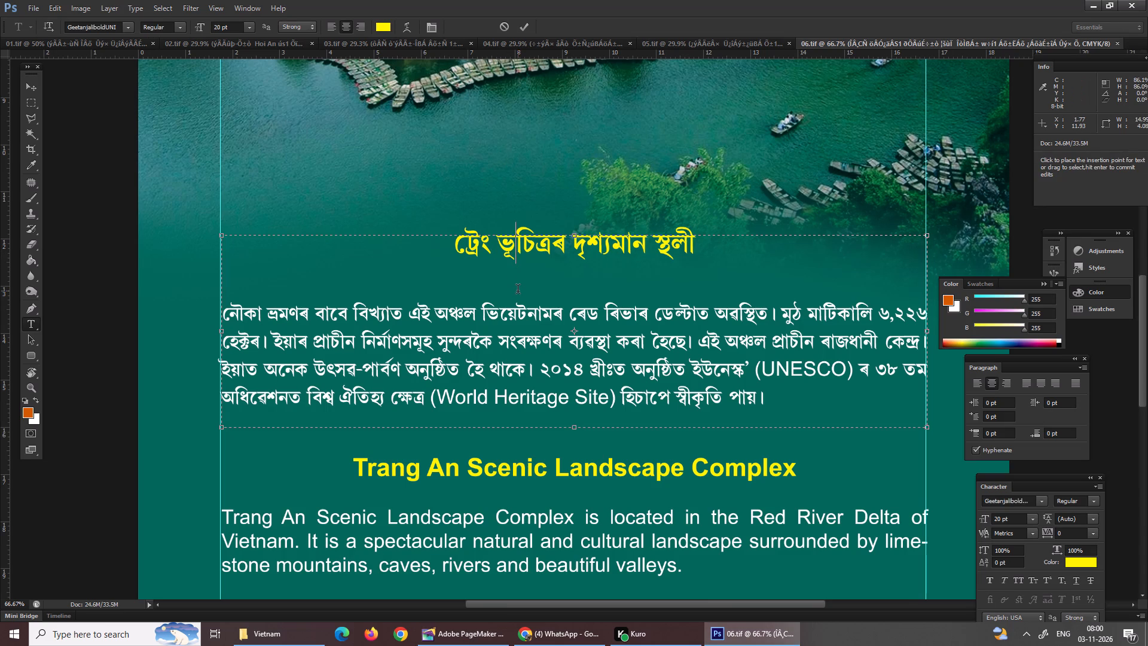
key(ctrl+0)
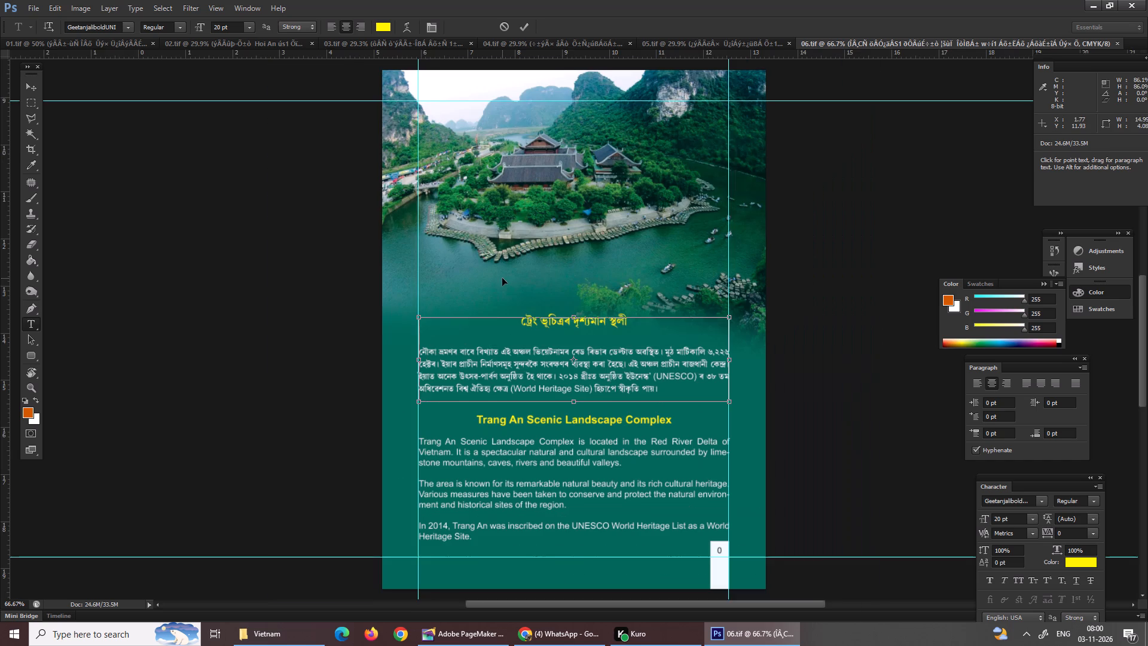
key(Return)
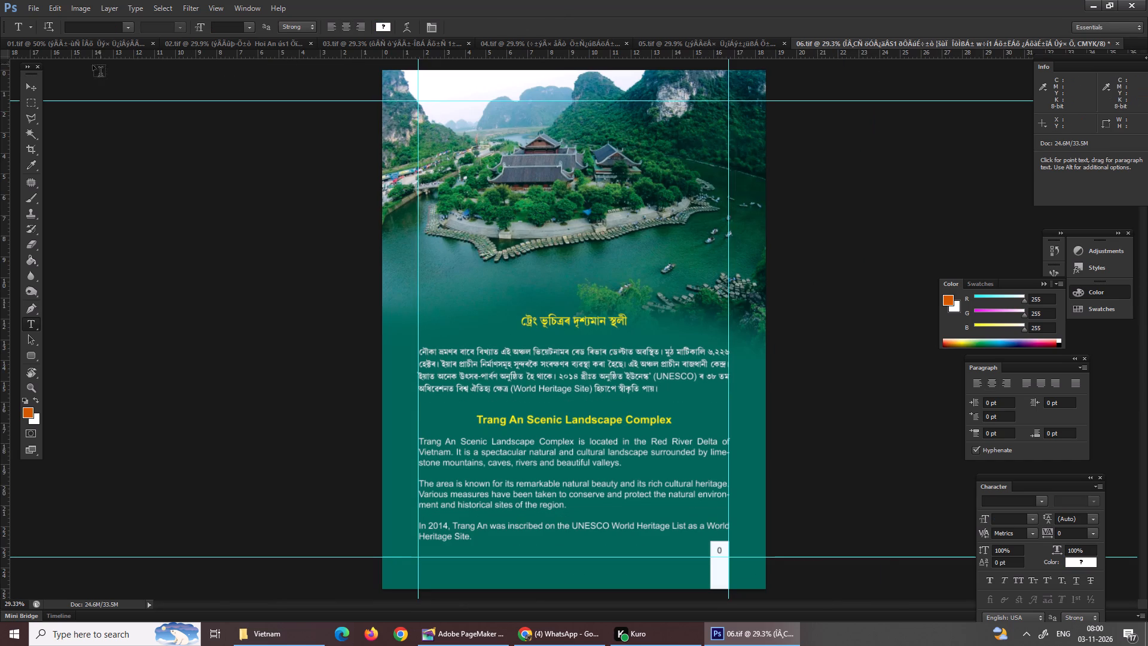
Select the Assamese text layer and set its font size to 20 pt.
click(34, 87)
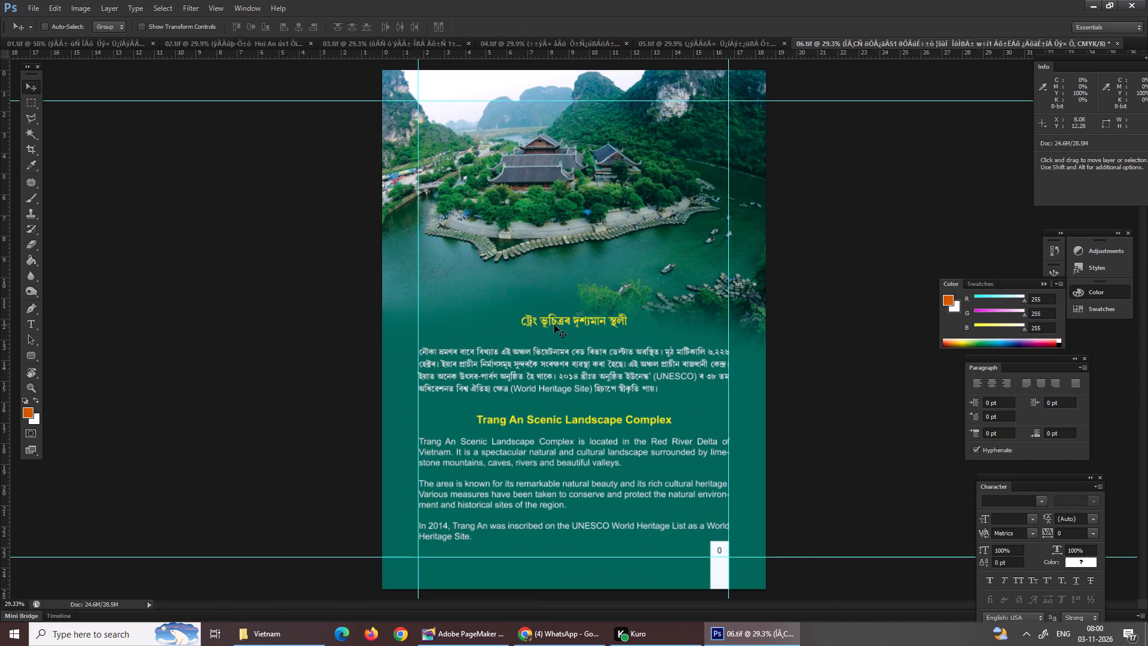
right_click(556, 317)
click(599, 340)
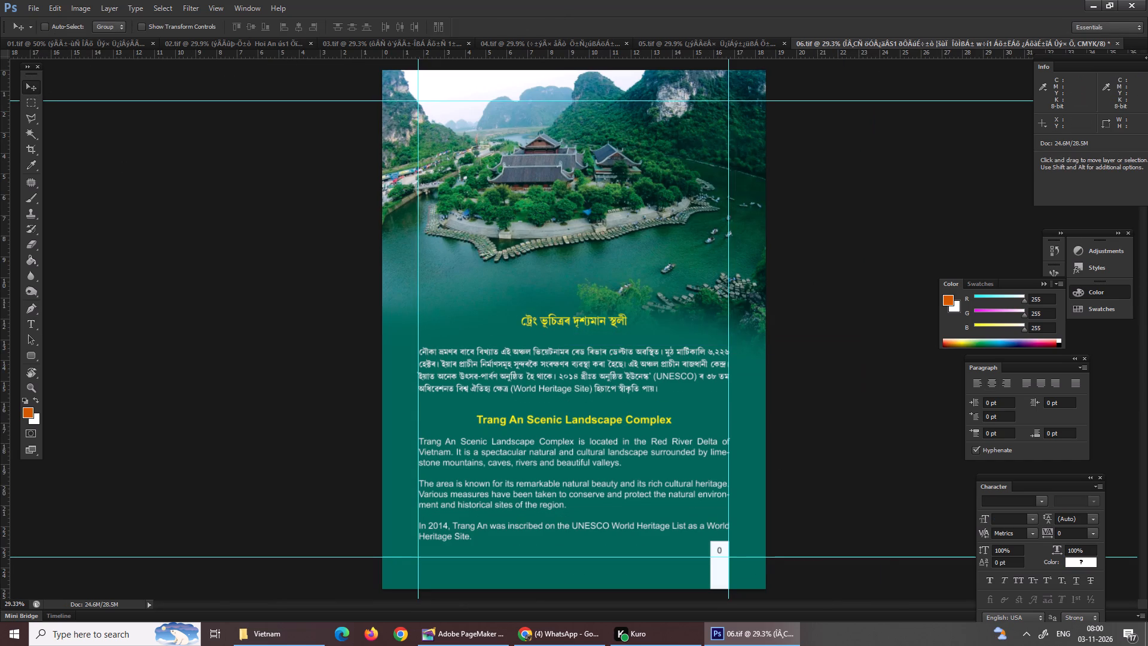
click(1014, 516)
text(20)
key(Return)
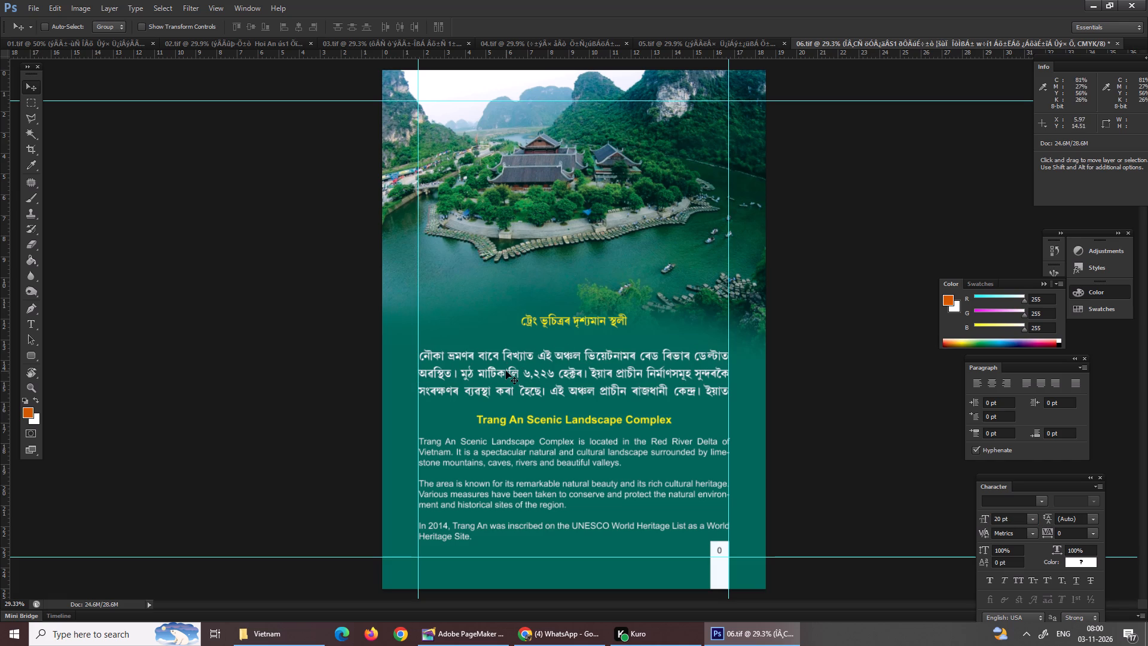
Set all the text in the Assamese text block to 12 pt.
key(t)
click(502, 370)
key(ctrl+a)
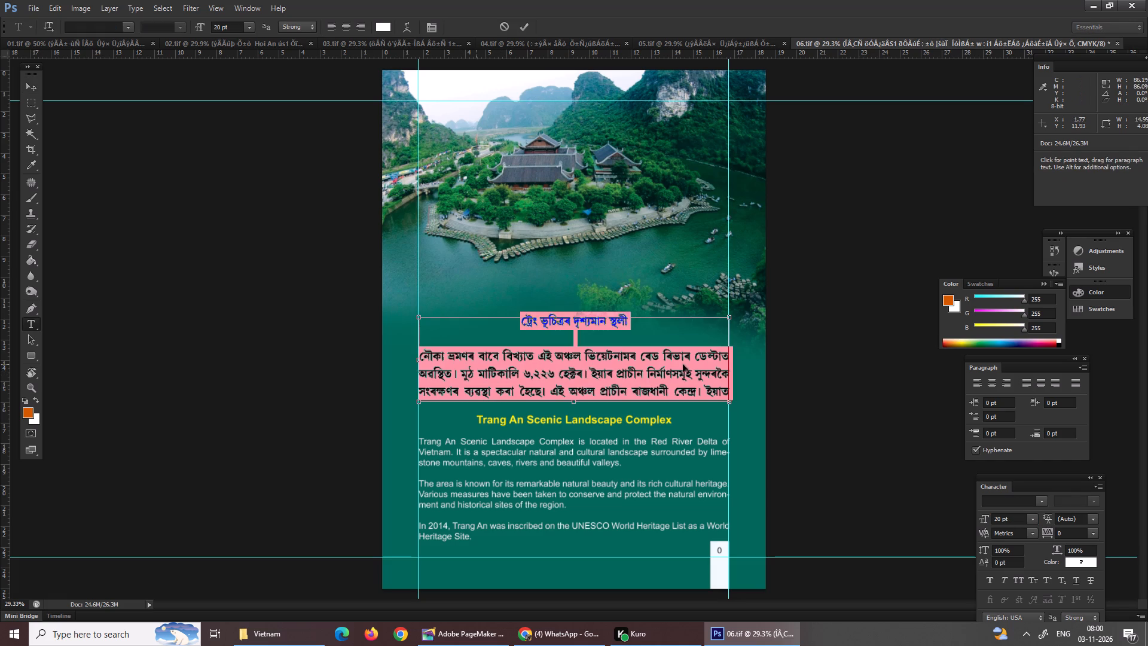
click(1010, 528)
drag(1011, 519, 958, 517)
text(12)
key(Return)
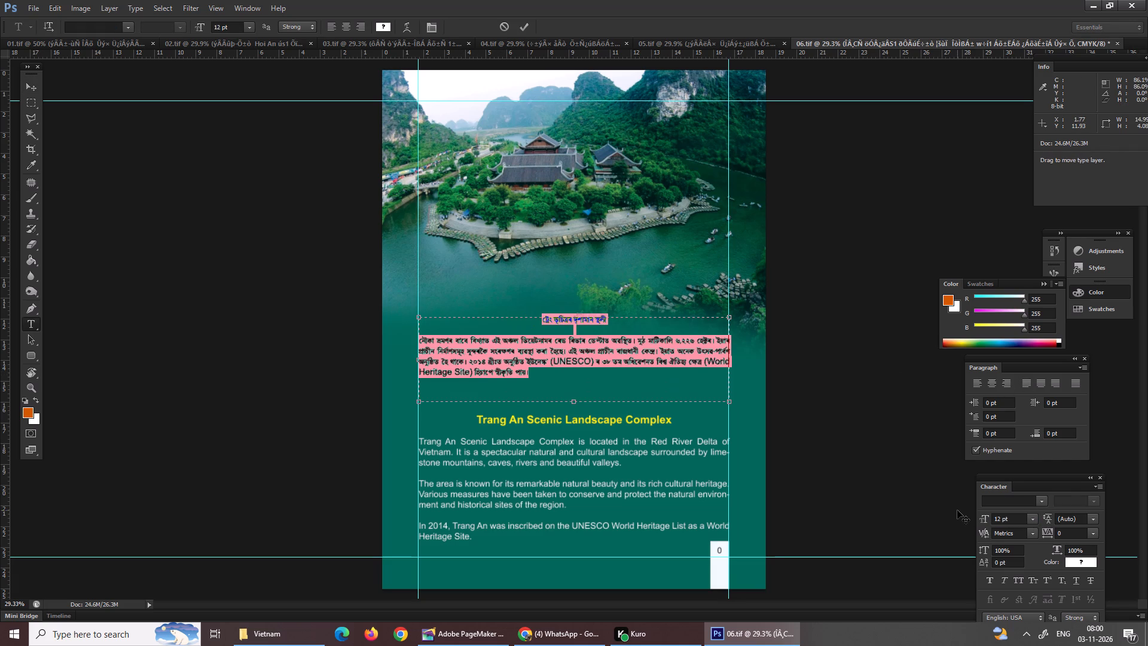
Set the yellow Assamese heading to 20 pt and commit the text edit.
click(608, 323)
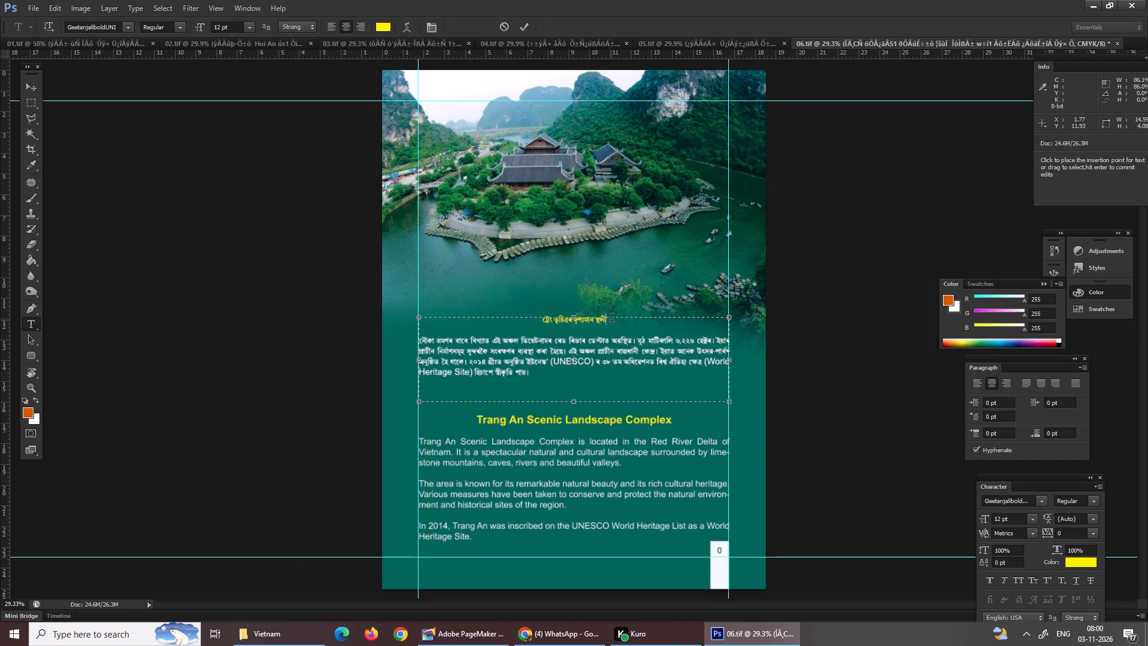
drag(613, 319, 535, 321)
drag(1018, 519, 886, 525)
text(20)
key(Return)
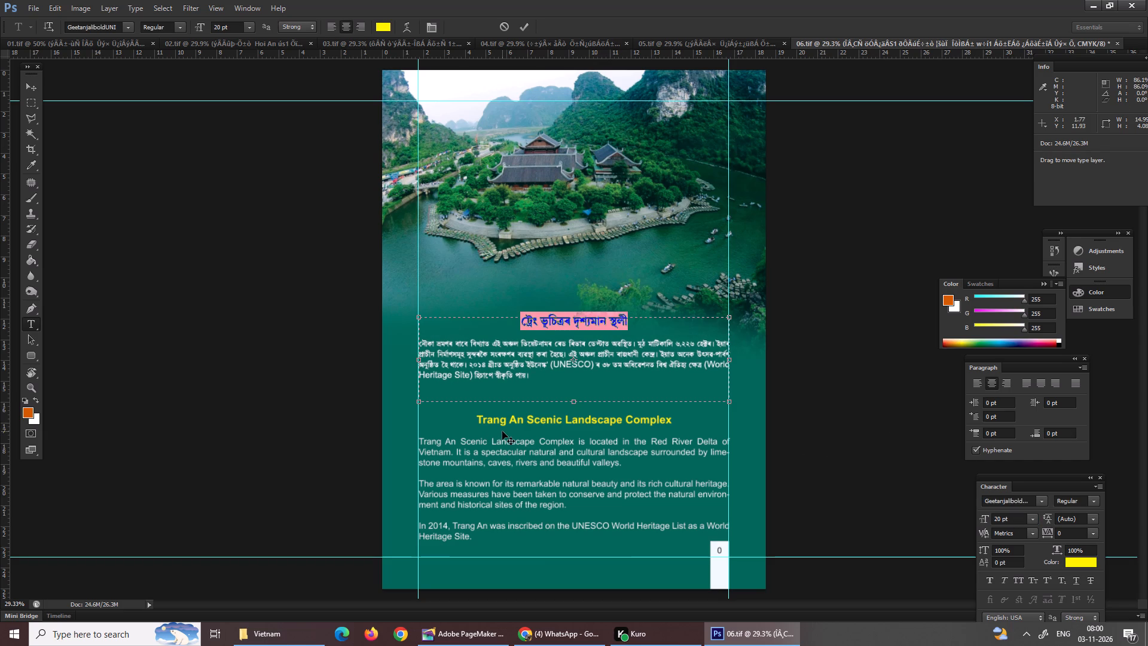
click(502, 431)
key(Return)
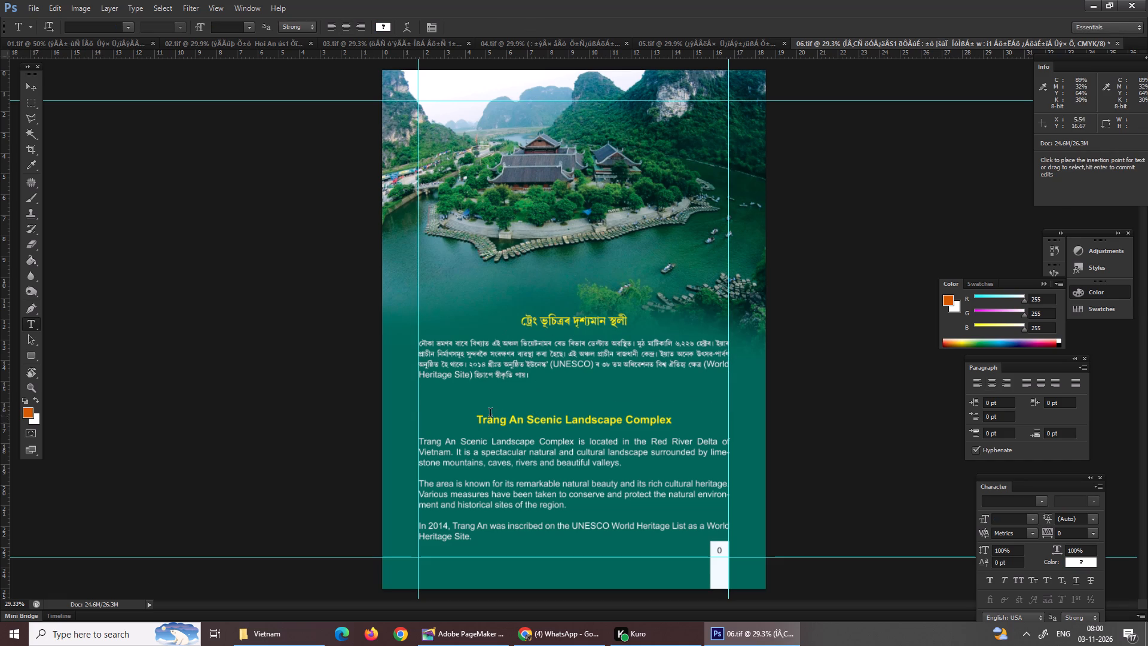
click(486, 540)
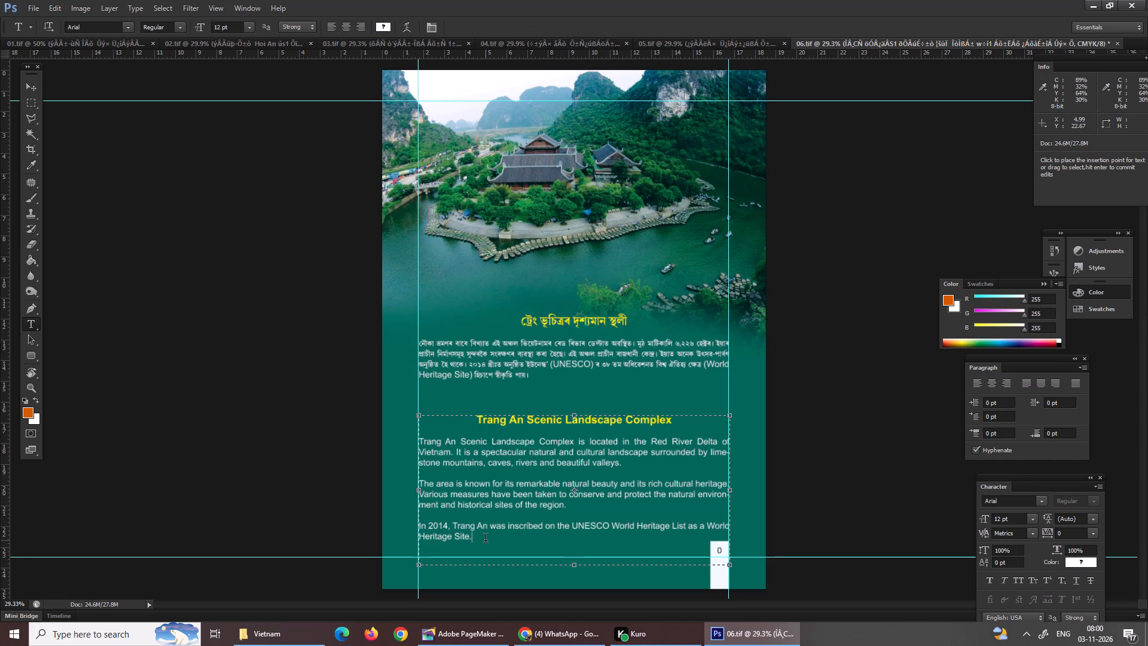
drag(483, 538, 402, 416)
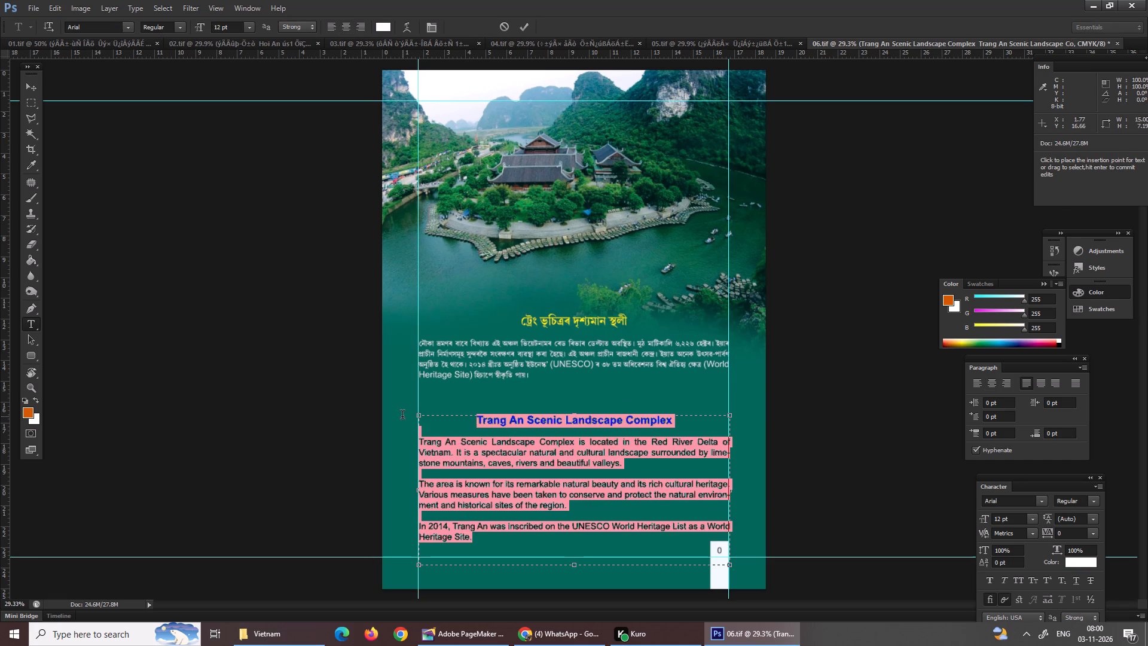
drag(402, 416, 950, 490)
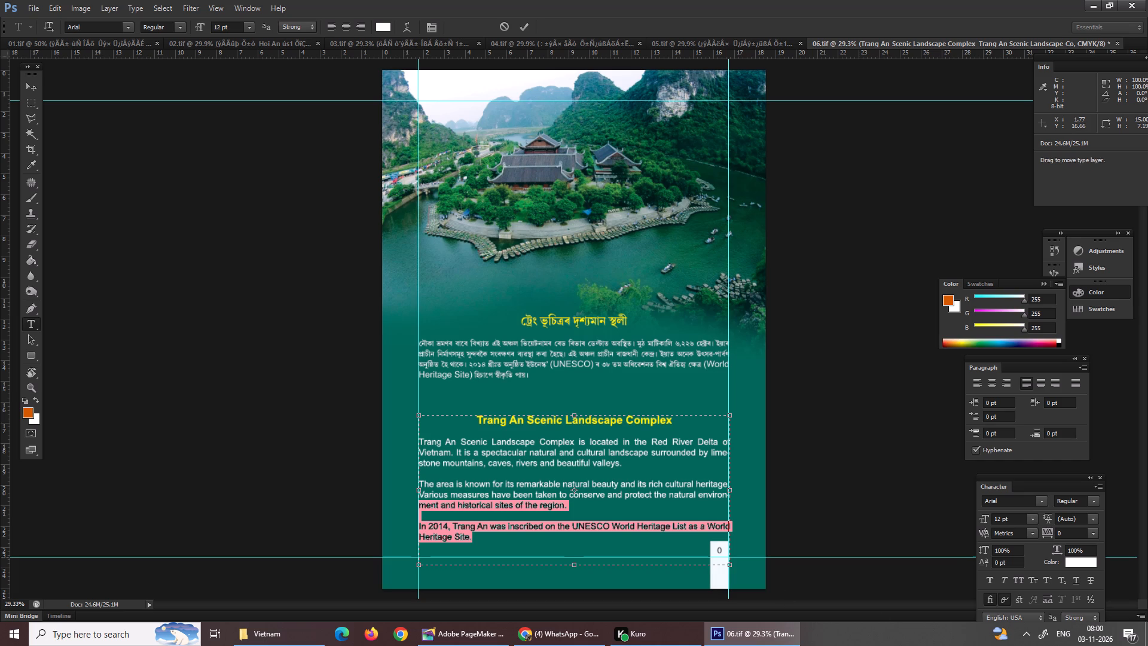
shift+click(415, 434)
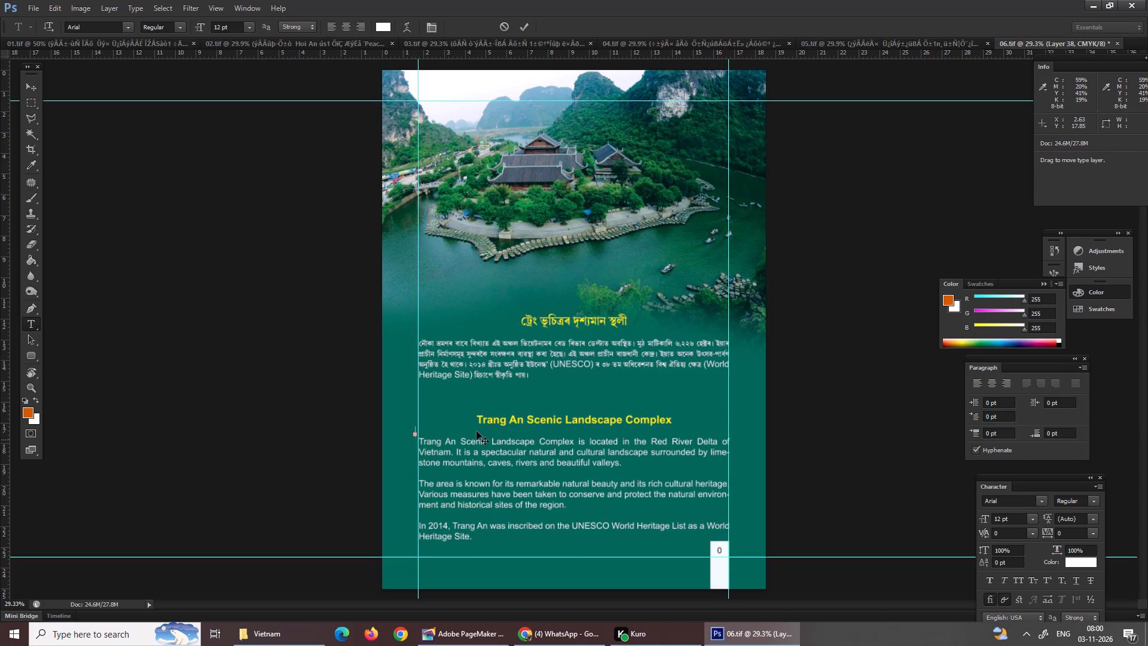
Select the English Trang An Scenic Landscape Complex text layer and nudge the block slightly to the left.
click(33, 88)
right_click(593, 444)
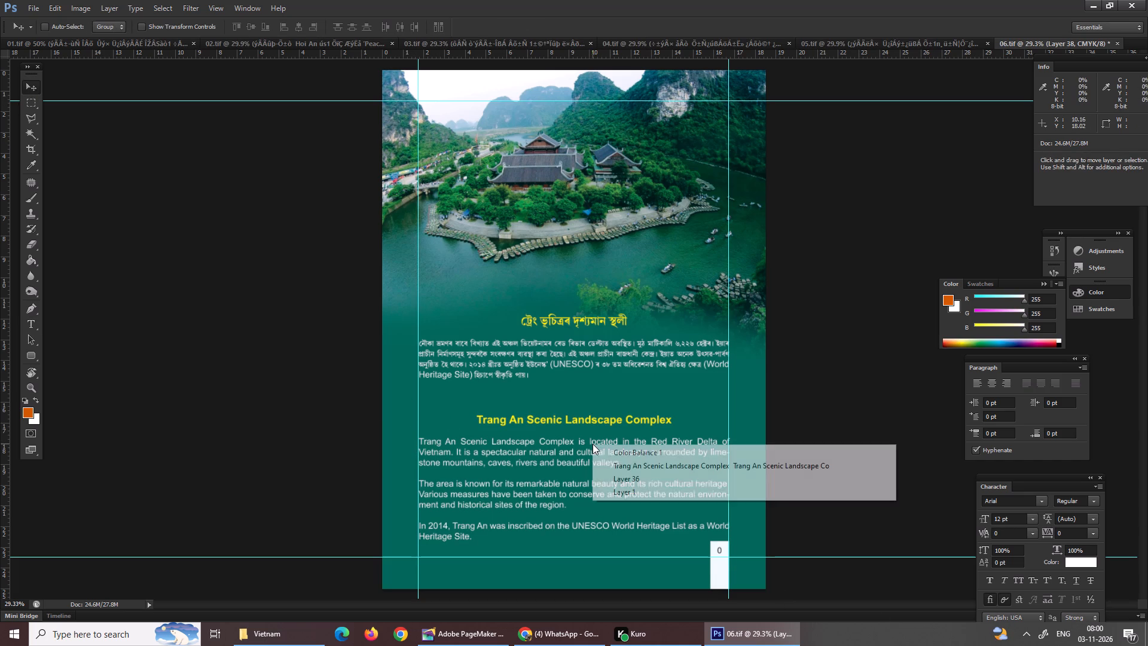
click(627, 470)
click(613, 471)
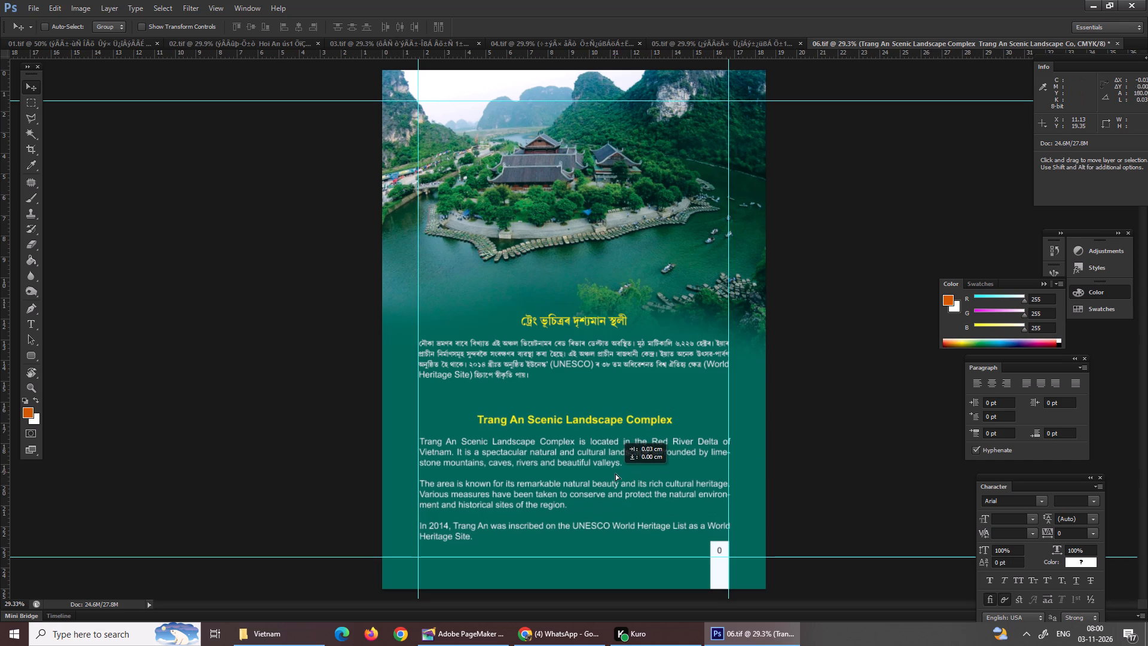
Set the three English body paragraphs below the Trang An Scenic Landscape Complex heading to 10 pt.
key(t)
click(496, 429)
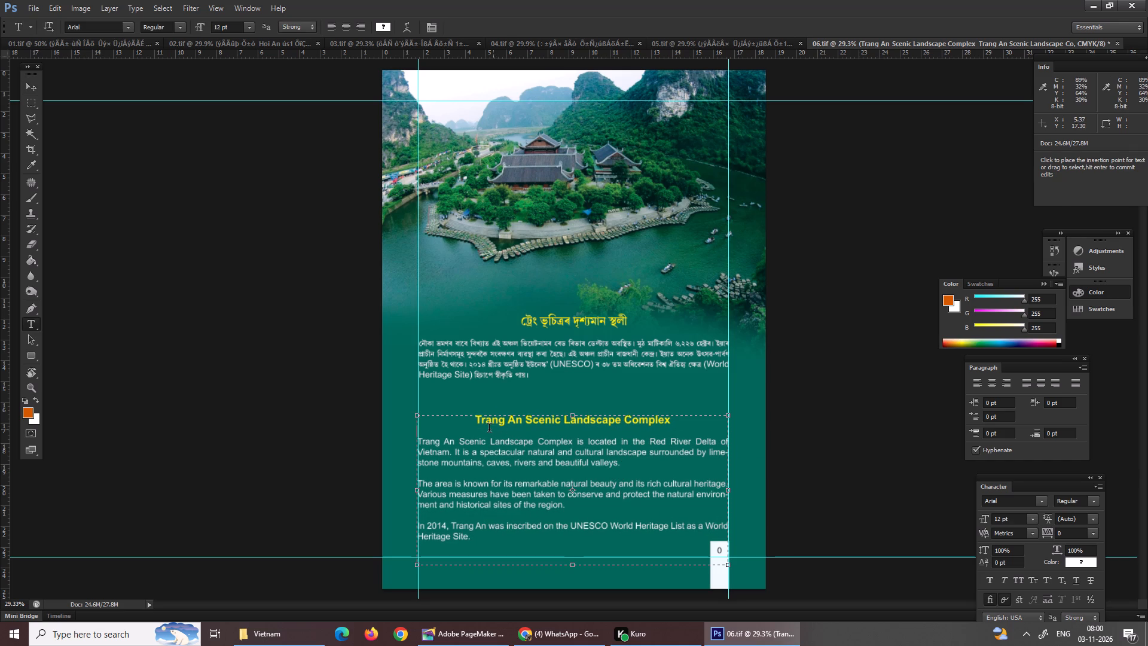
drag(472, 422, 689, 418)
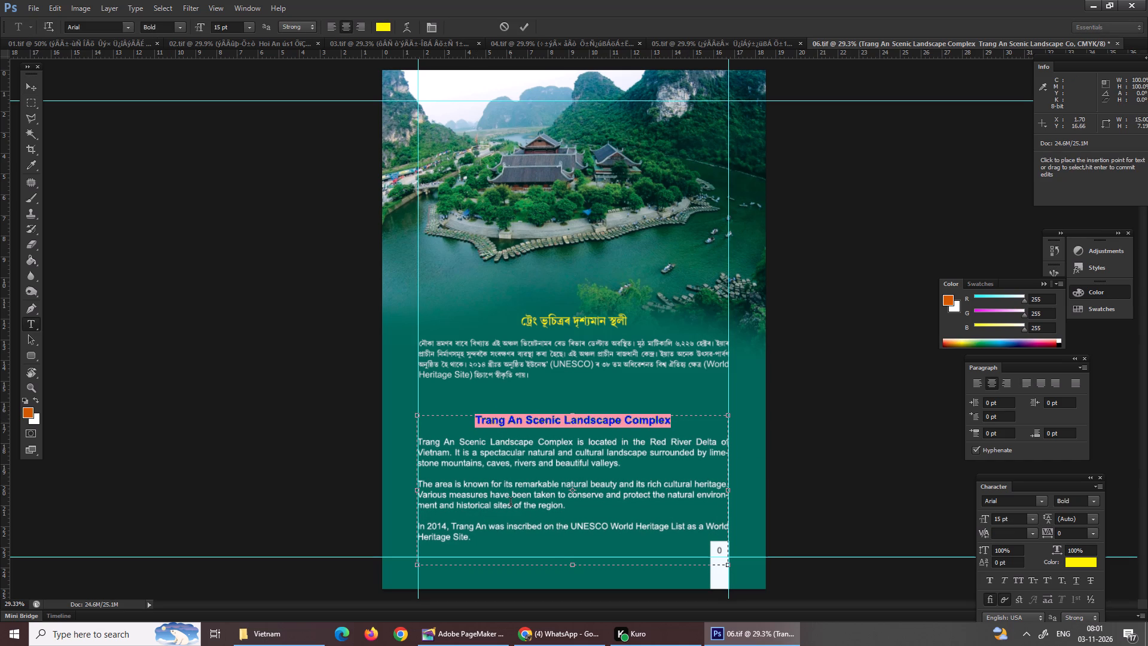
click(505, 548)
drag(495, 547, 419, 438)
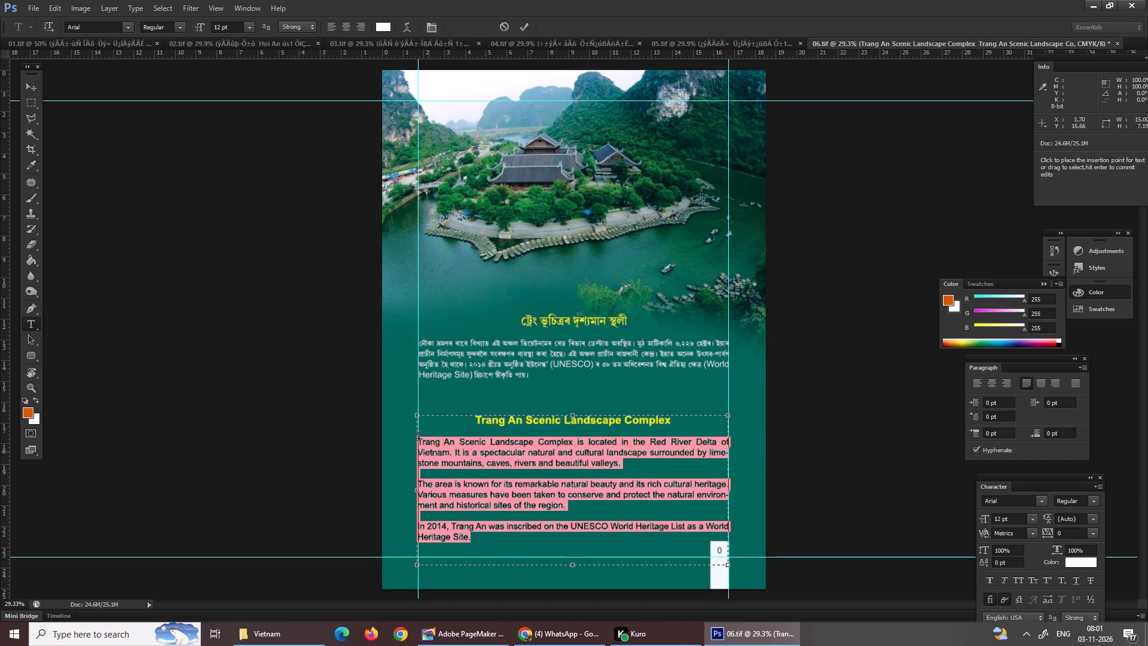
drag(419, 438, 413, 435)
drag(1018, 520, 948, 520)
text(10)
key(Return)
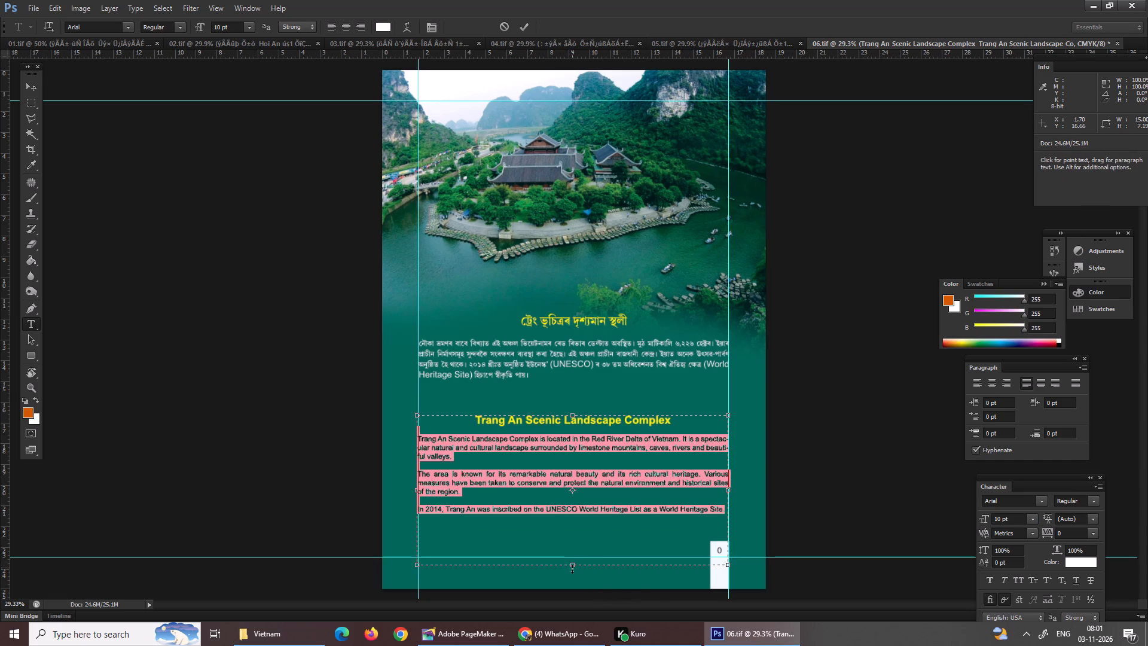
Shorten the English text frame from its bottom edge to about 6 cm high and commit it.
drag(572, 569, 567, 548)
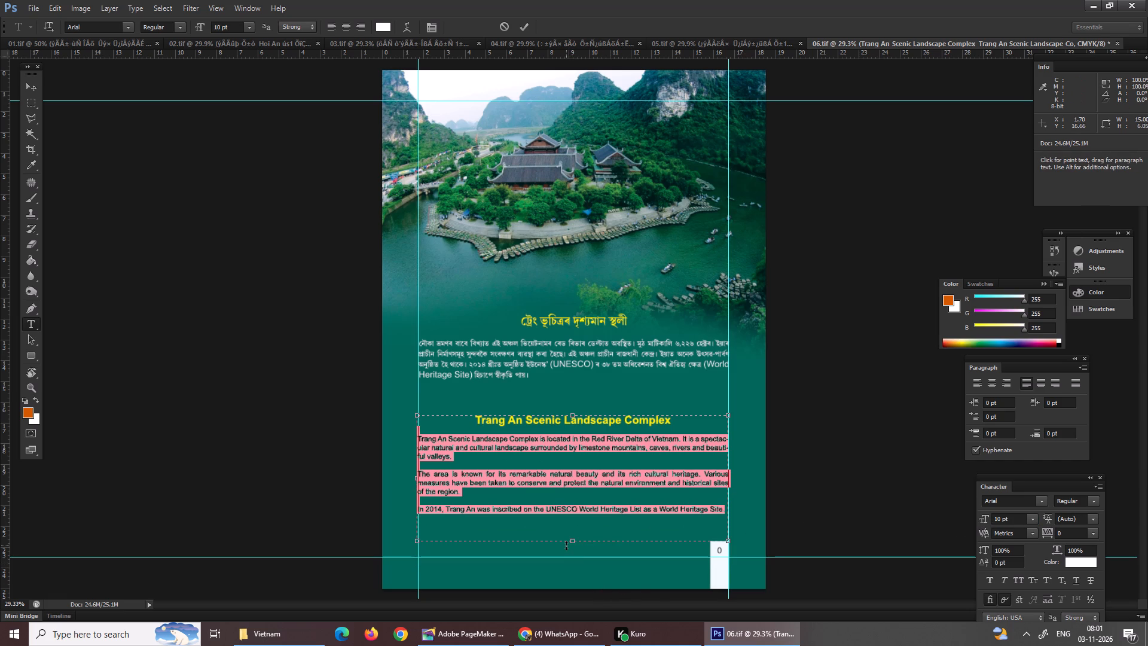
key(Return)
Set "(UNESCO)" in the Assamese paragraph to 10 pt.
key(ctrl+equal)
key(ctrl+equal)
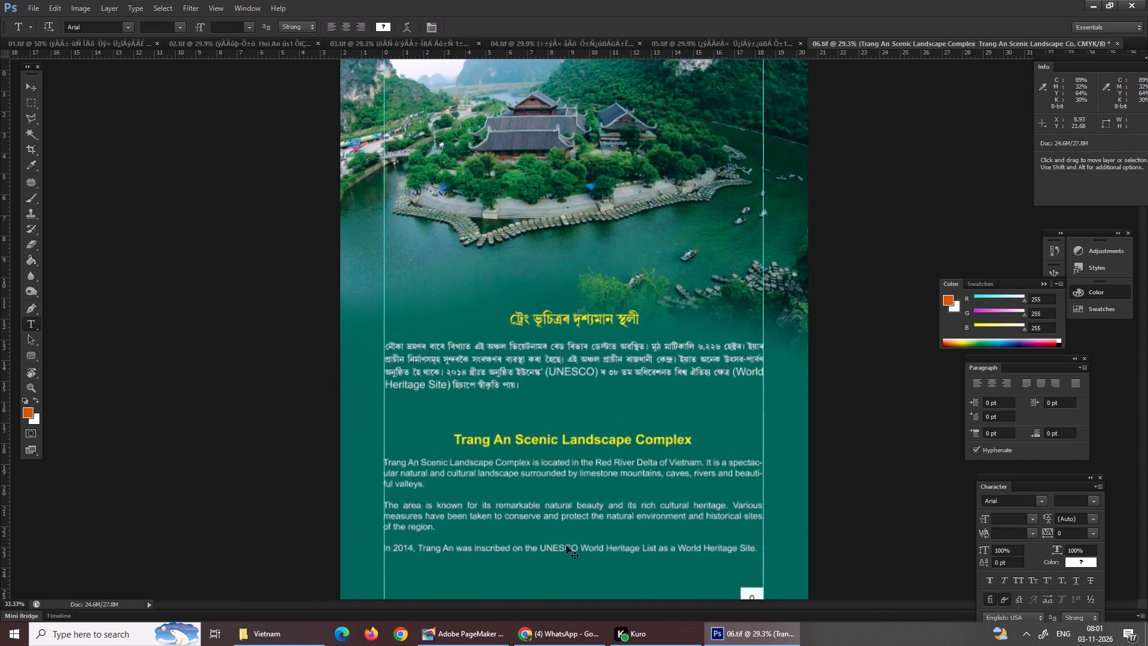
key(ctrl+equal)
scroll(566, 546, down, 7)
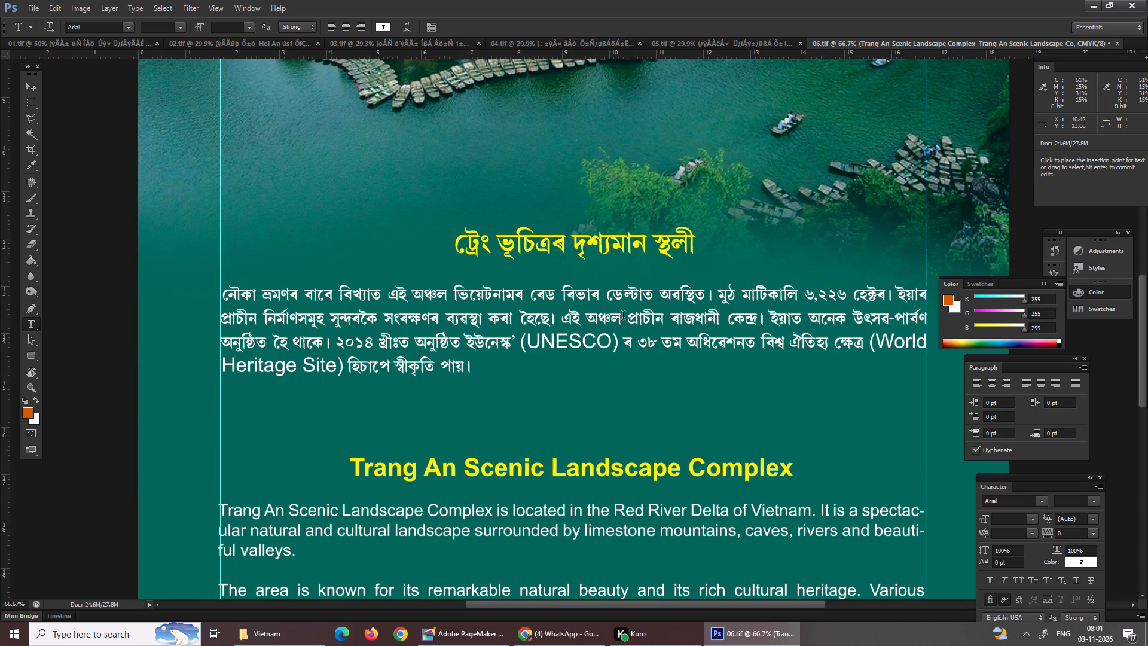
click(566, 336)
drag(521, 345, 625, 349)
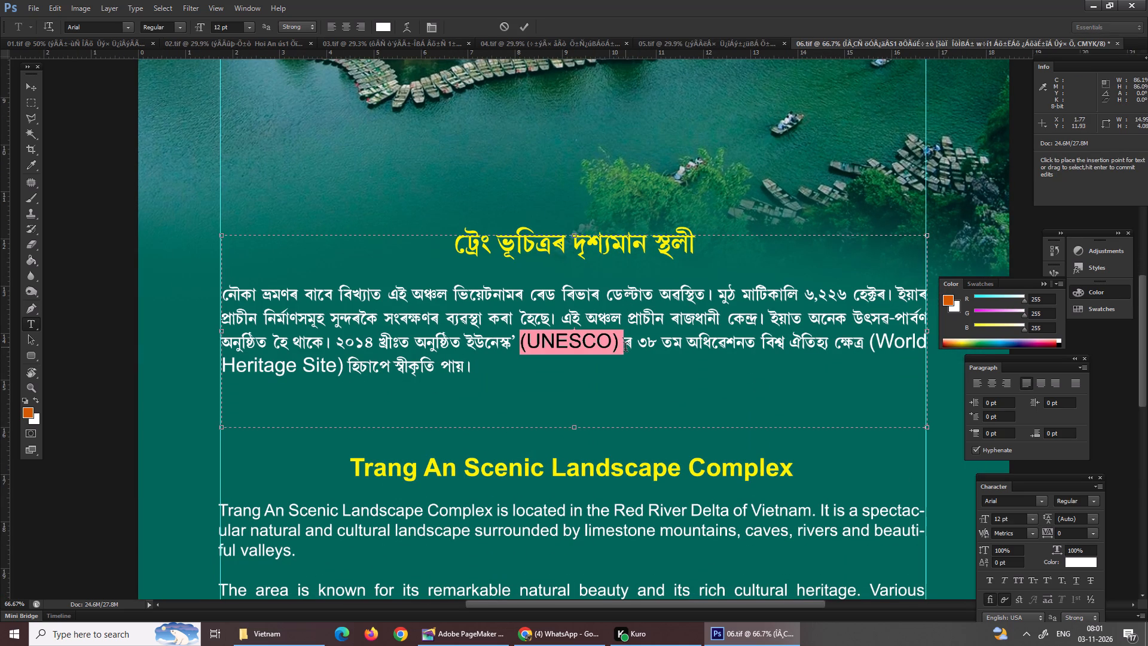
drag(625, 349, 621, 346)
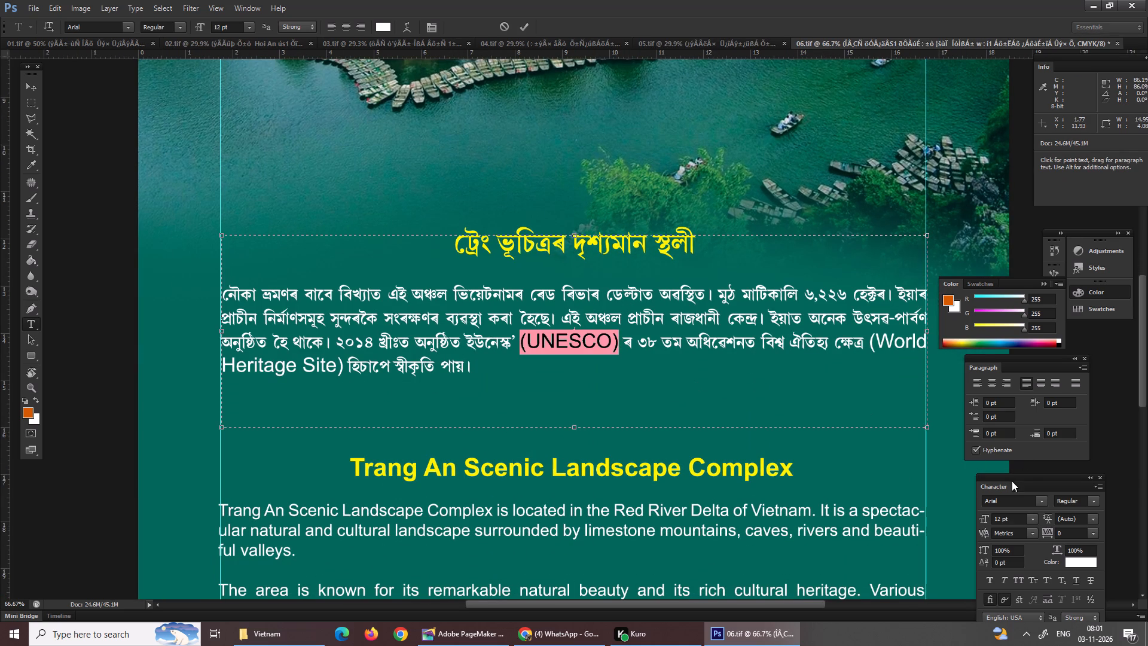
drag(1008, 522, 965, 524)
key(1)
key(0)
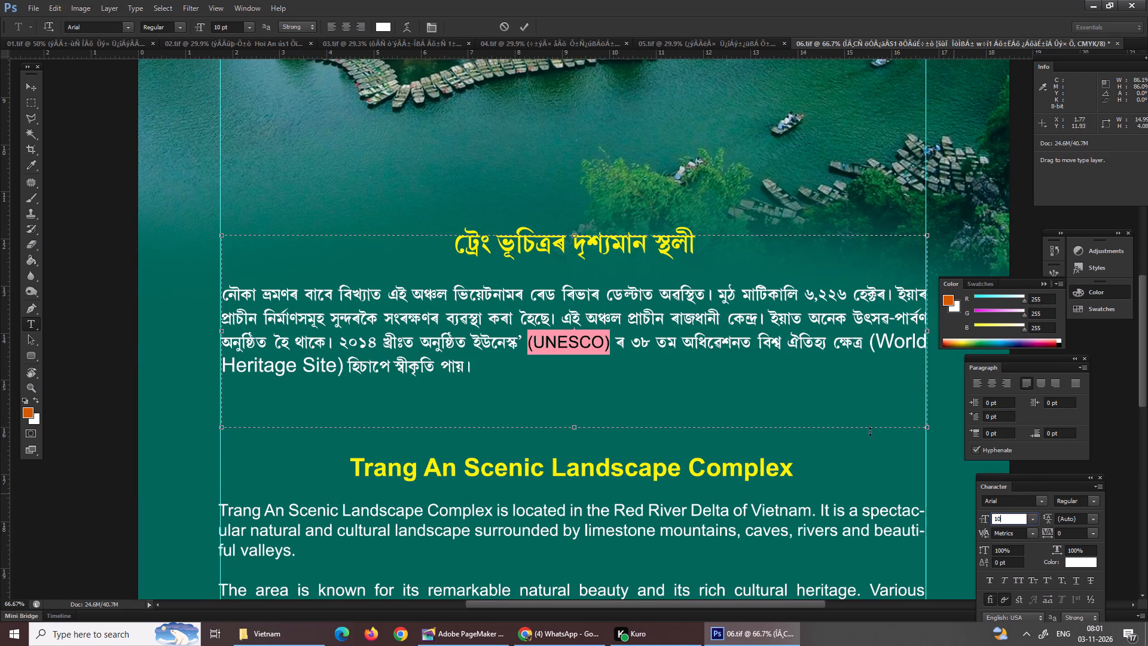
Set "(UNESCO)" and "(World Heritage Site)" in the Assamese paragraph to 10 pt.
click(872, 346)
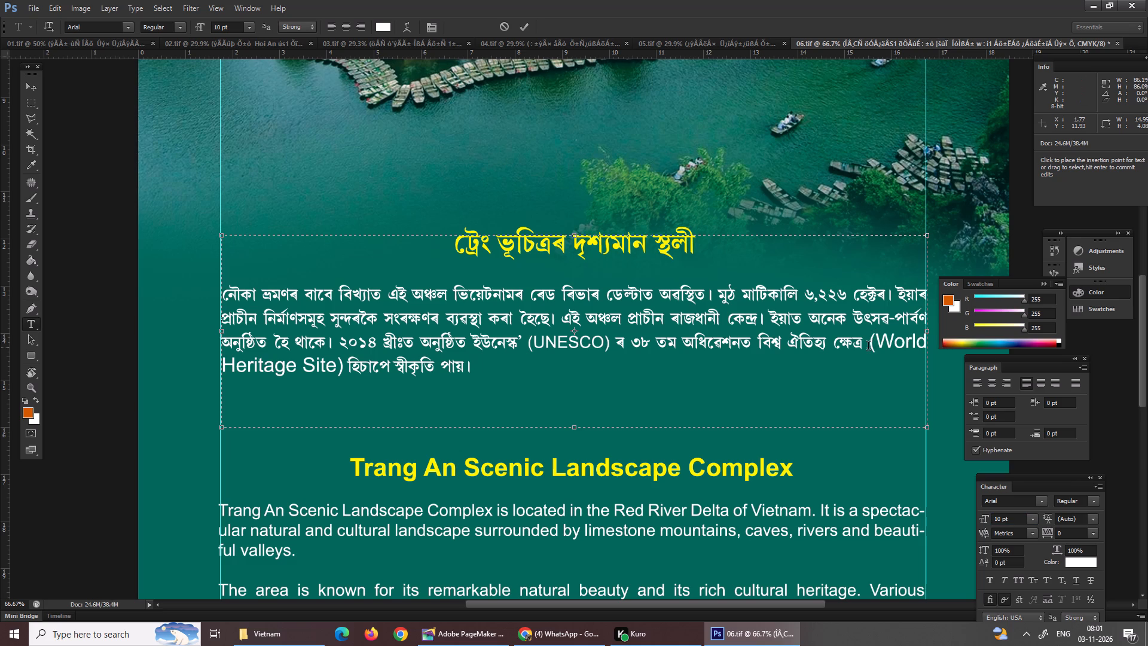
drag(868, 348, 337, 364)
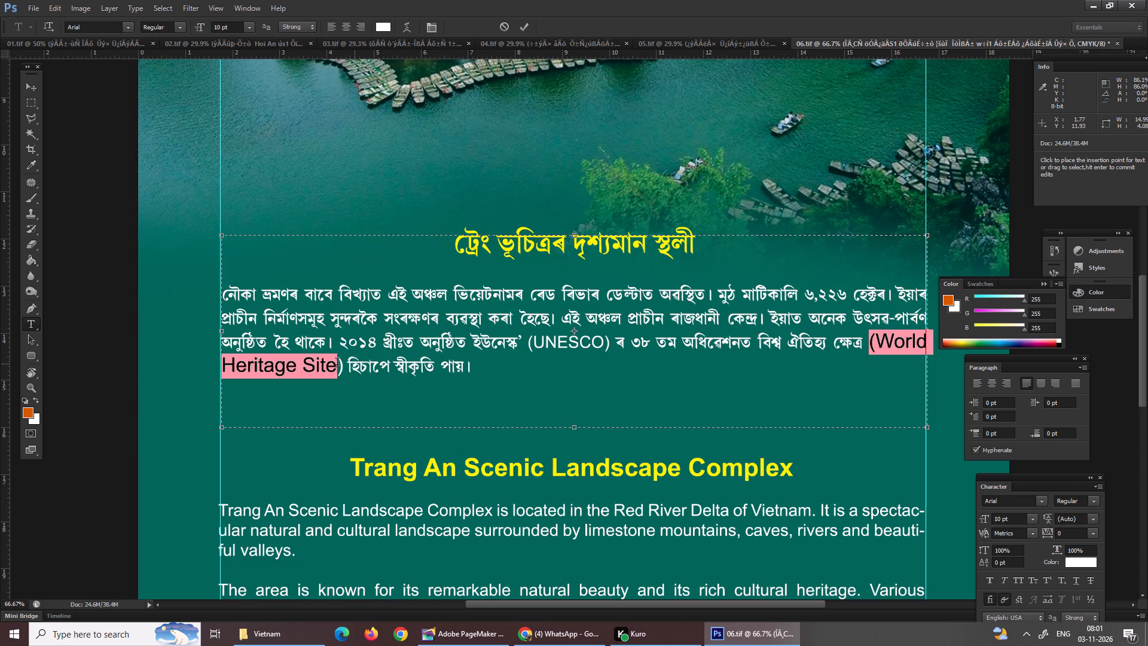
drag(337, 364, 344, 374)
click(506, 359)
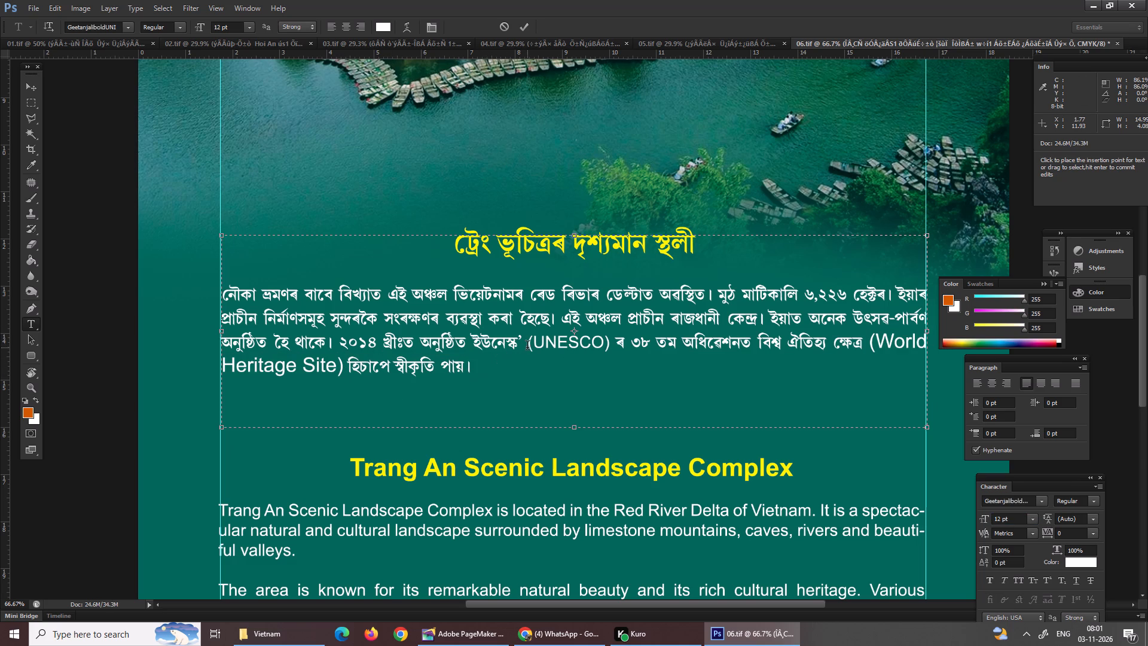
drag(527, 347, 612, 345)
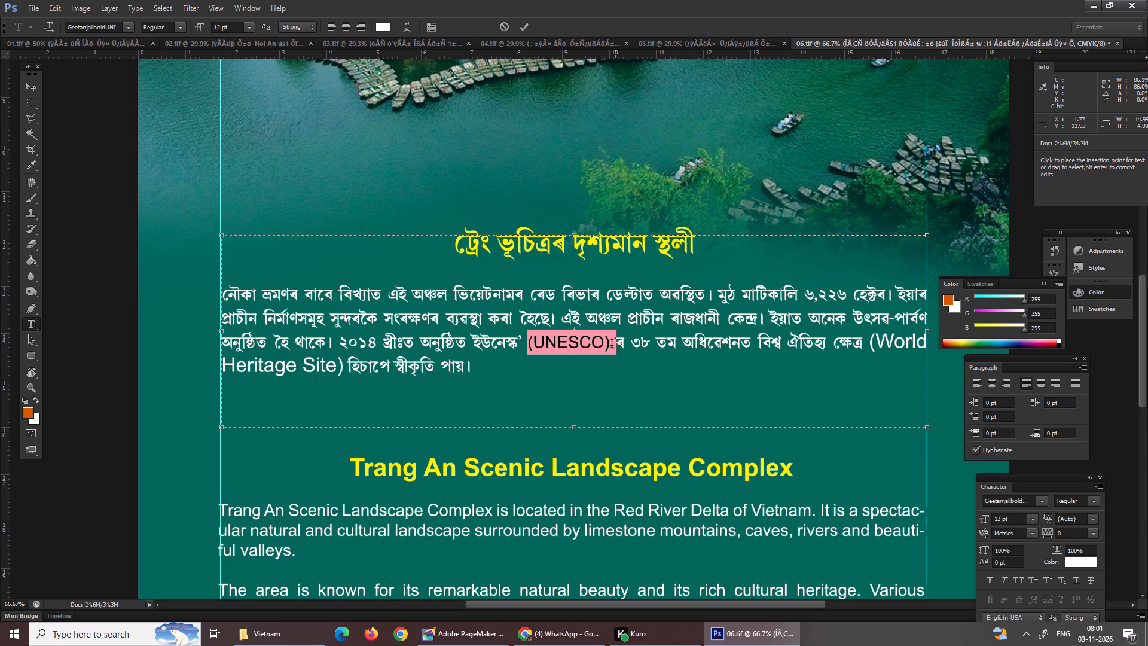
drag(612, 345, 609, 342)
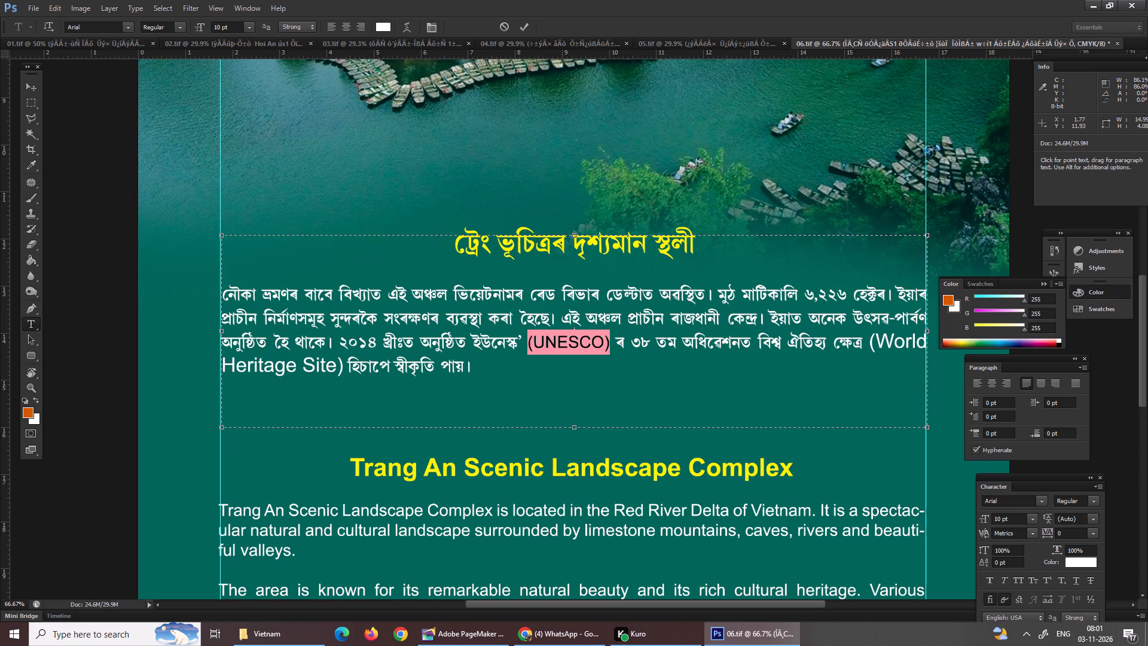
drag(1017, 518, 954, 519)
text(10)
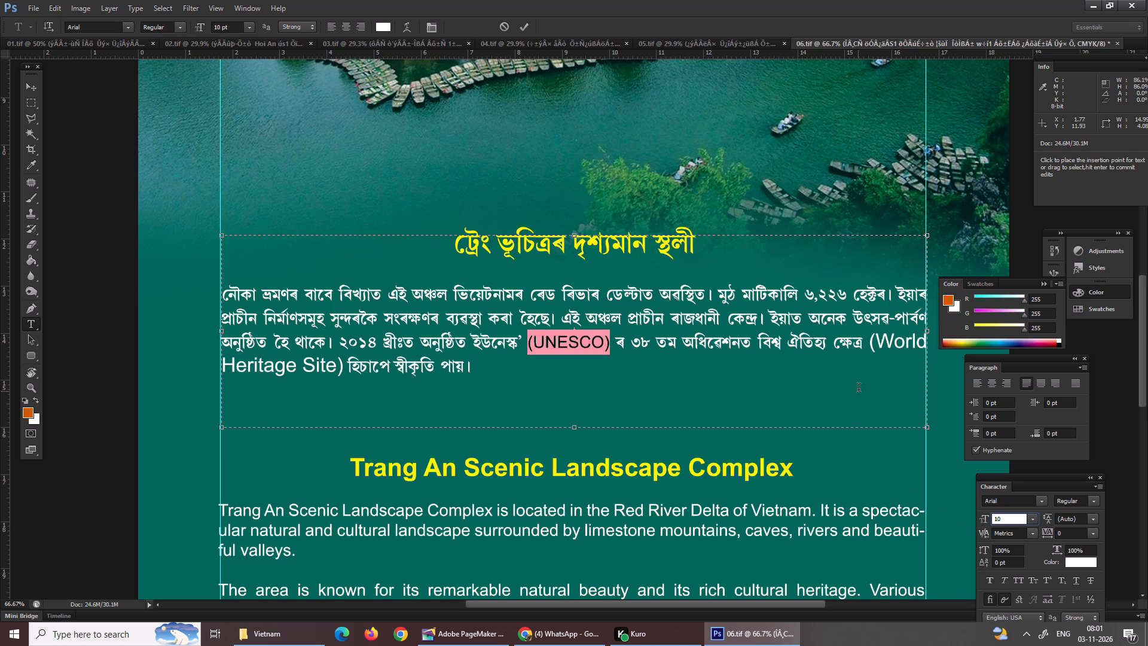
drag(869, 351, 407, 372)
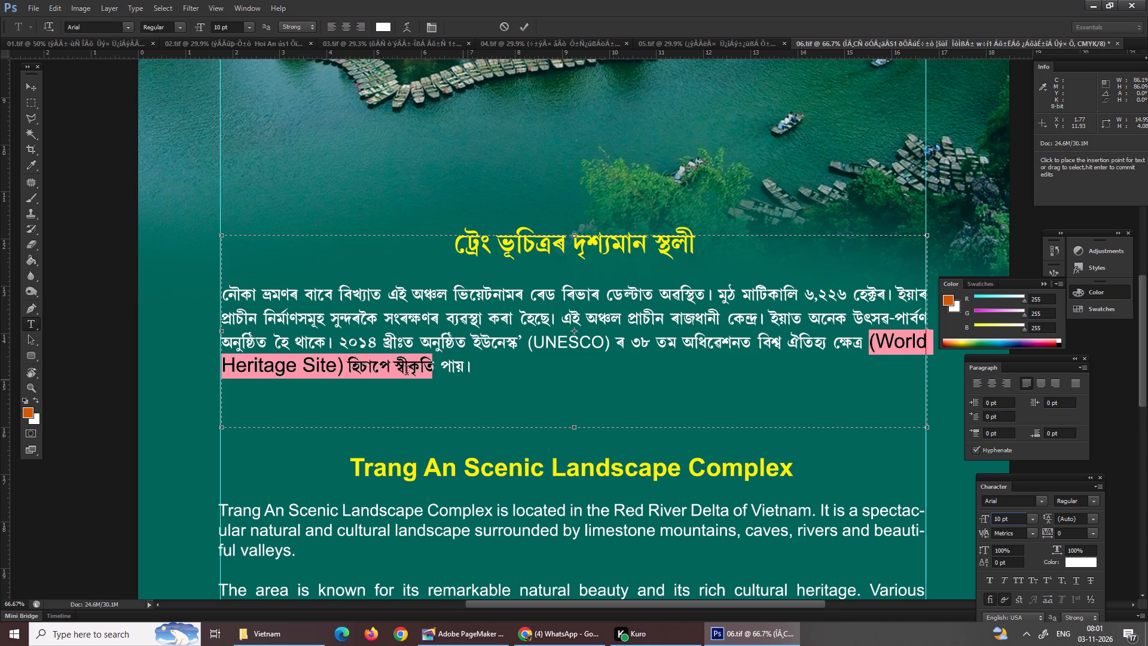
drag(407, 372, 341, 374)
Shorten the Assamese text frame from its bottom edge to about 3.6 cm high and commit it.
drag(575, 431, 575, 410)
key(ctrl+0)
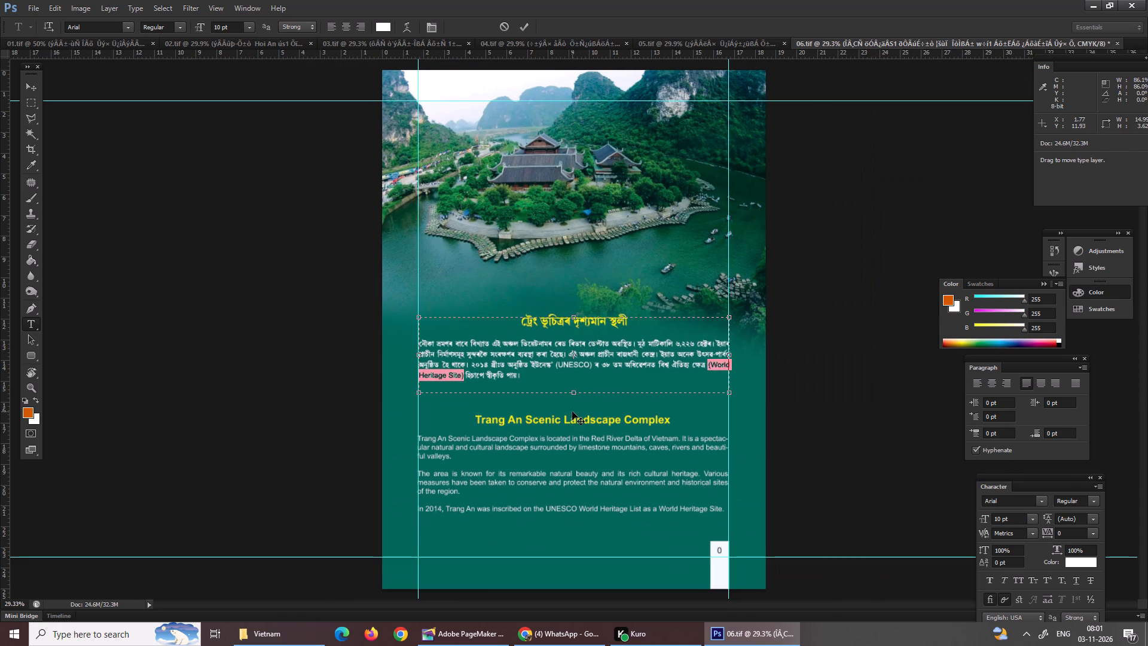
key(Return)
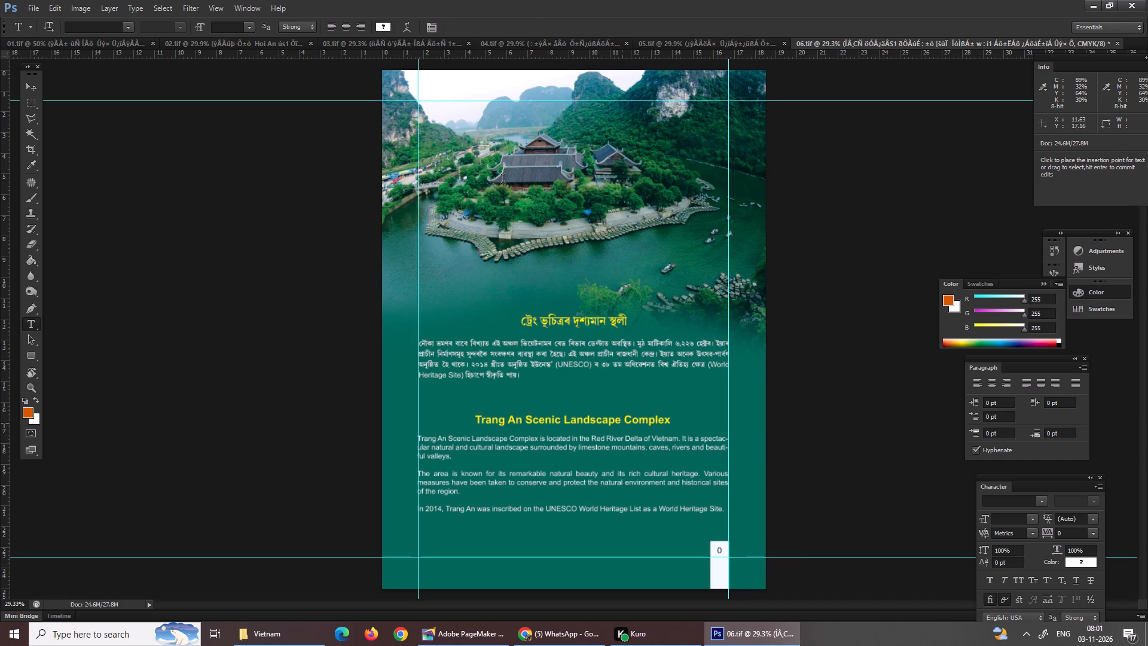
Select the Assamese text layer and move the block slightly down, keeping it aligned between the vertical margin guides.
click(28, 83)
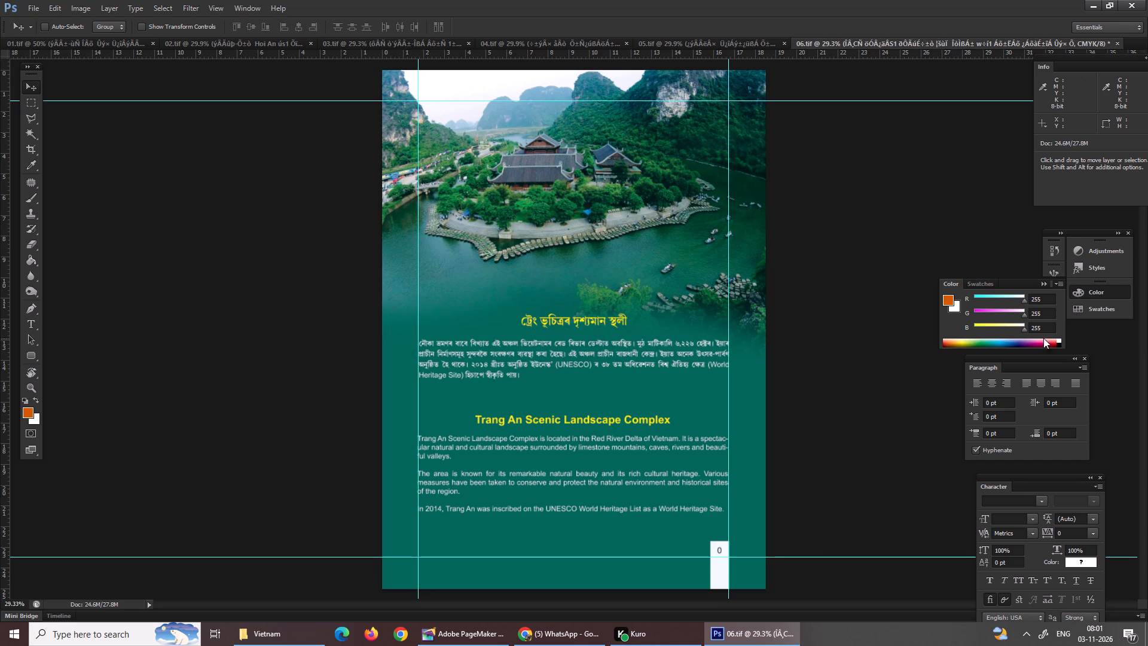
right_click(505, 350)
click(548, 370)
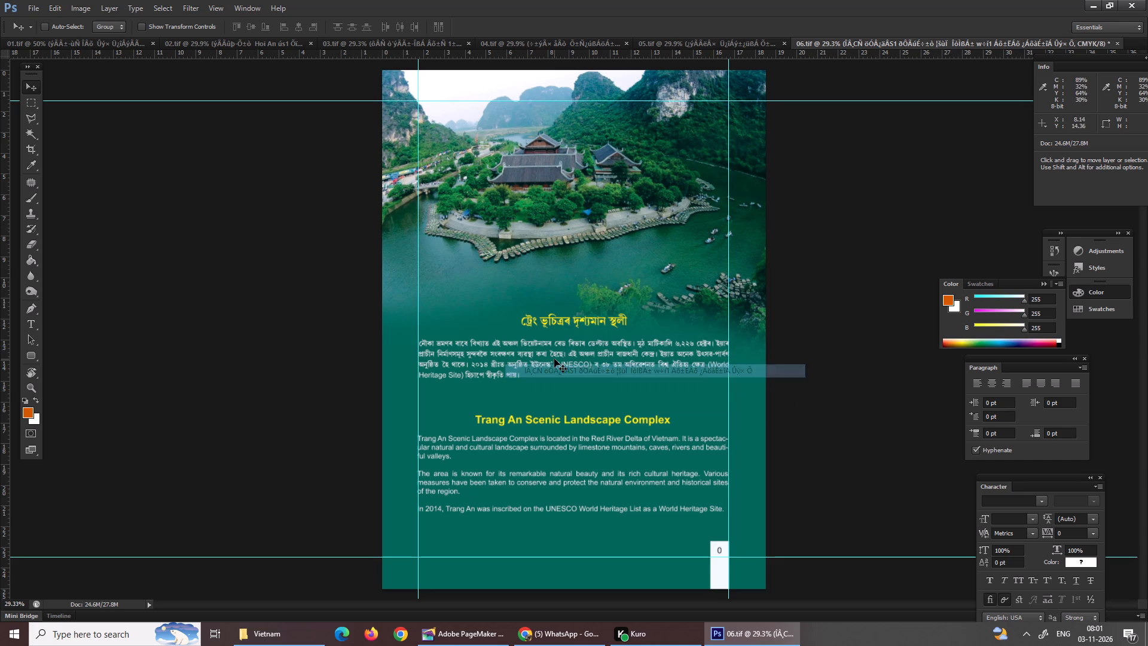
click(554, 359)
click(554, 359)
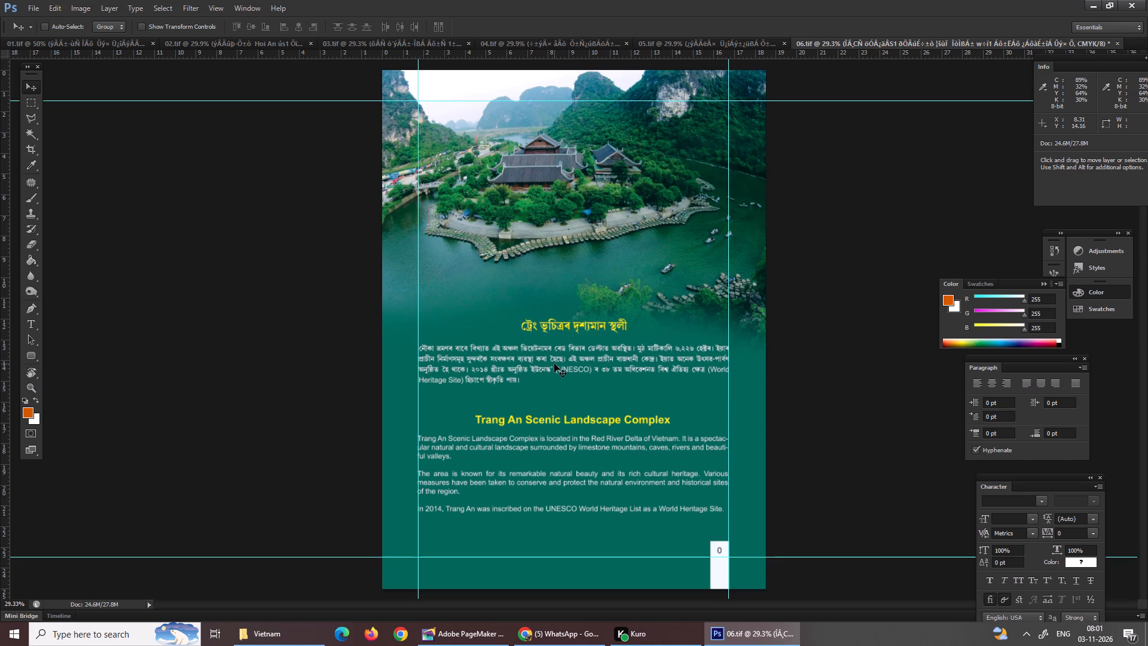
click(554, 364)
click(554, 364)
drag(551, 350, 554, 356)
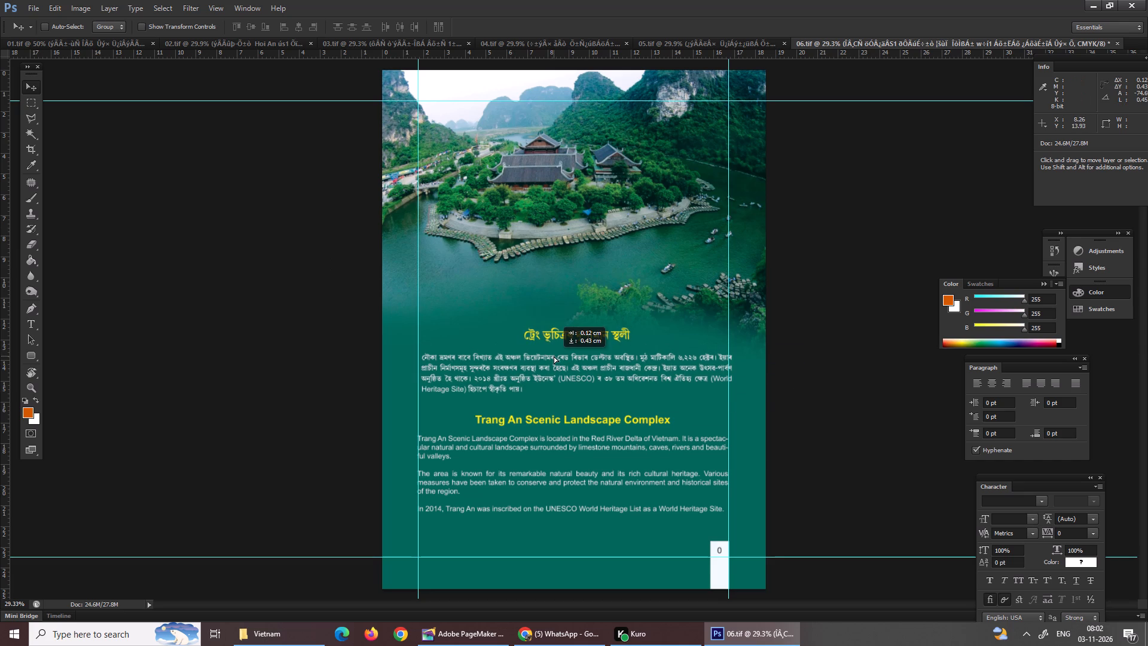
drag(554, 356, 552, 356)
click(552, 356)
click(552, 356)
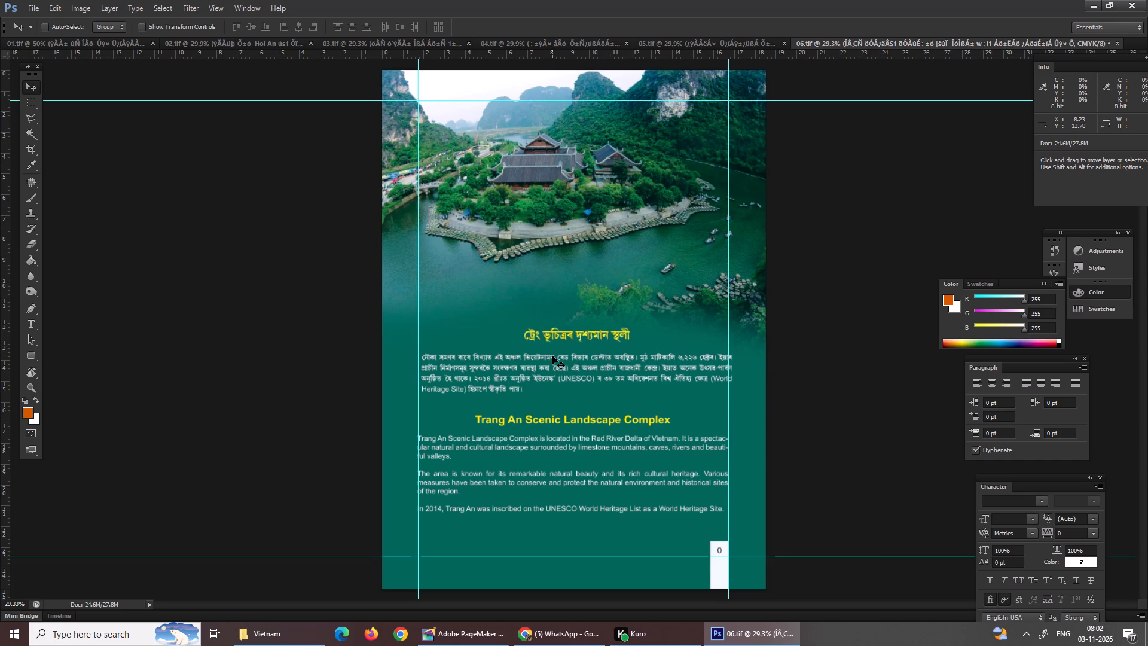
click(611, 377)
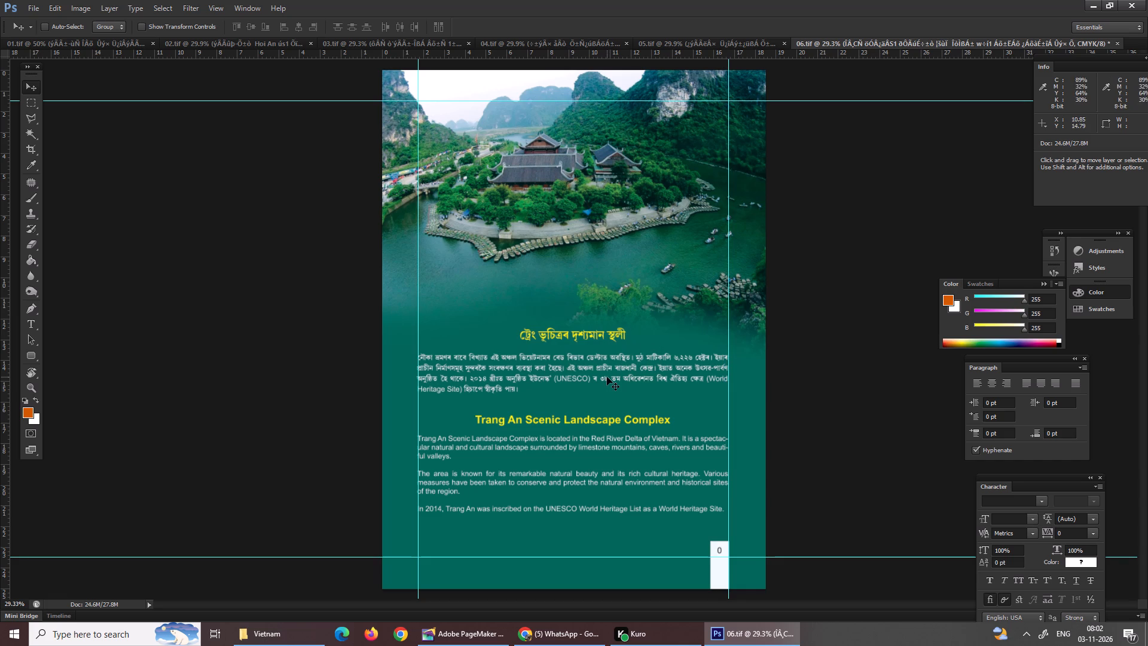
Select the English Trang An Scenic Landscape Complex text layer and nudge the block slightly down.
right_click(580, 459)
click(625, 476)
drag(625, 471, 624, 477)
Reselect the Assamese text layer and move it slightly closer to the English heading, keeping it within the vertical guides.
right_click(612, 365)
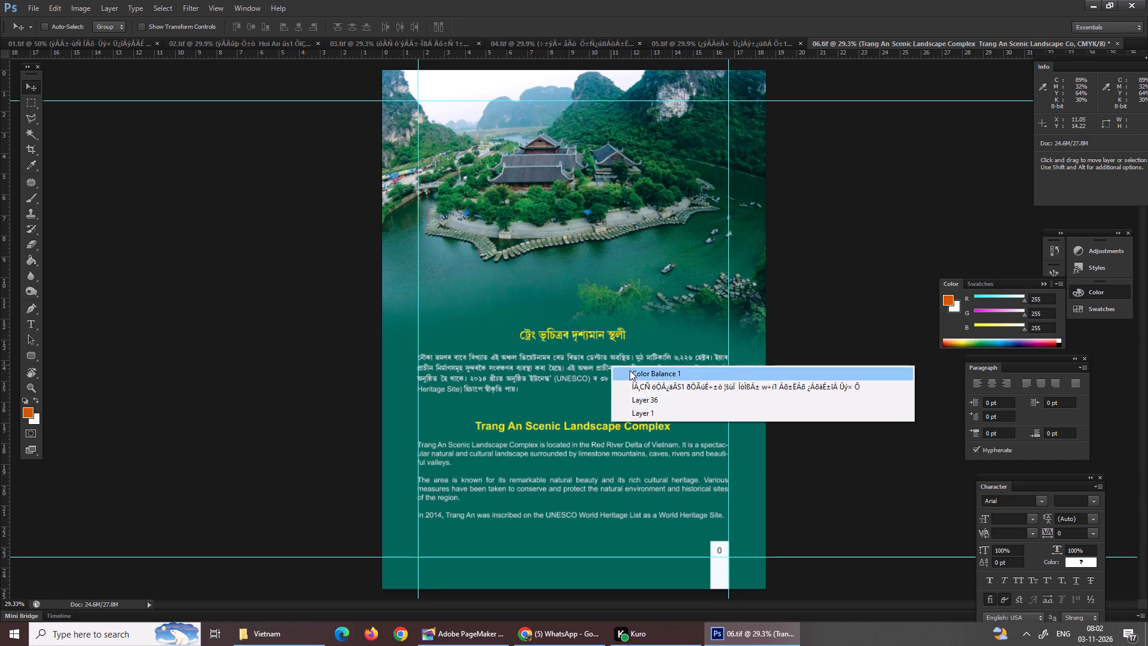
click(650, 389)
drag(651, 377, 654, 388)
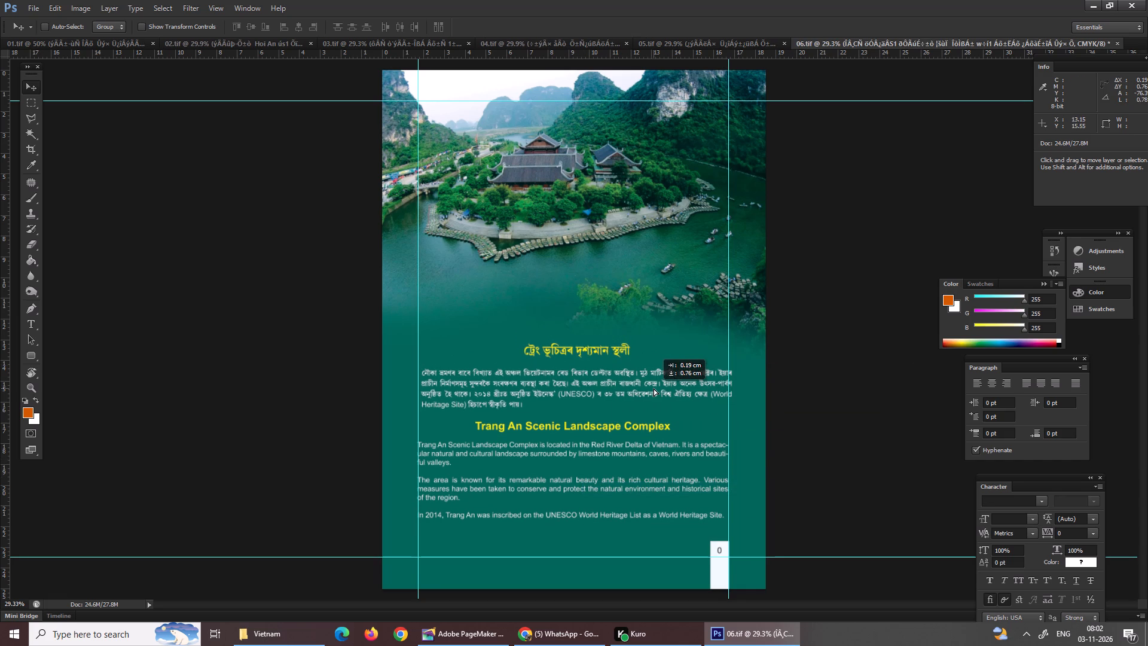
drag(654, 388, 651, 384)
key(Return)
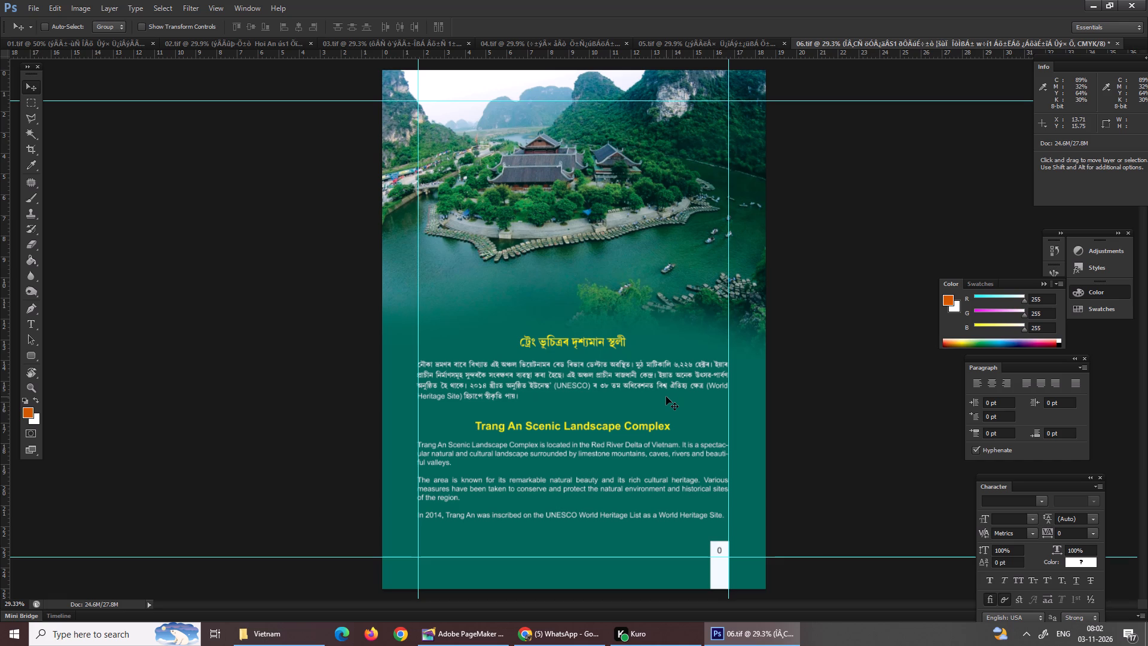
Select the whole Trang An page and copy it merged from all visible layers.
key(ctrl+a)
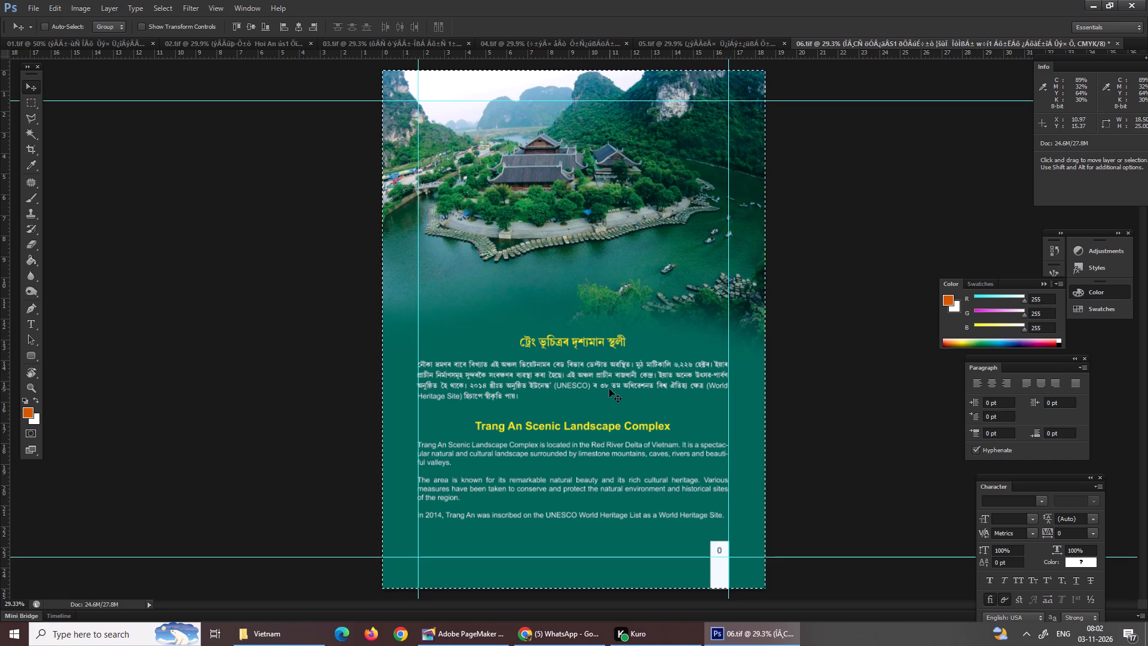
key(ctrl+shift+c)
key(ctrl+shift+c)
key(ctrl+shift+c)
key(ctrl+shift+c)
Save the Trang An page file 06.tif and clear the canvas selection.
key(ctrl+s)
key(ctrl+s)
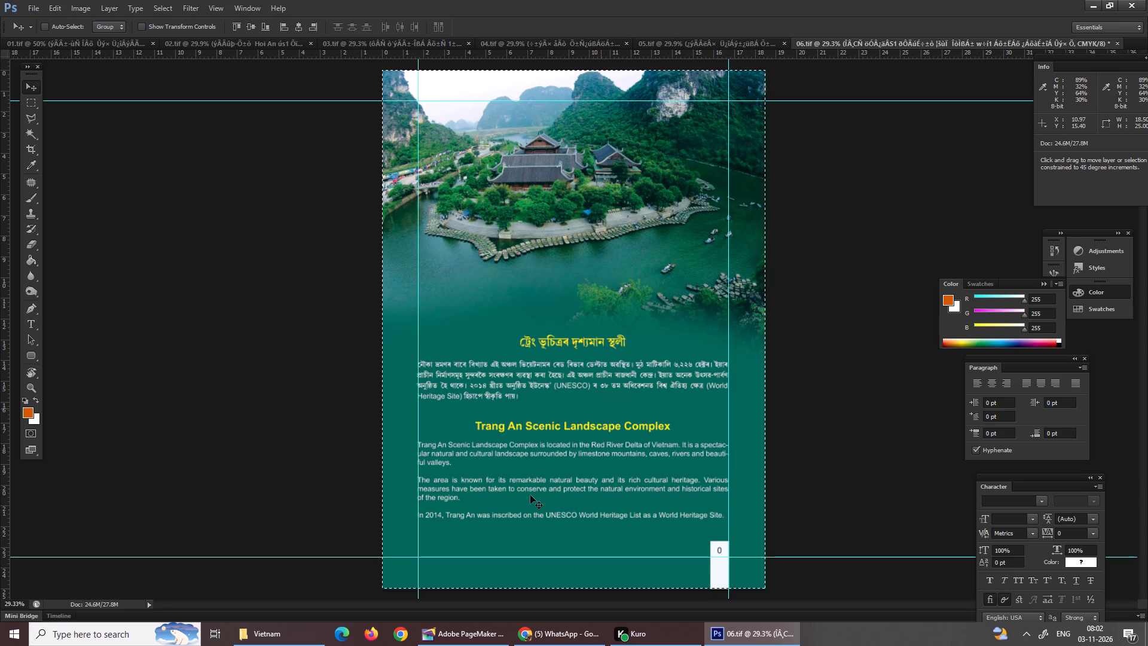
key(ctrl+s)
key(ctrl+d)
key(Return)
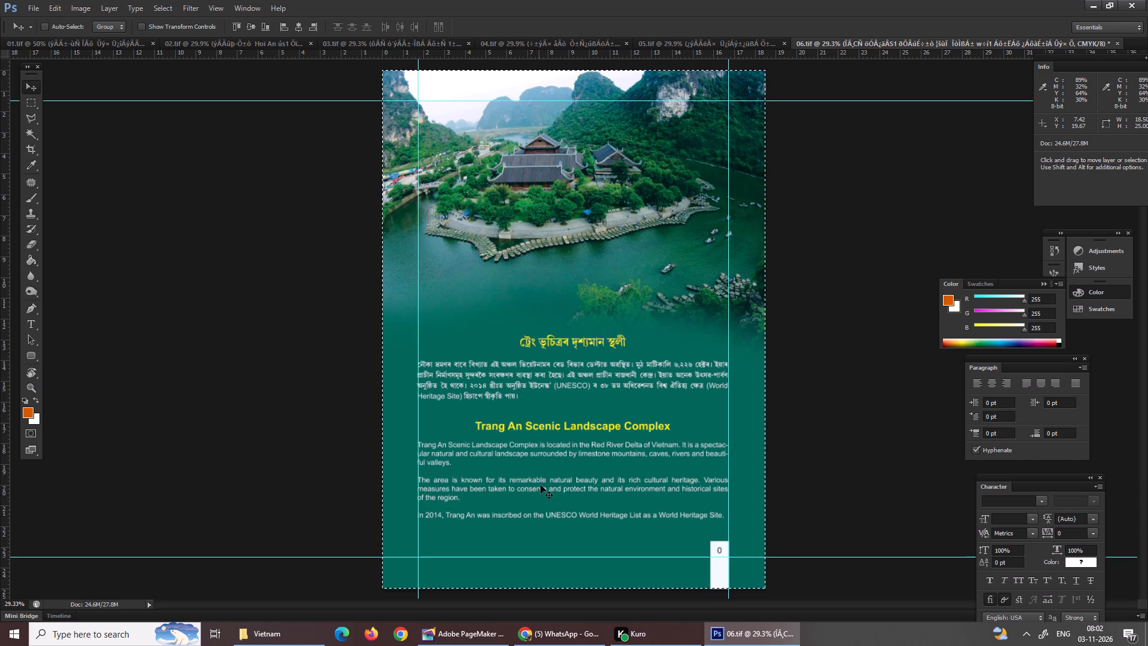
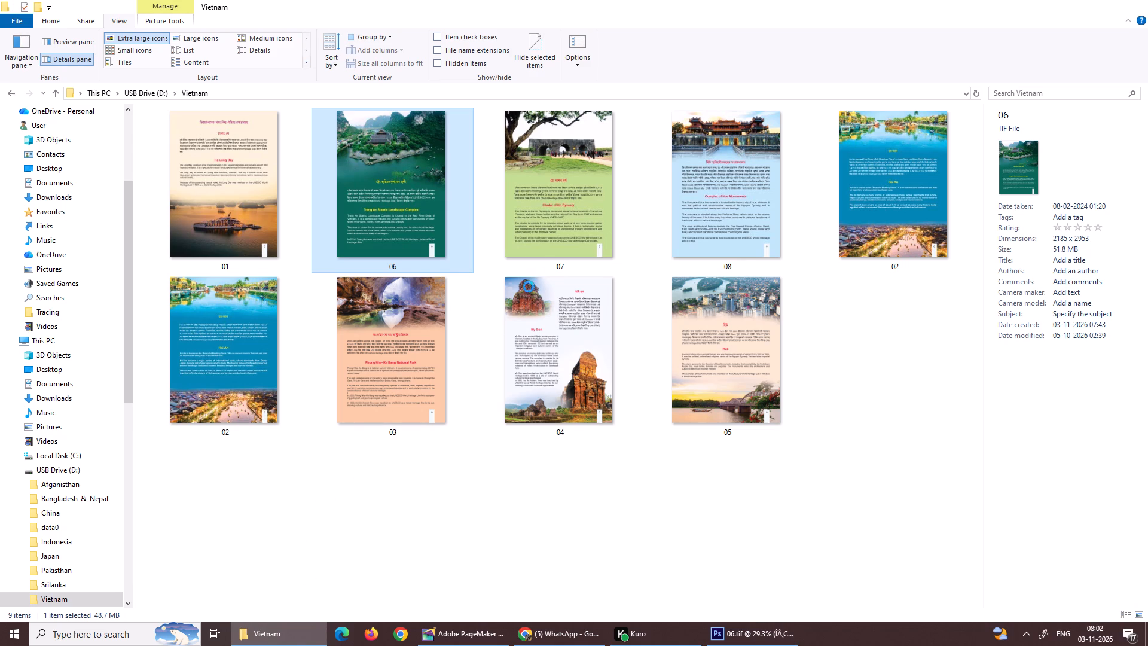
Open page file 07 from the Vietnam folder in Adobe Photoshop CS6.
right_click(550, 234)
right_click(554, 211)
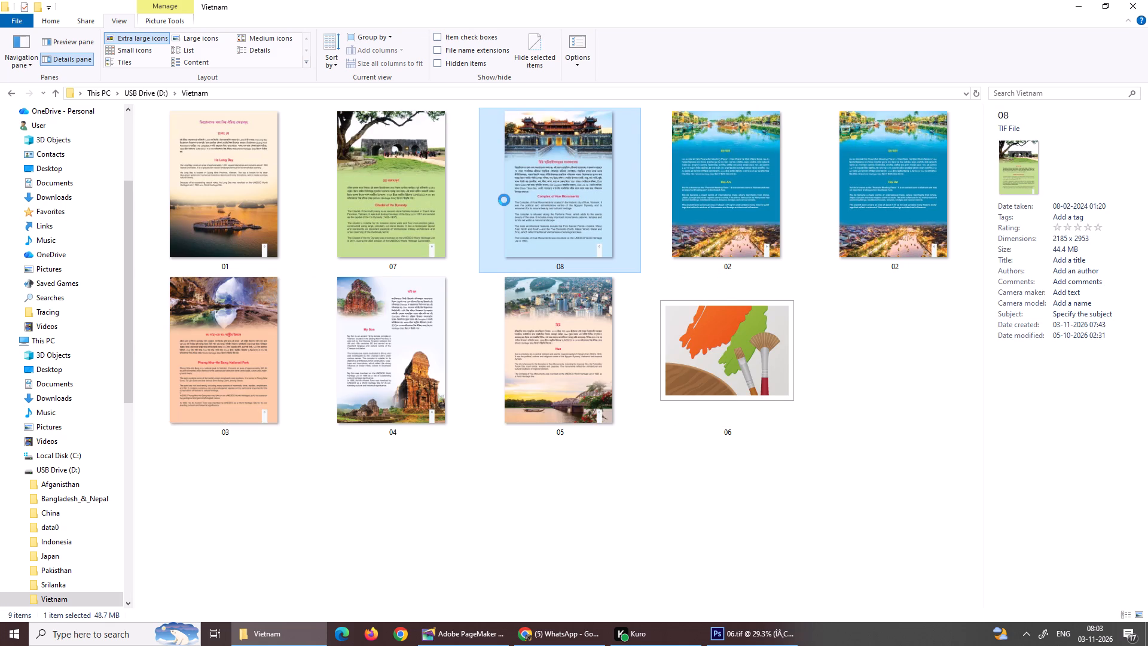
right_click(353, 198)
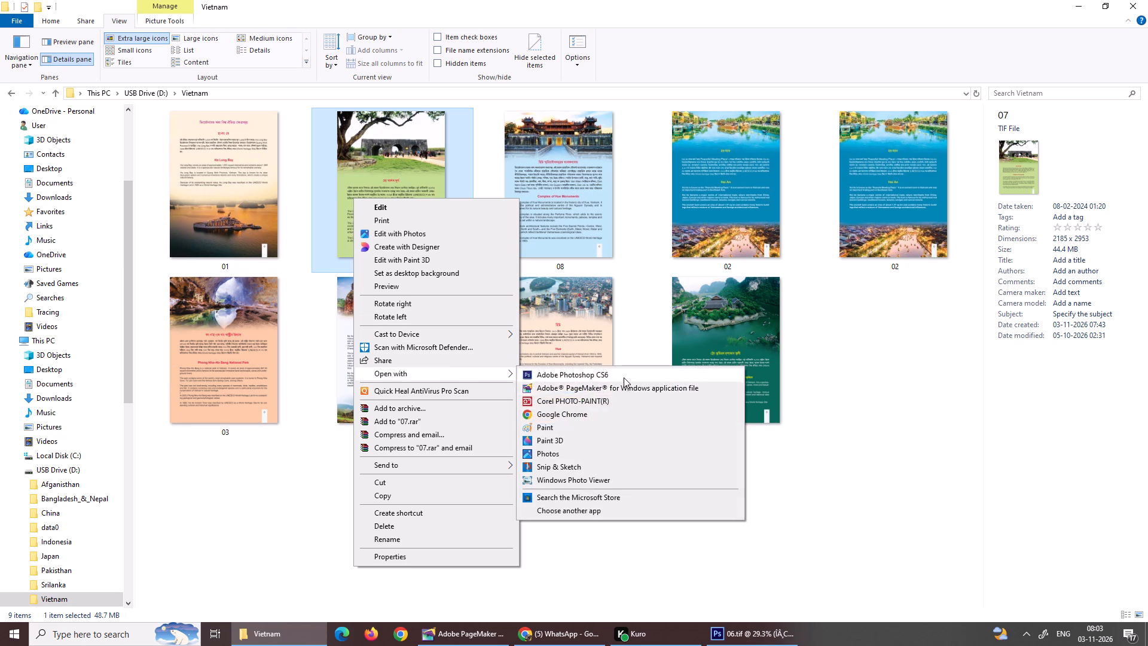
click(624, 377)
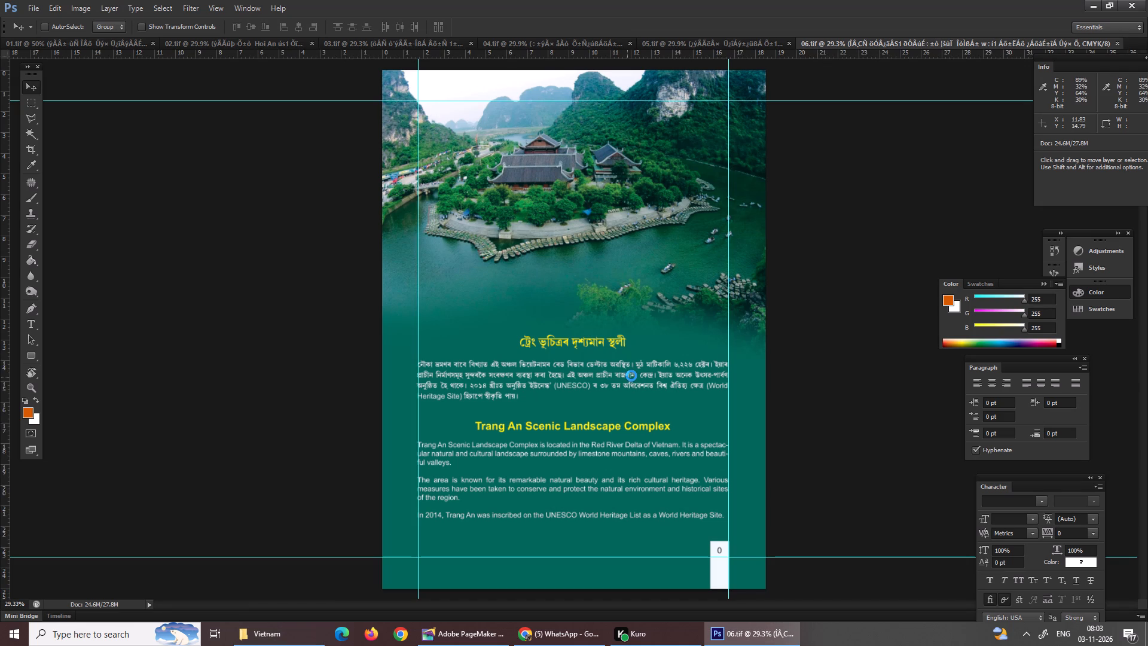
key(Return)
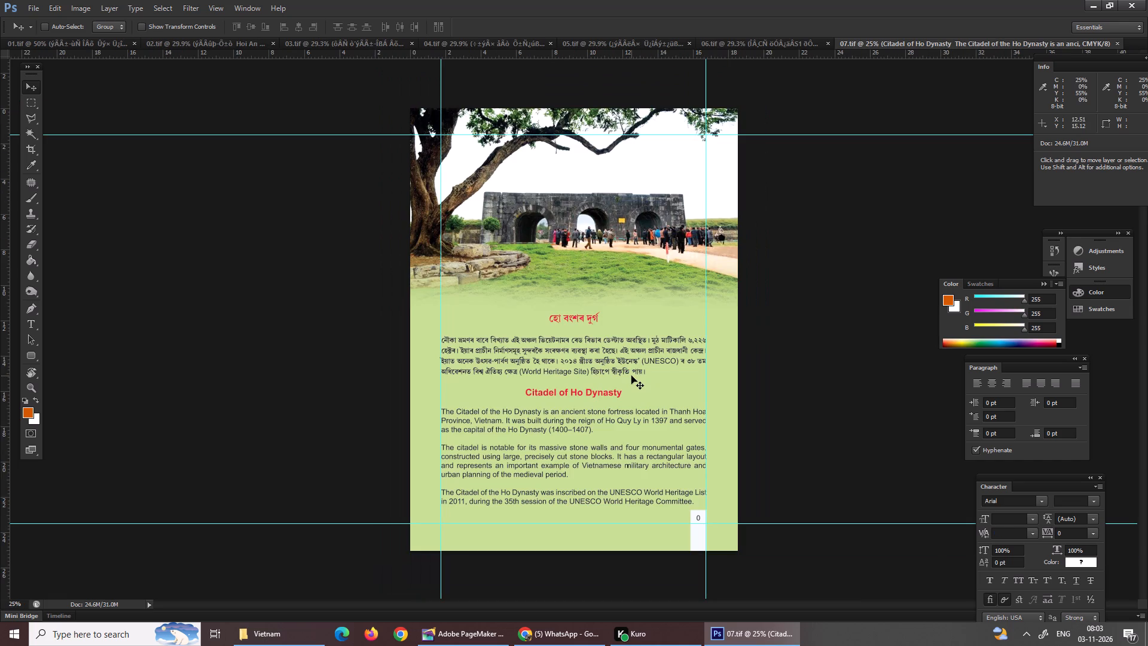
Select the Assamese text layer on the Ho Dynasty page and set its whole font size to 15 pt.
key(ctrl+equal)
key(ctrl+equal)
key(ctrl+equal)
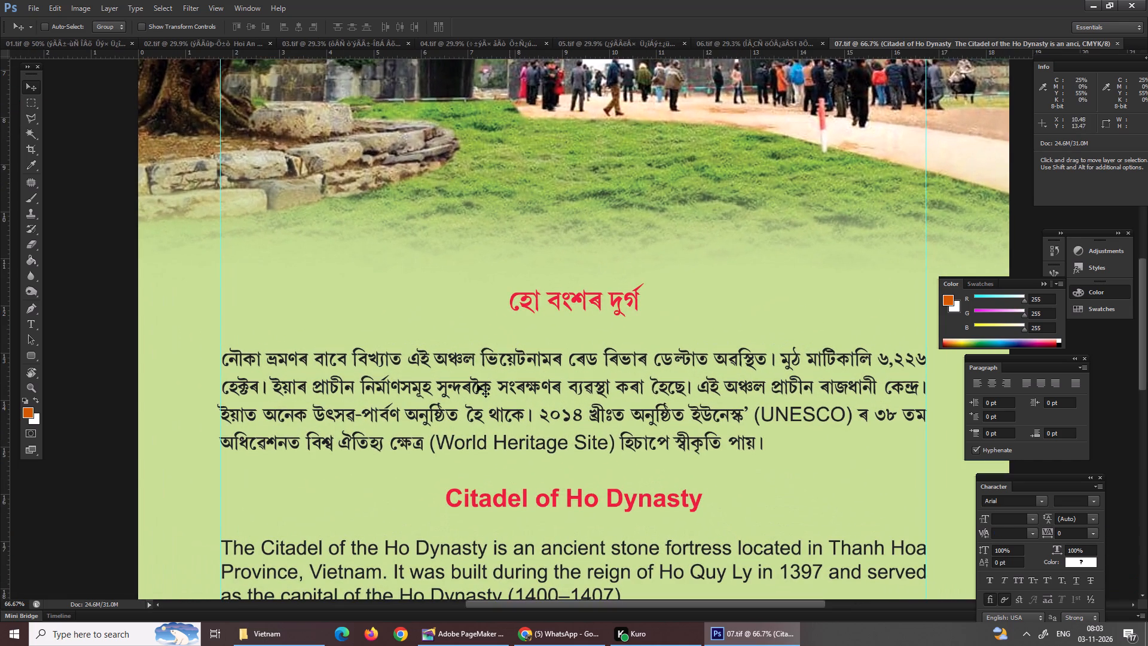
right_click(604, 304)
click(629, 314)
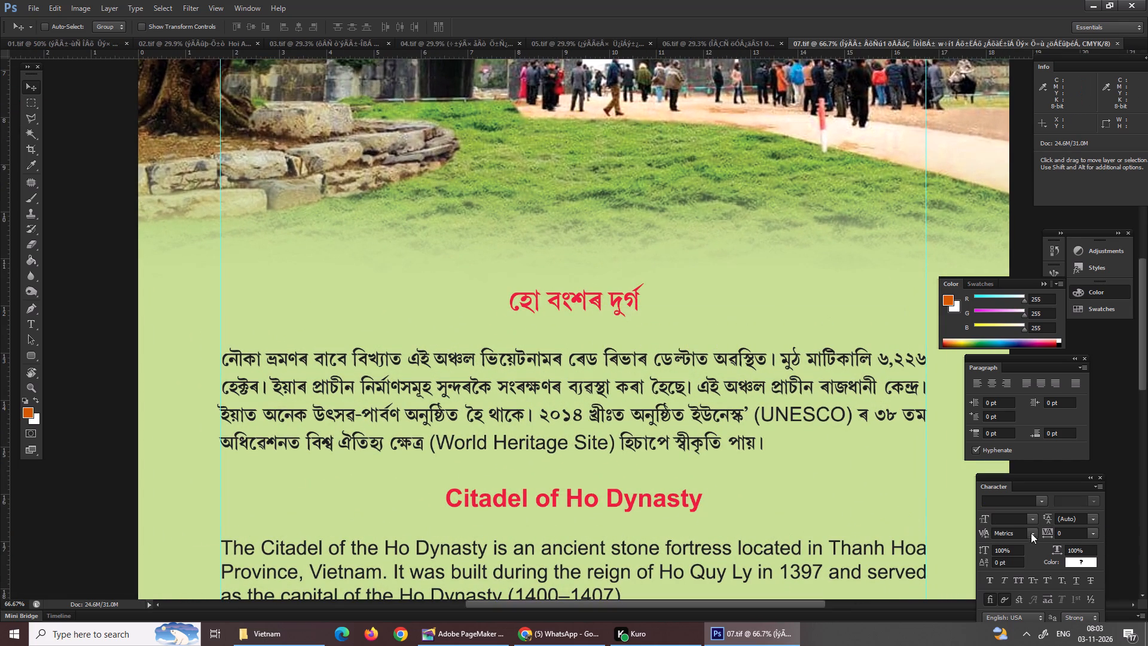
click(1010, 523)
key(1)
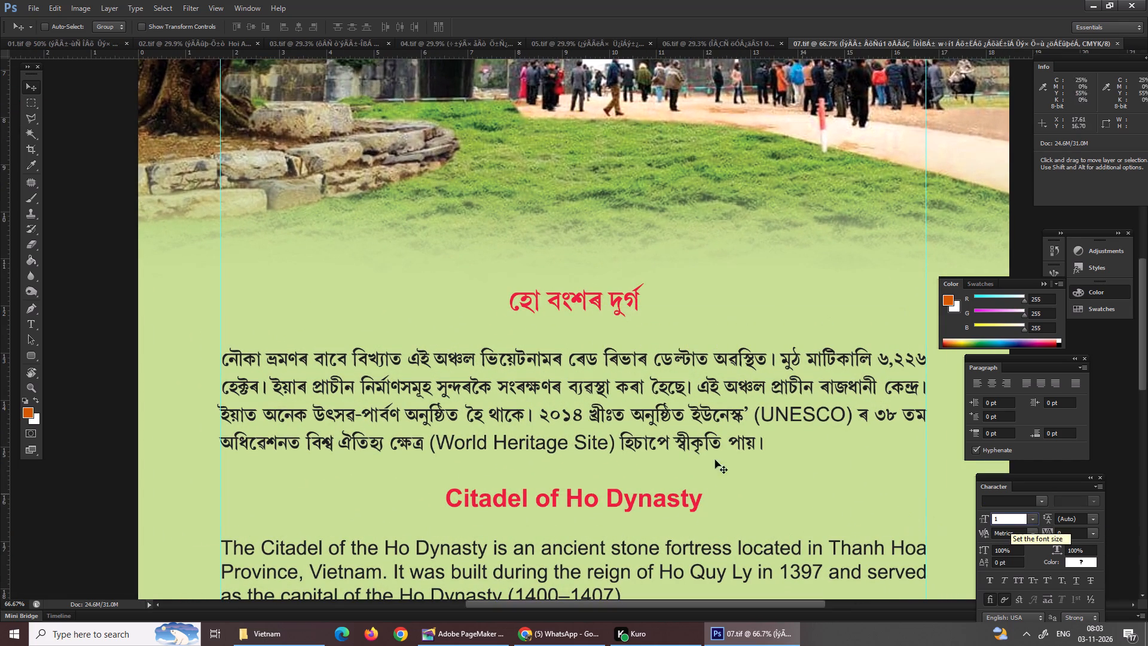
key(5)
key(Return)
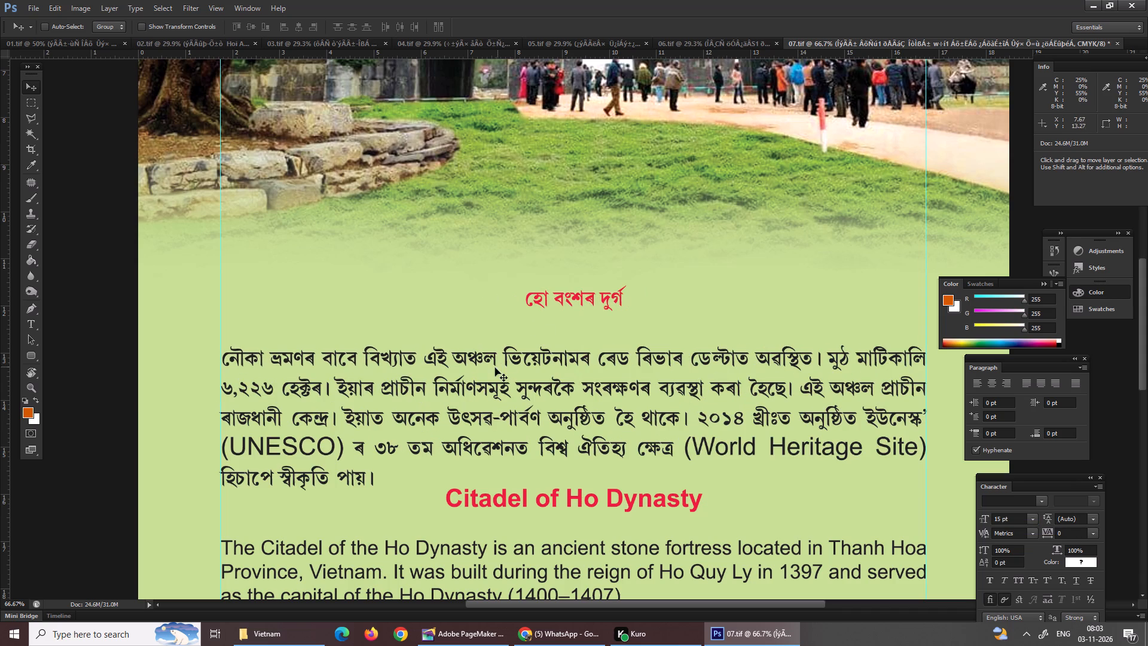
Set the Assamese body paragraph below the heading to 12 pt and clear the text selection.
key(t)
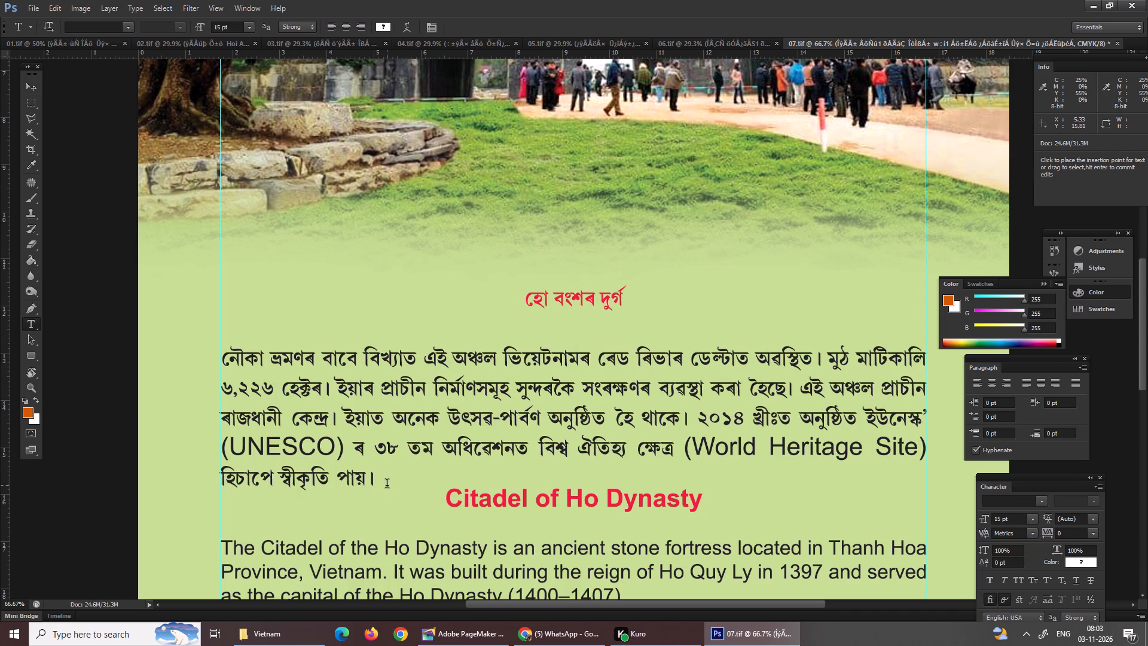
drag(387, 485, 204, 318)
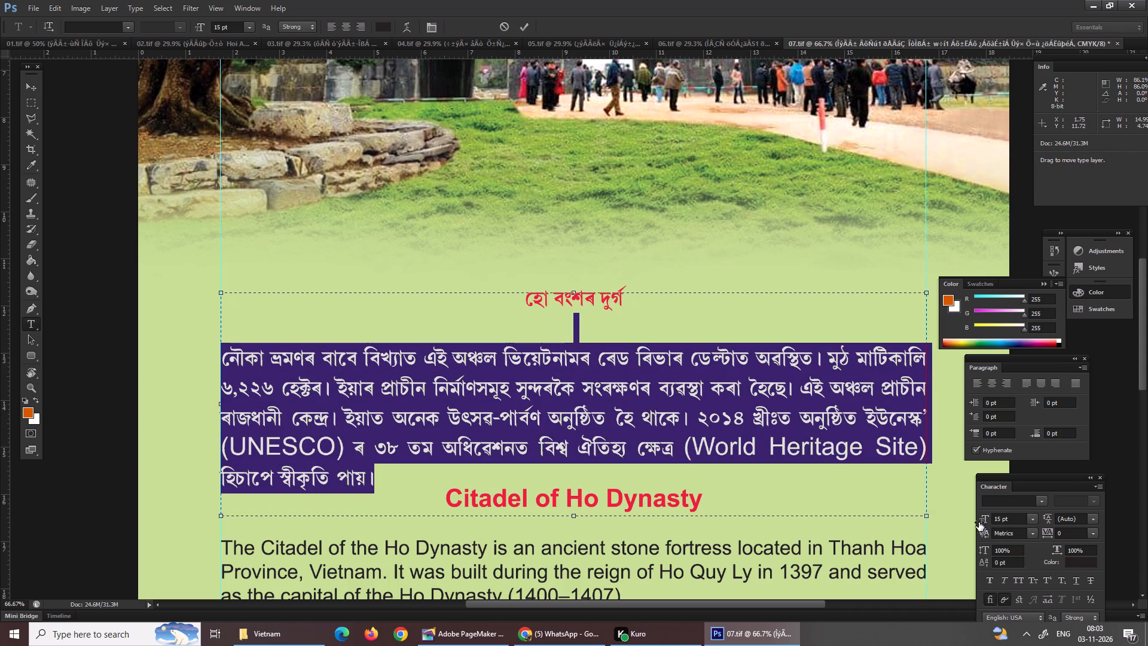
drag(1013, 520, 970, 519)
text(12)
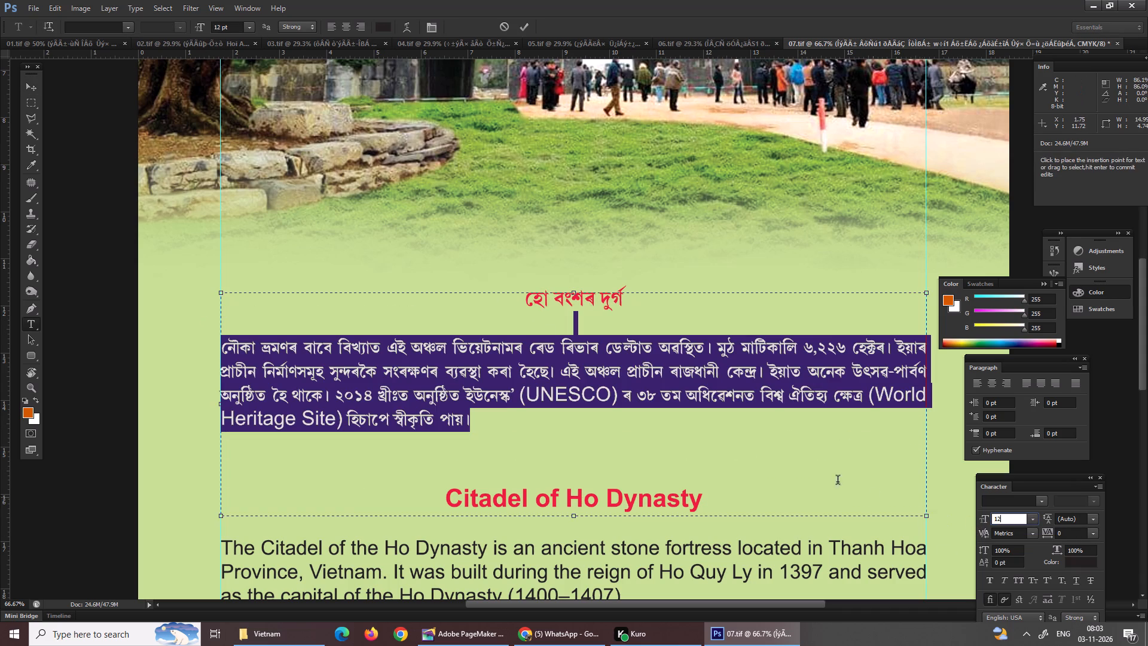
drag(637, 292, 933, 575)
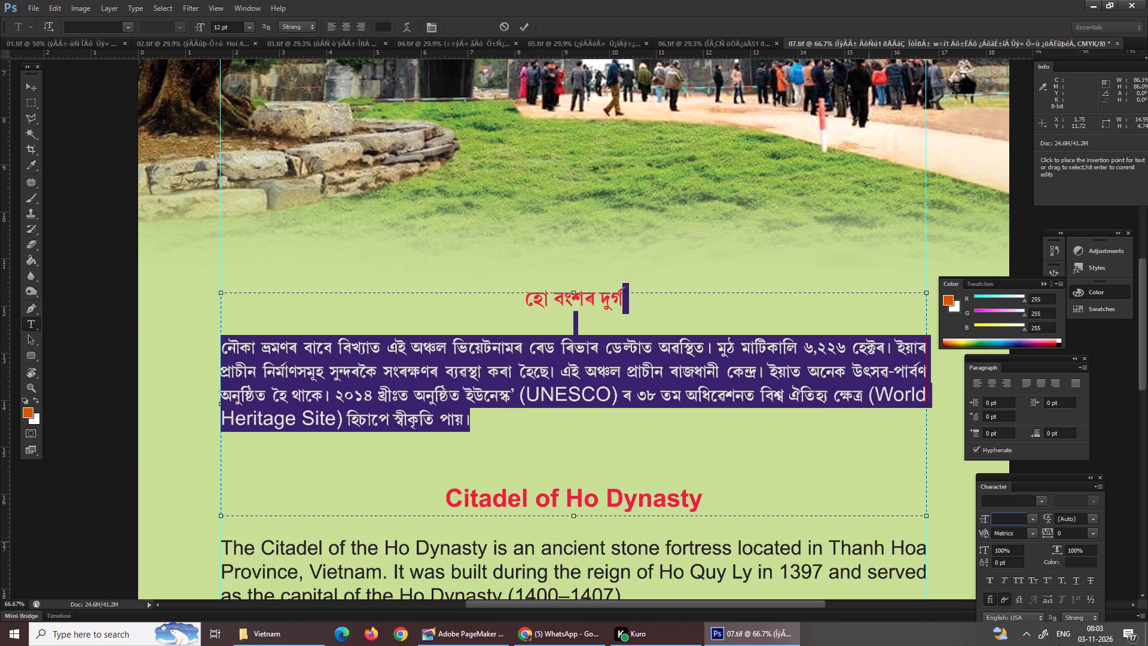
drag(717, 396, 594, 362)
click(567, 339)
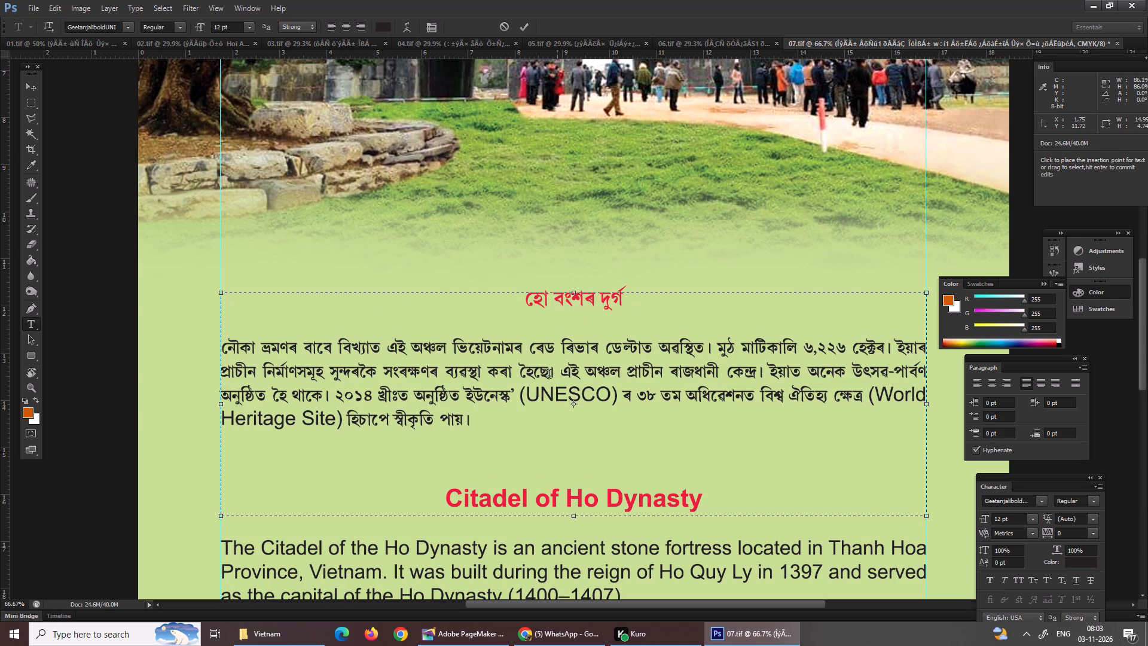
Set the red Assamese heading above the body paragraph to 20 pt.
drag(636, 306, 532, 293)
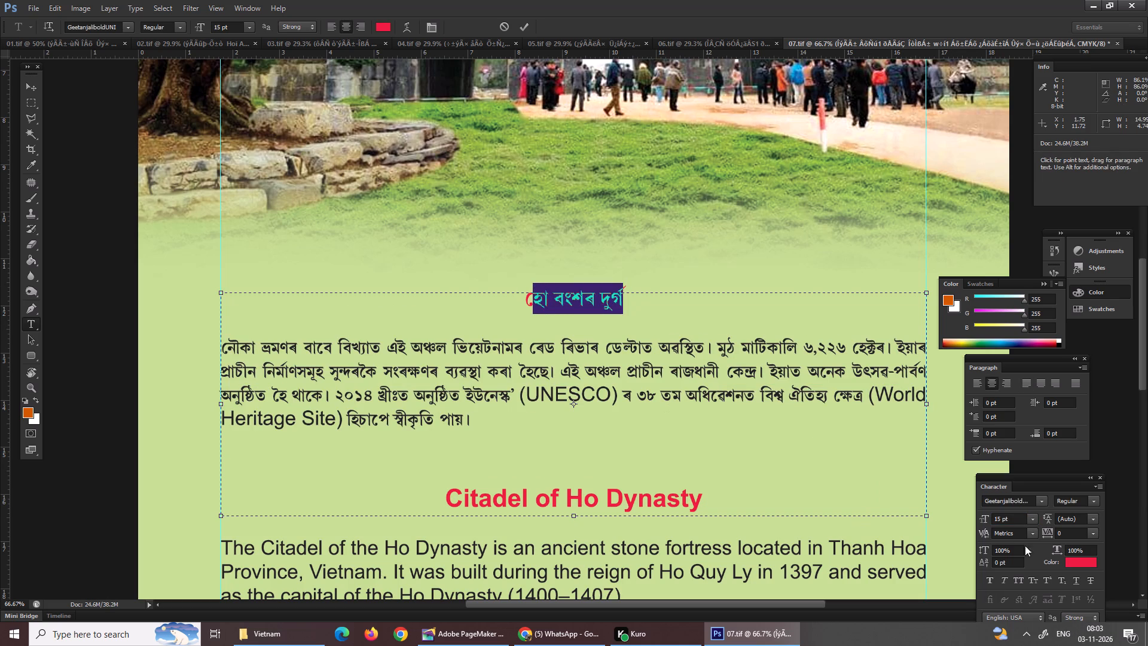
shift+click(514, 301)
drag(1014, 521, 956, 521)
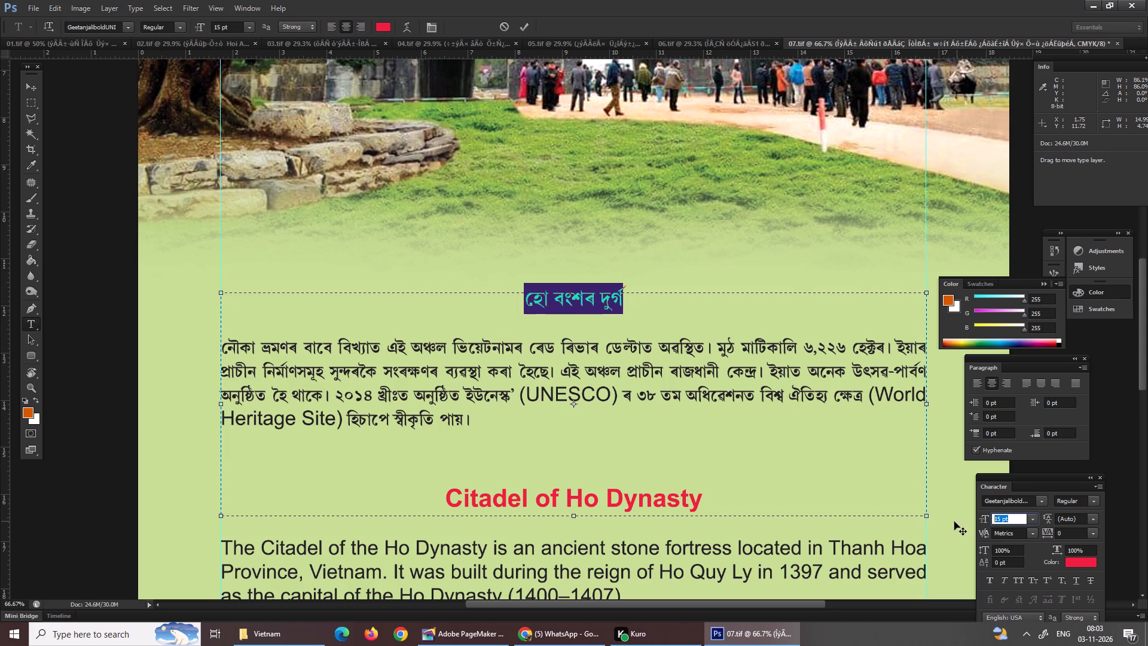
key(2)
key(0)
key(Return)
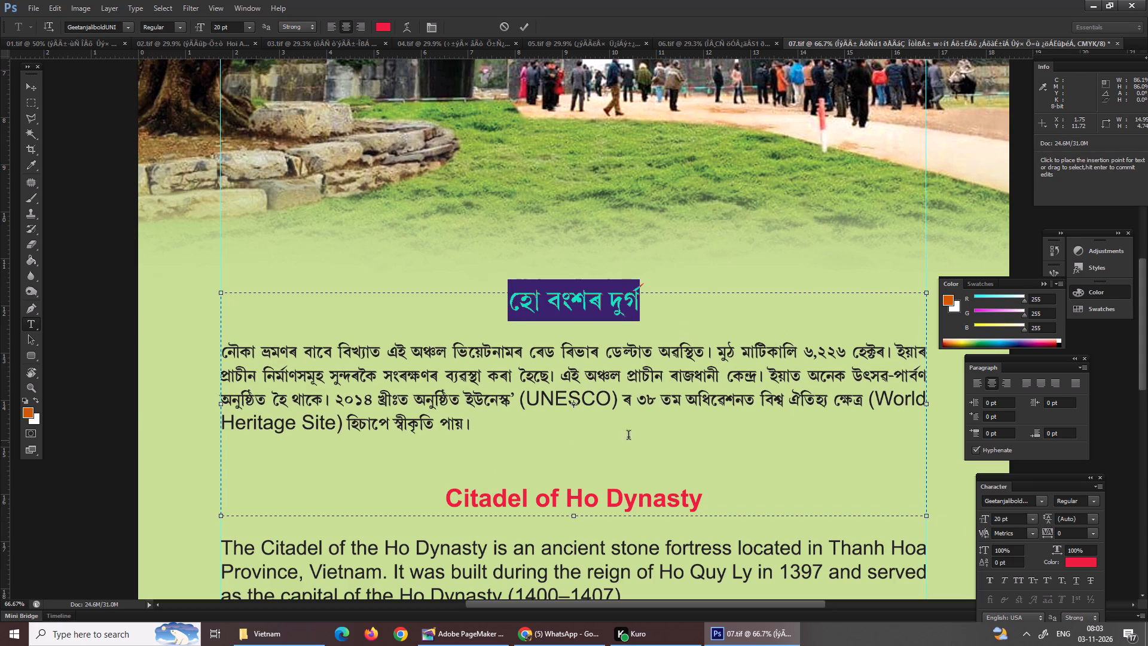
click(749, 424)
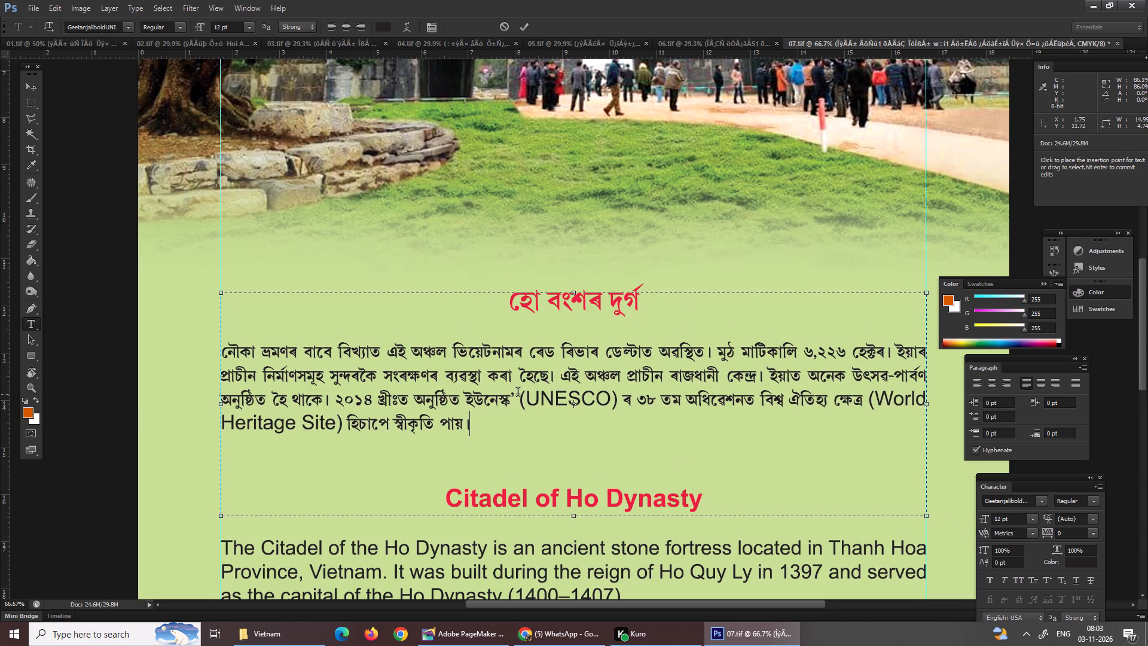
Set the English insertions (UNESCO) and (World Heritage Site) in the Assamese paragraph to 10 pt.
drag(518, 394, 520, 400)
drag(520, 400, 625, 405)
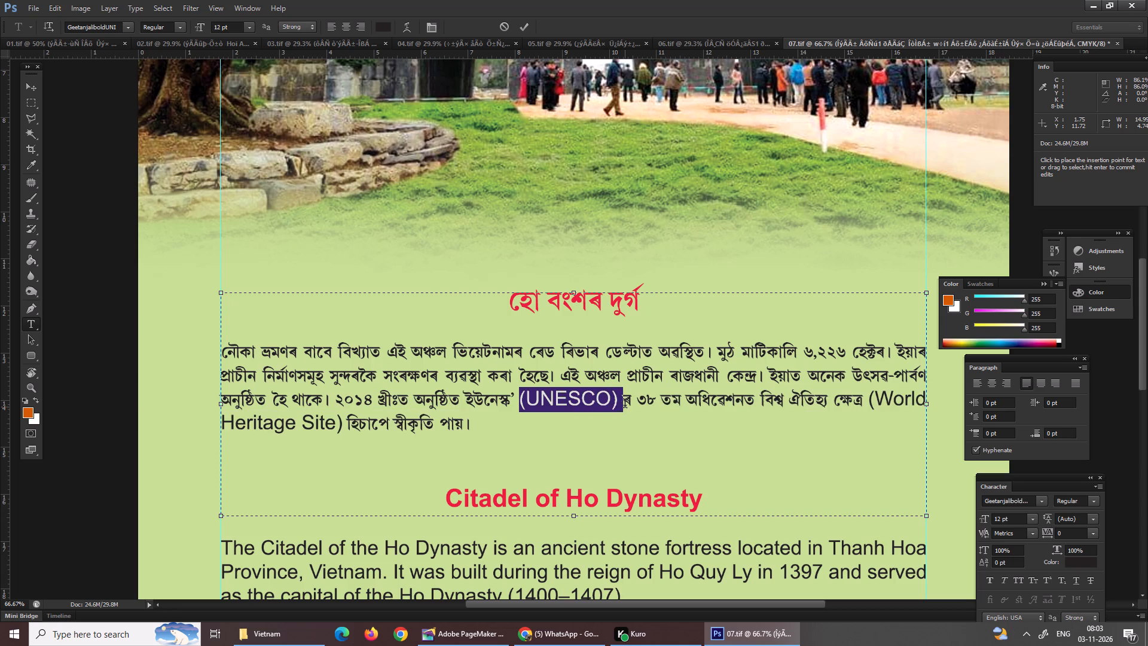
drag(625, 405, 615, 406)
drag(1018, 517, 960, 522)
text(10)
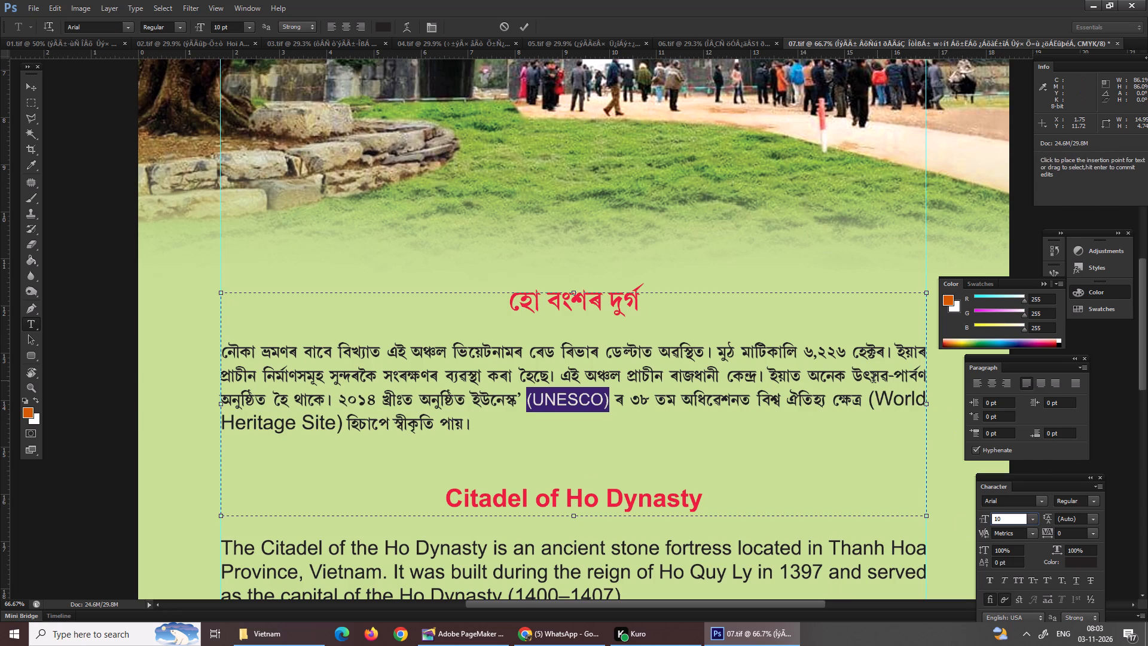
drag(870, 396, 358, 428)
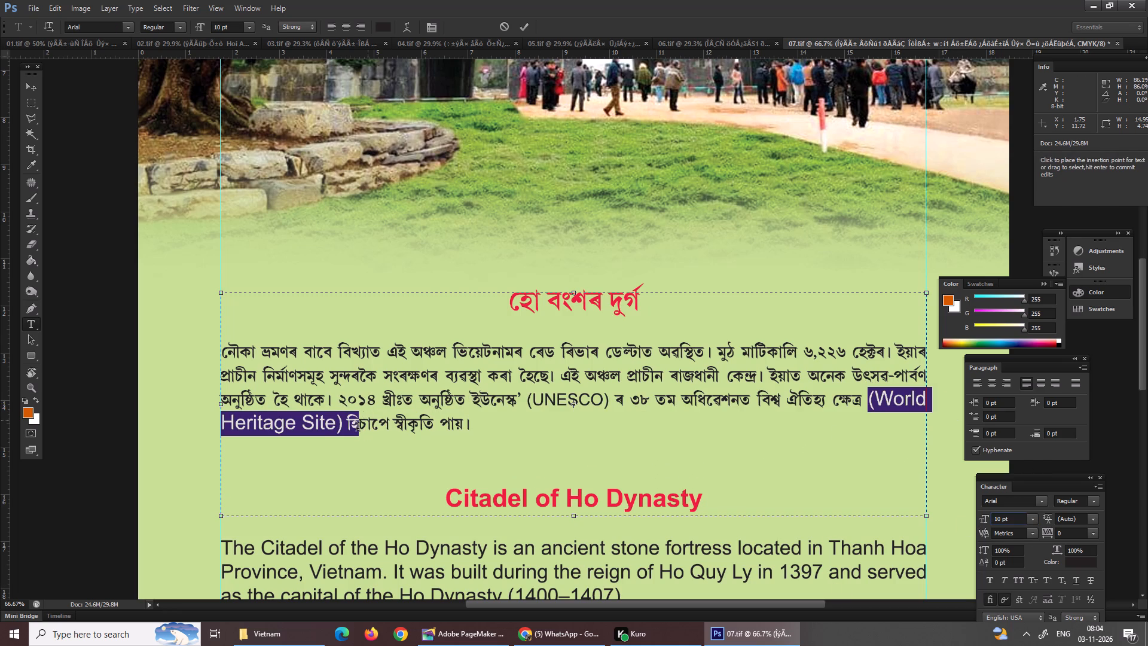
drag(358, 428, 343, 423)
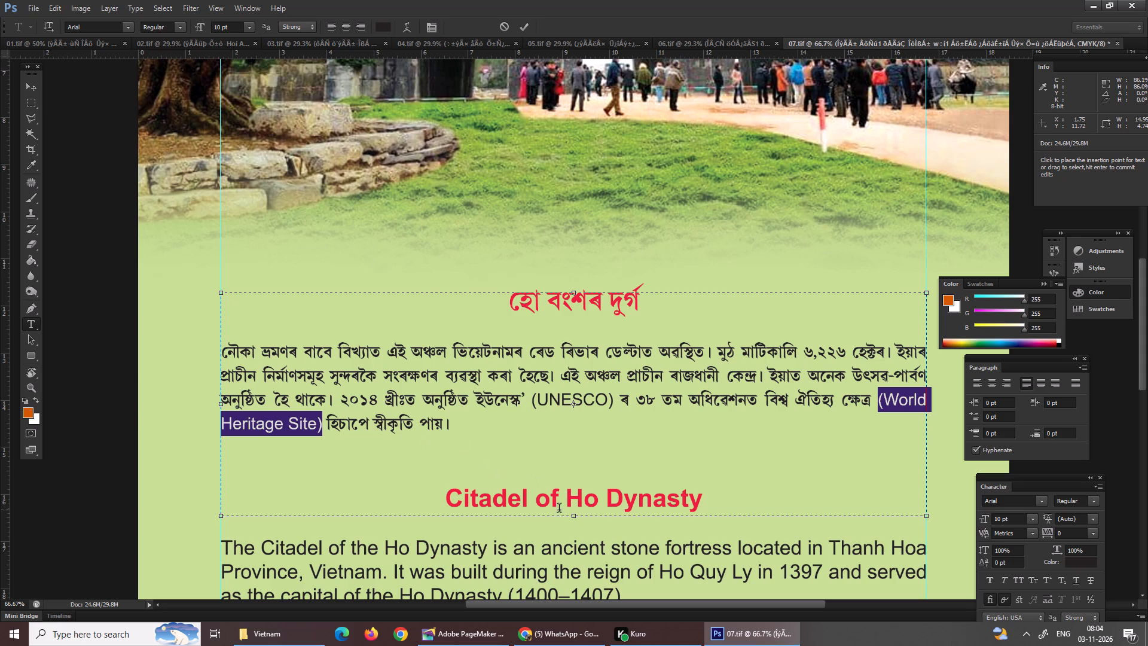
Shorten the Assamese text frame from its bottom edge to about 3.8 cm high and commit the text edits.
drag(572, 519, 573, 476)
scroll(542, 510, down, 1)
scroll(542, 510, up, 1)
scroll(543, 510, down, 4)
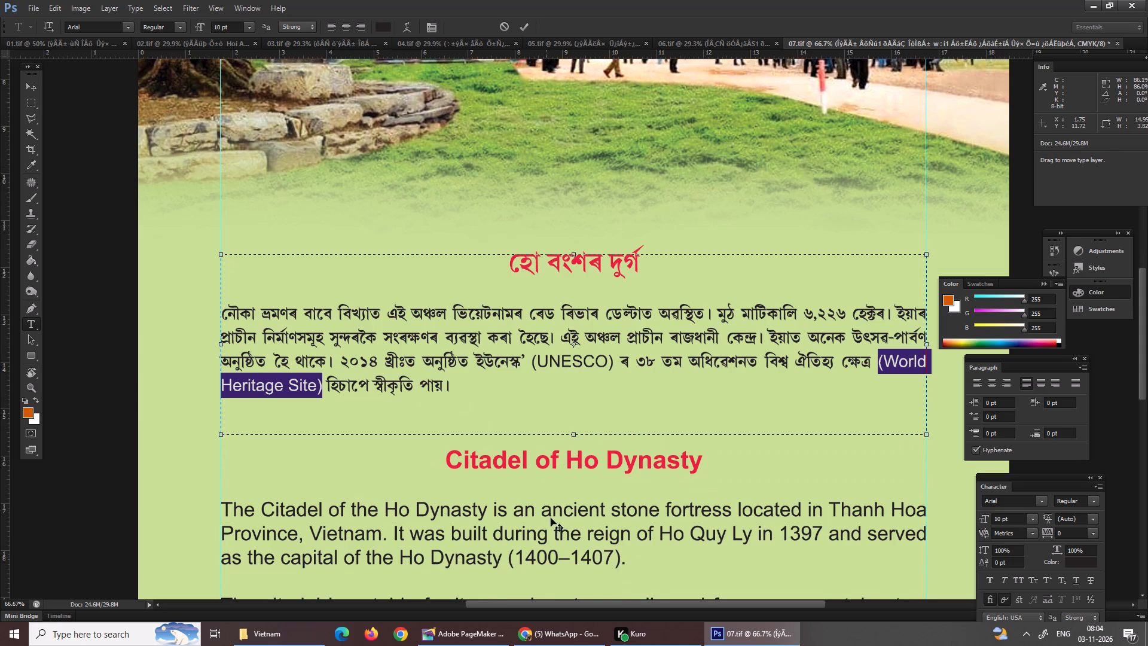
scroll(551, 518, down, 4)
scroll(556, 518, up, 1)
scroll(556, 518, down, 4)
scroll(556, 518, up, 1)
scroll(556, 518, down, 3)
key(Return)
Set all three English body paragraphs below the Citadel of Ho Dynasty heading to 10 pt.
scroll(577, 490, up, 1)
scroll(577, 490, down, 2)
scroll(576, 490, up, 1)
scroll(576, 492, down, 1)
scroll(576, 492, up, 3)
scroll(575, 492, down, 2)
scroll(573, 494, up, 2)
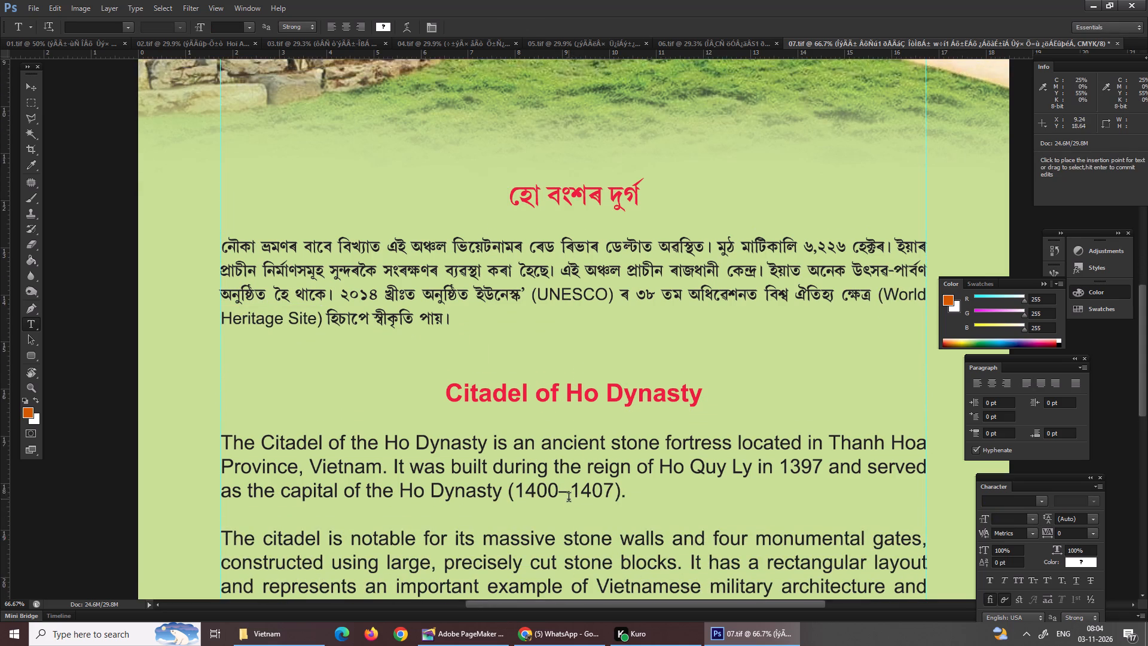
scroll(571, 499, down, 1)
scroll(571, 499, up, 1)
scroll(571, 499, down, 3)
scroll(571, 499, up, 1)
scroll(571, 499, down, 3)
click(463, 409)
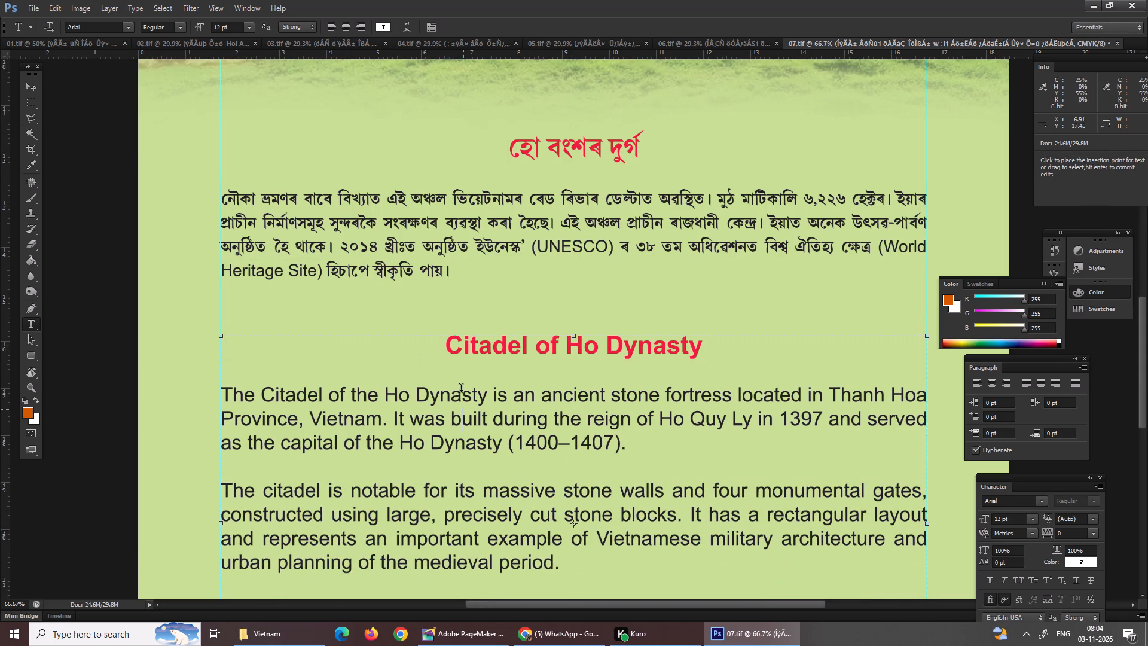
drag(443, 352, 702, 349)
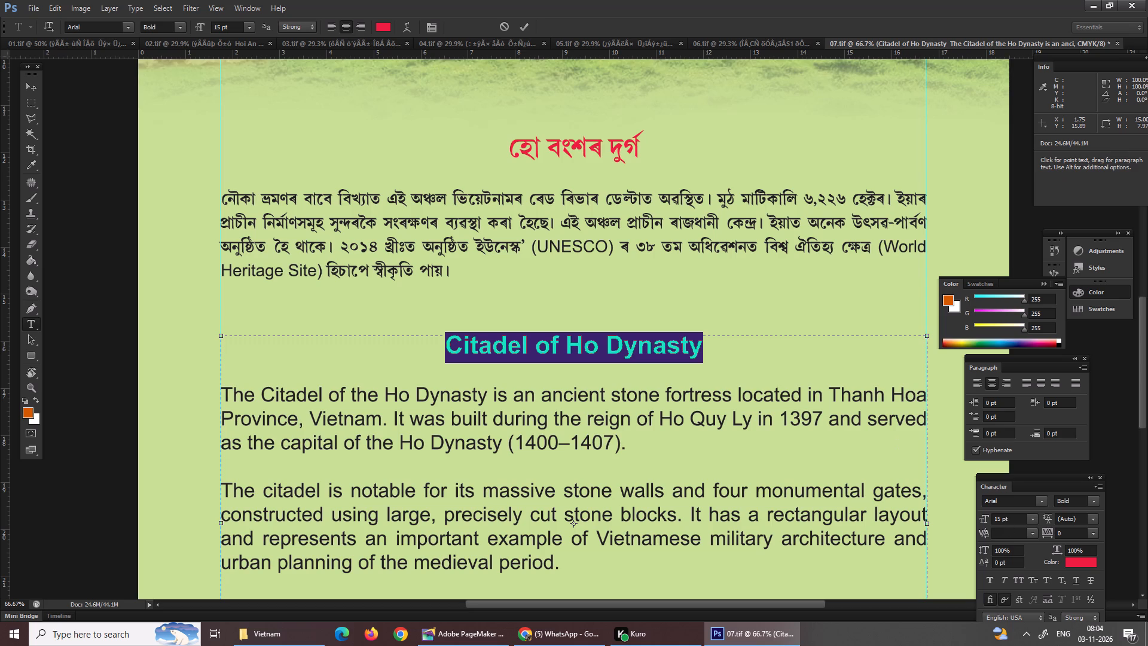
click(329, 392)
scroll(329, 392, down, 2)
scroll(329, 392, up, 2)
scroll(329, 392, down, 8)
scroll(337, 412, up, 1)
scroll(347, 426, down, 8)
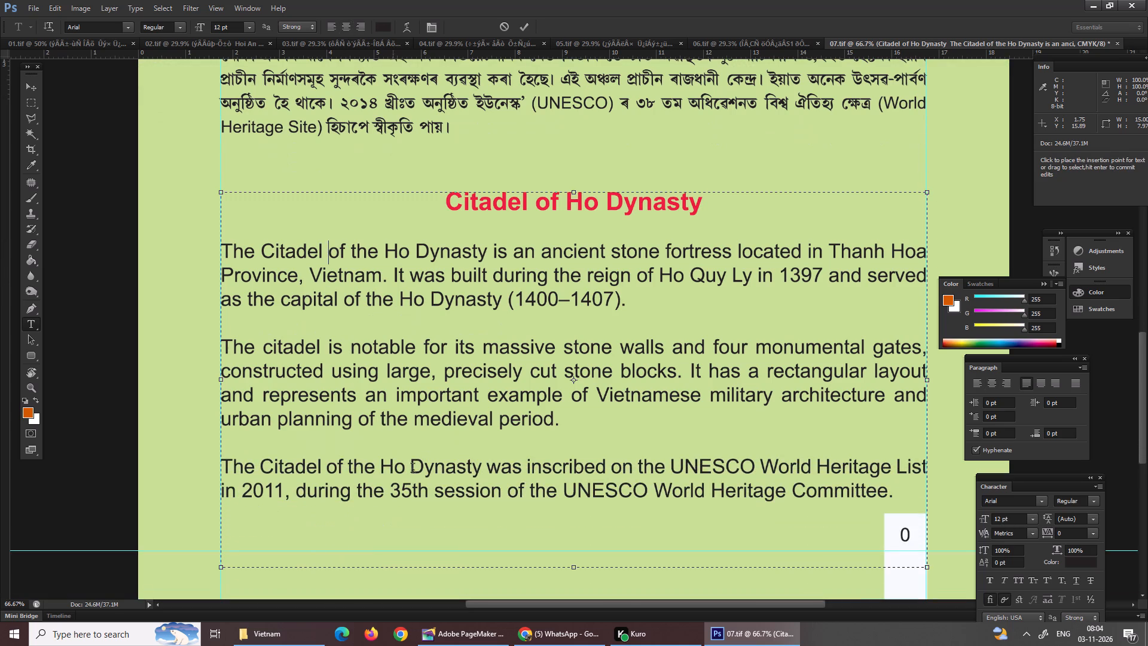
drag(906, 500, 356, 355)
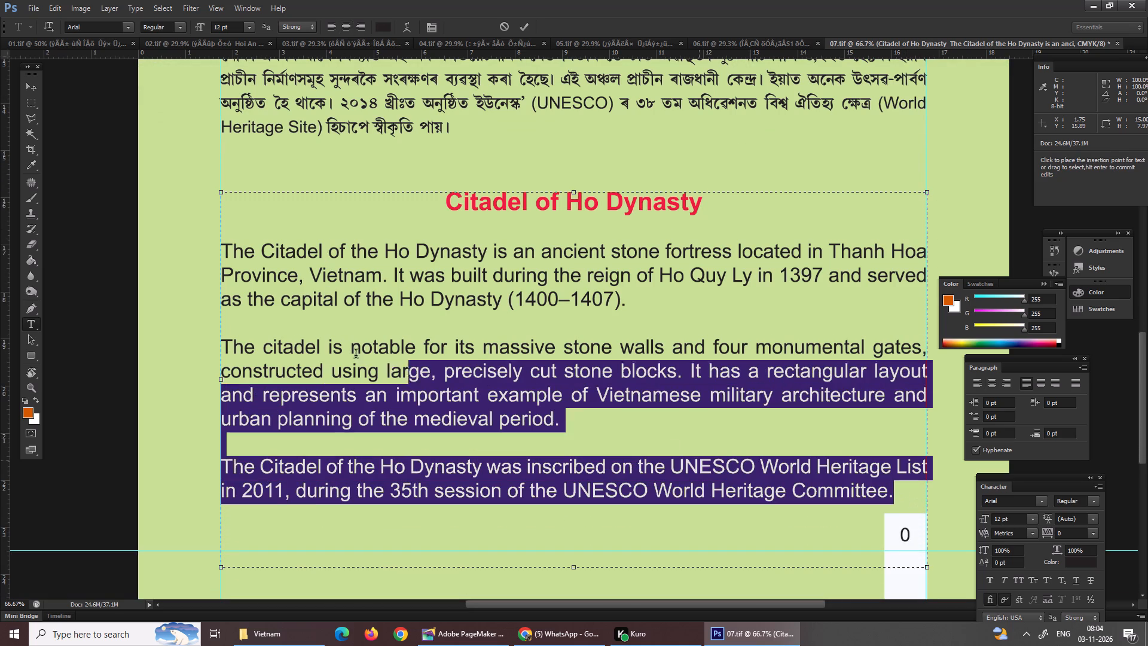
drag(356, 355, 208, 251)
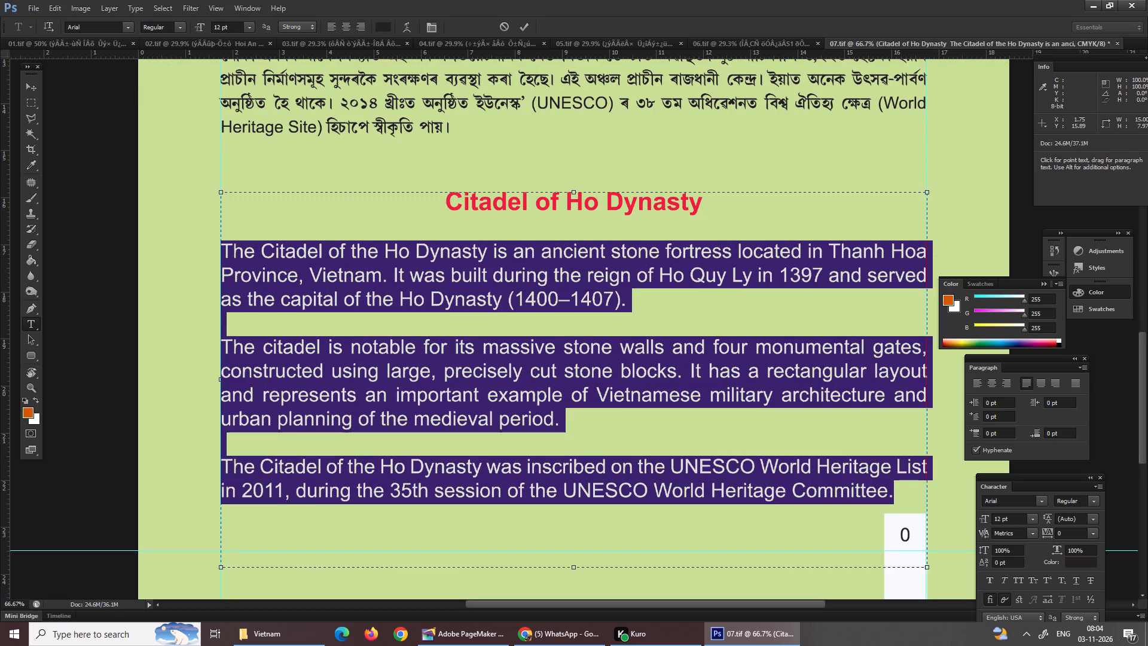
drag(1013, 515, 961, 516)
text(10)
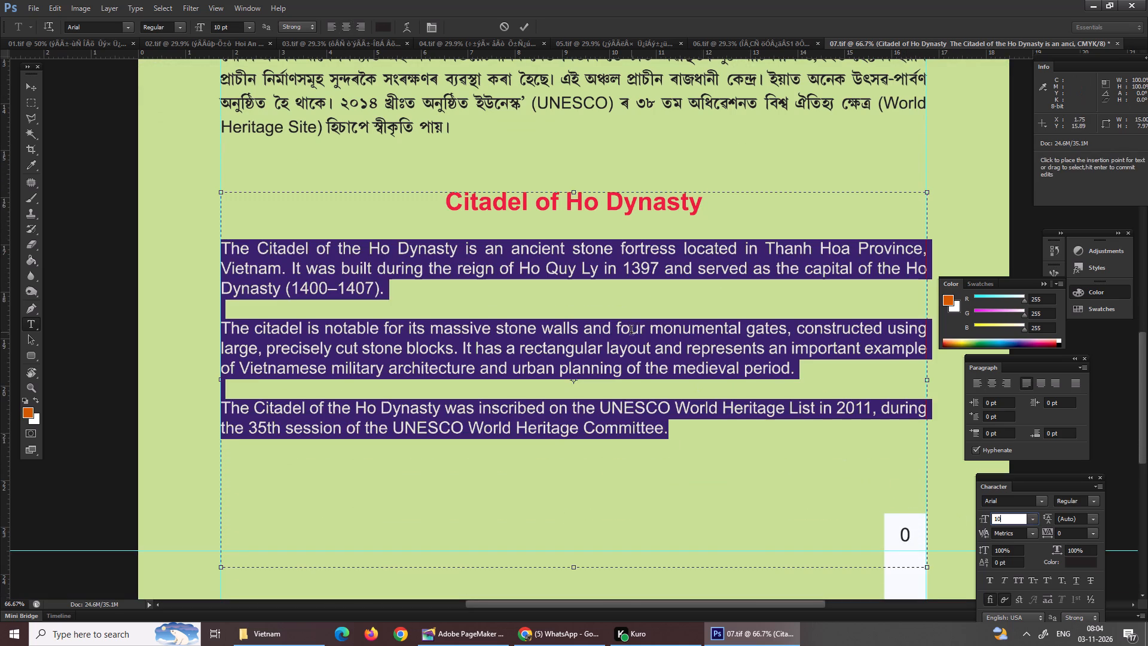
Shorten the English text frame from its bottom edge to about 5.6 cm high and commit the text edits.
drag(578, 571, 579, 464)
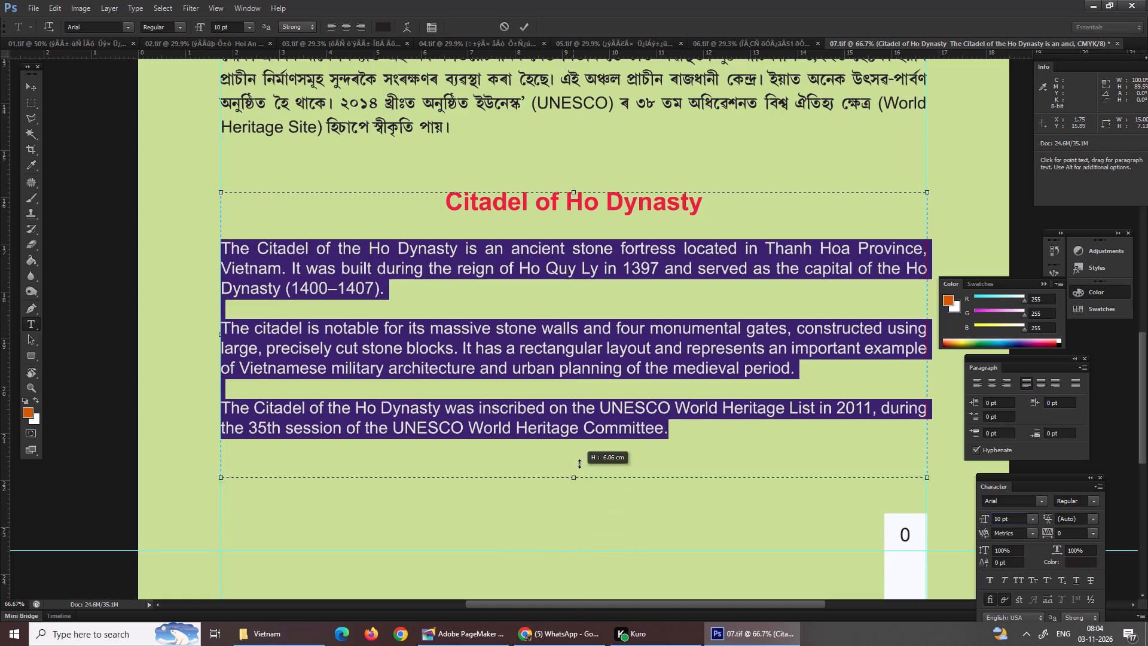
drag(579, 464, 579, 461)
key(ctrl+0)
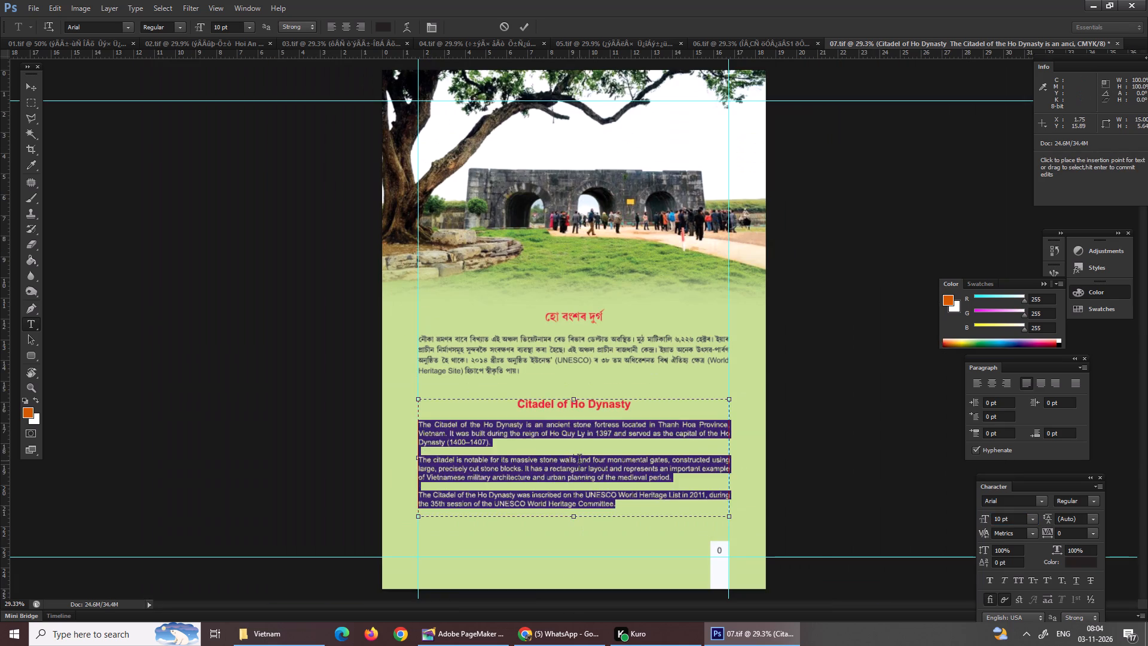
key(Return)
Select the English Citadel of Ho Dynasty text layer and move the block slightly down.
click(30, 88)
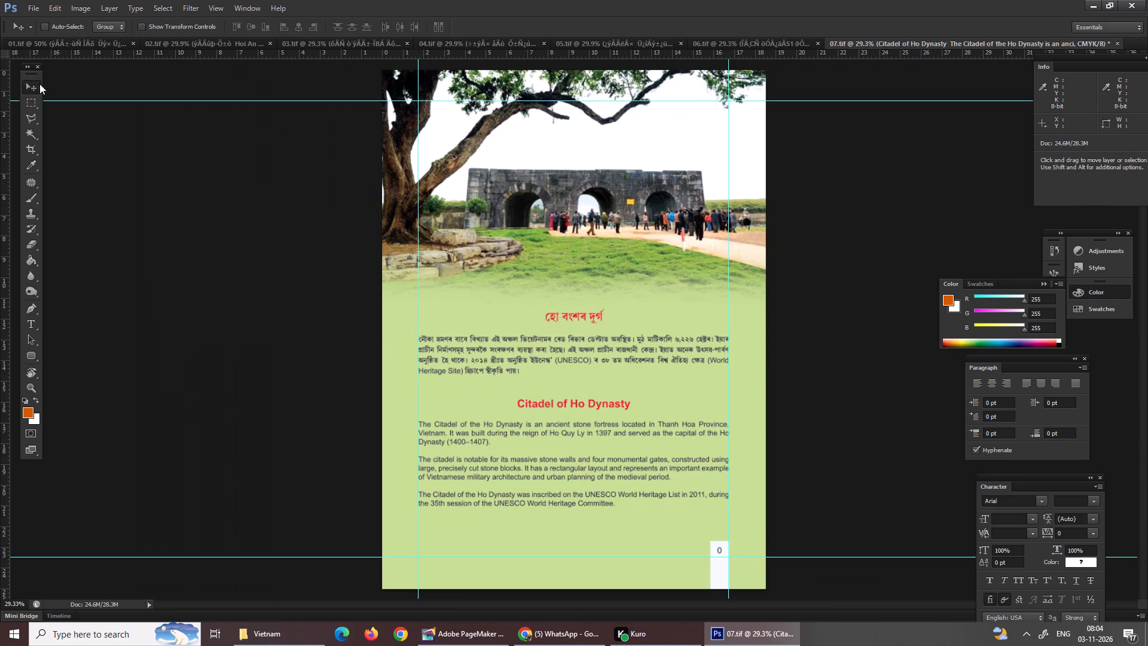
right_click(547, 353)
double_click(565, 363)
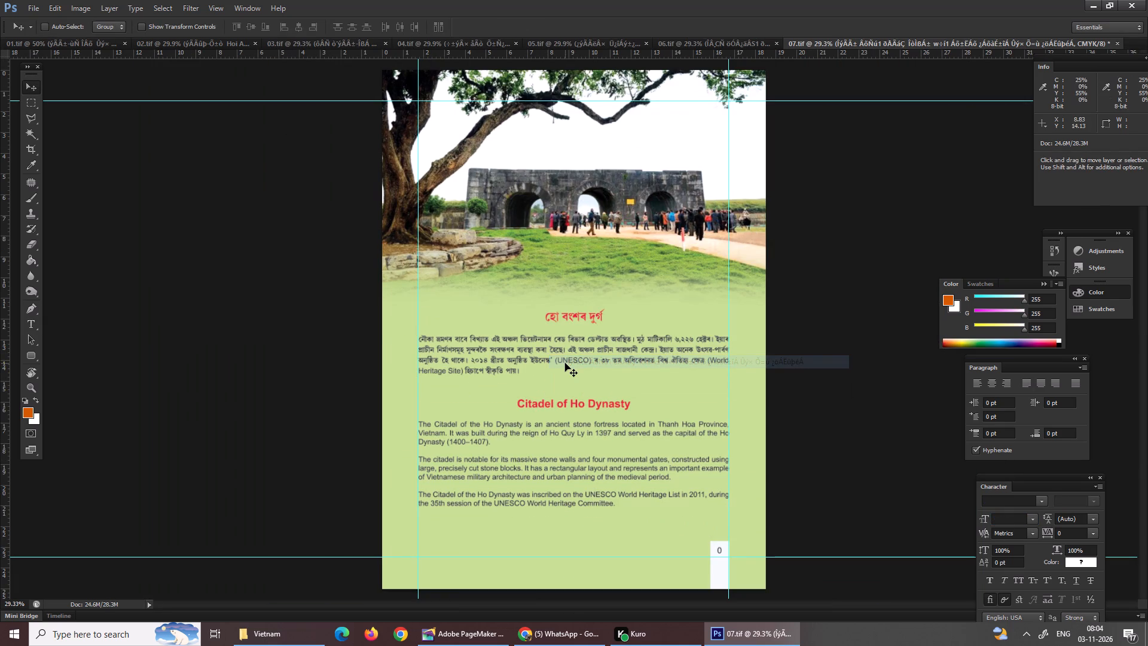
right_click(555, 431)
click(588, 446)
drag(588, 445, 588, 450)
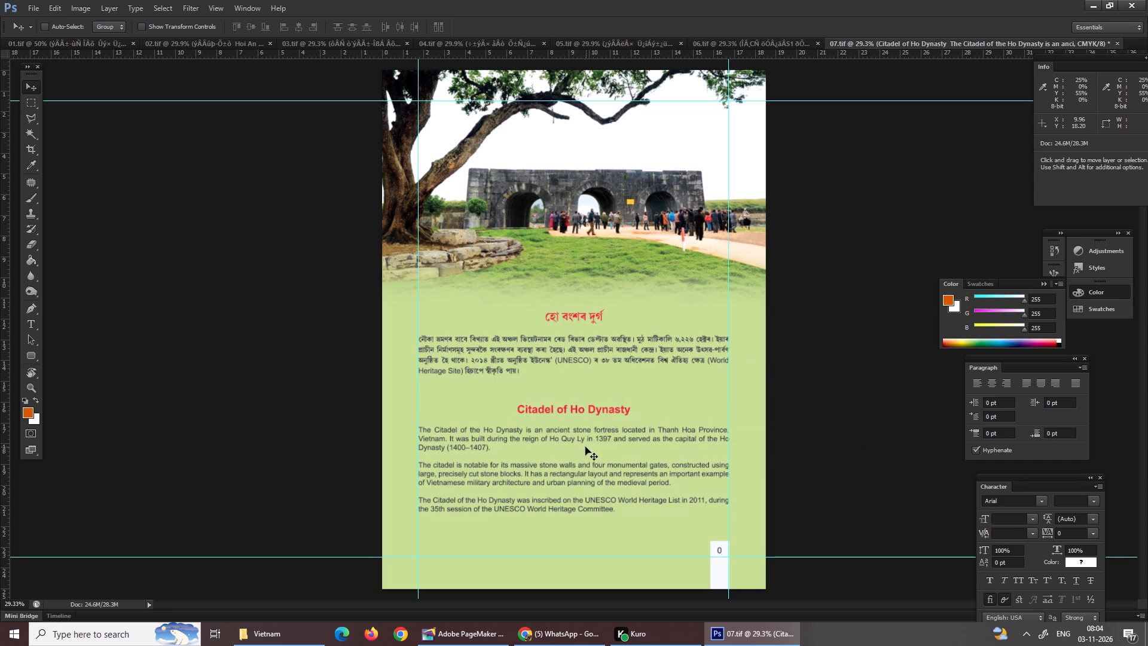
Select the Assamese text layer and move the block about 0.3 cm down, keeping it between the vertical margin guides.
right_click(578, 362)
click(582, 365)
click(573, 353)
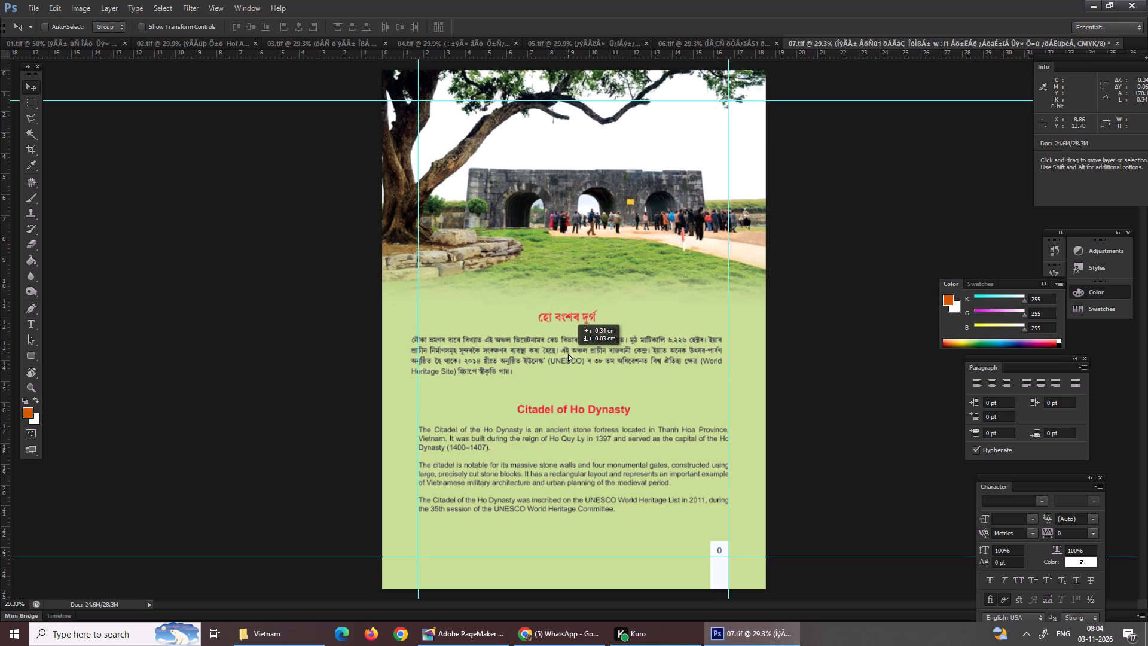
drag(576, 351, 575, 359)
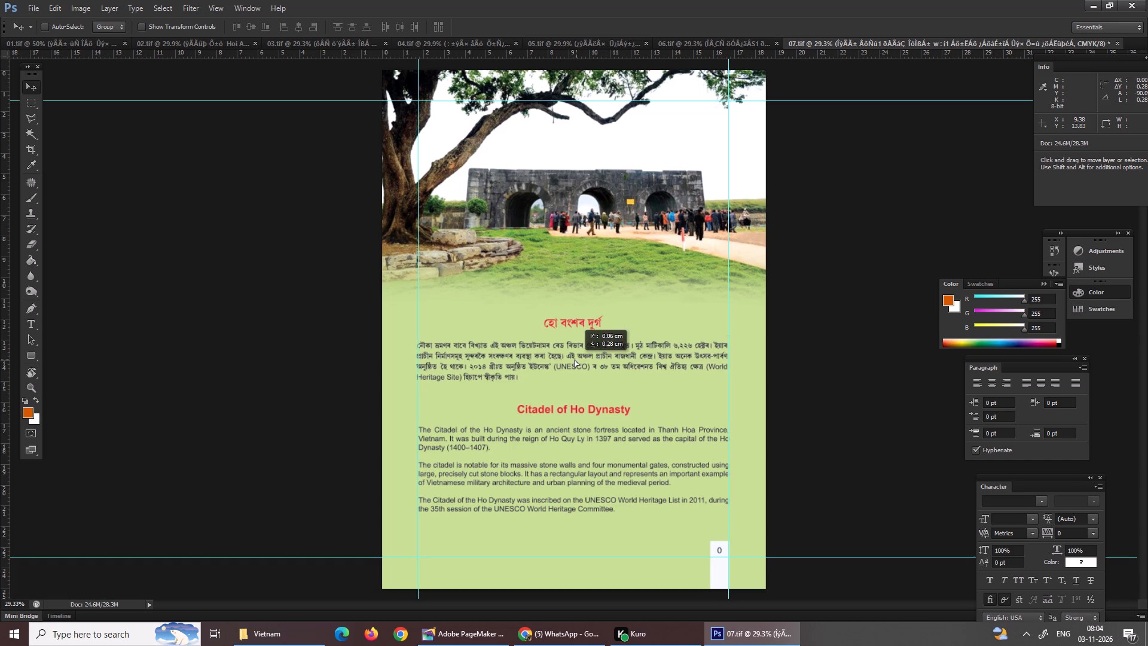
drag(575, 359, 578, 359)
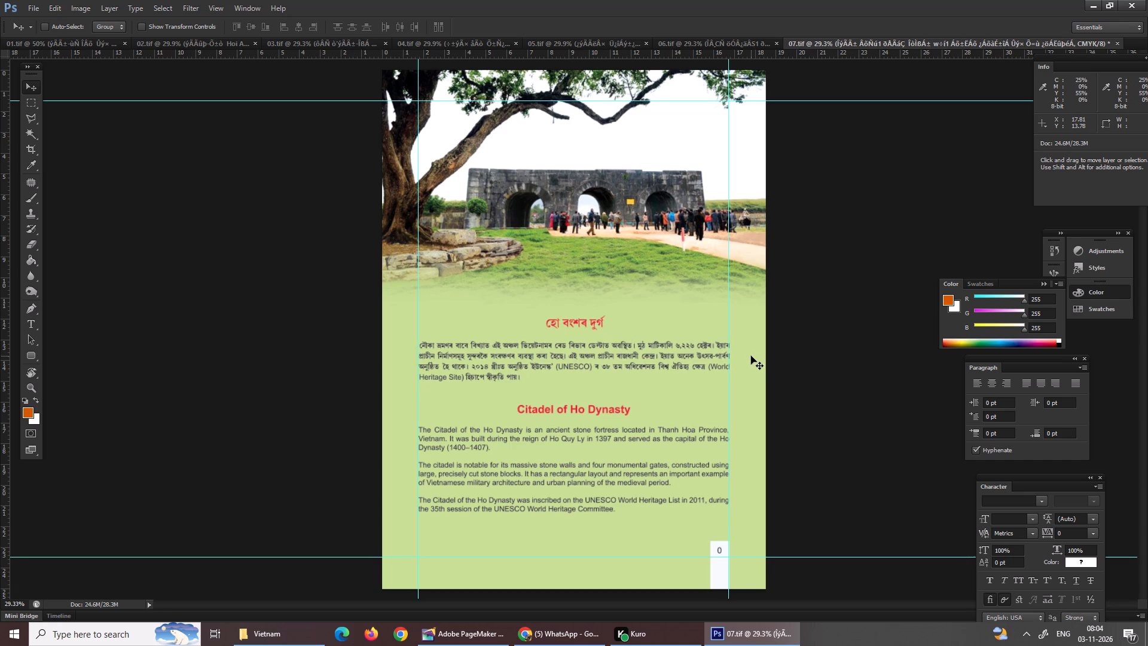
Check the Assamese text's alignment with the margin guides up close and save the 07.tif page.
key(ctrl+equal)
key(ctrl+equal)
key(ctrl+equal)
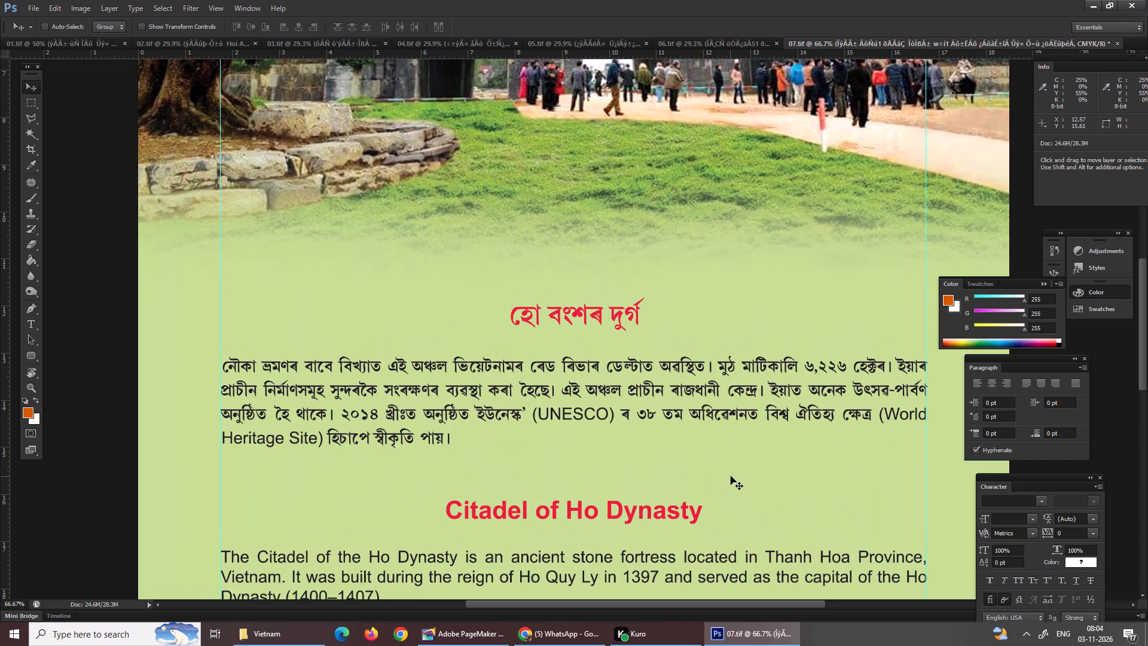
key(ctrl+0)
key(ctrl+s)
key(ctrl+s)
key(ctrl+s)
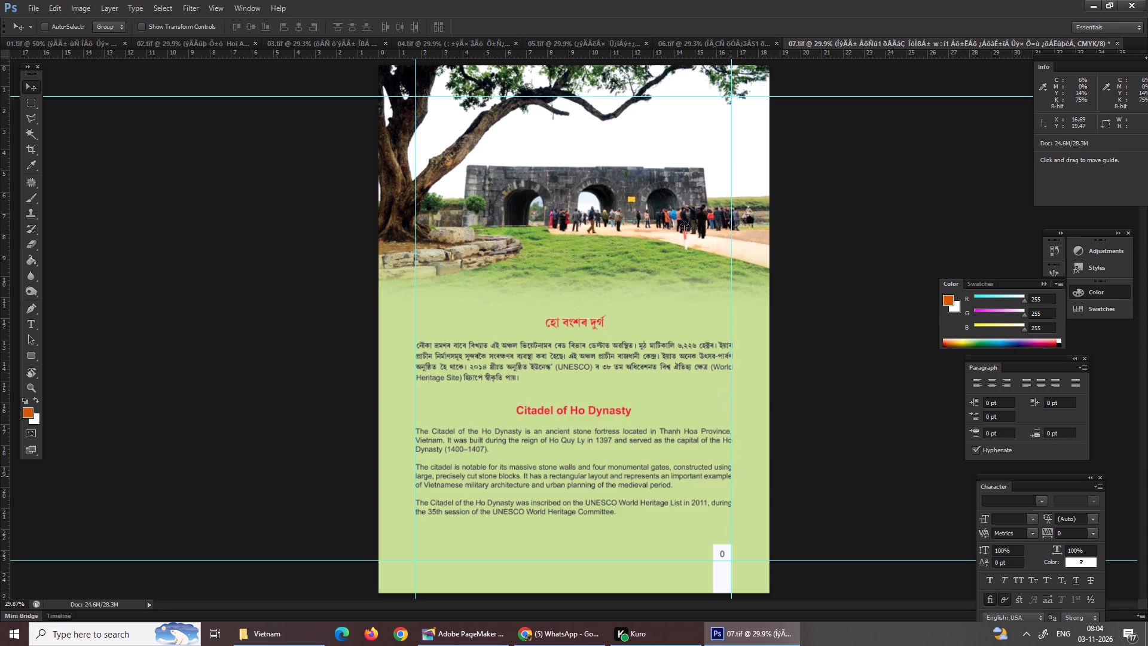
key(ctrl+s)
key(ctrl+s)
Select the entire canvas of the 07.tif page.
key(ctrl+a)
key(ctrl+a)
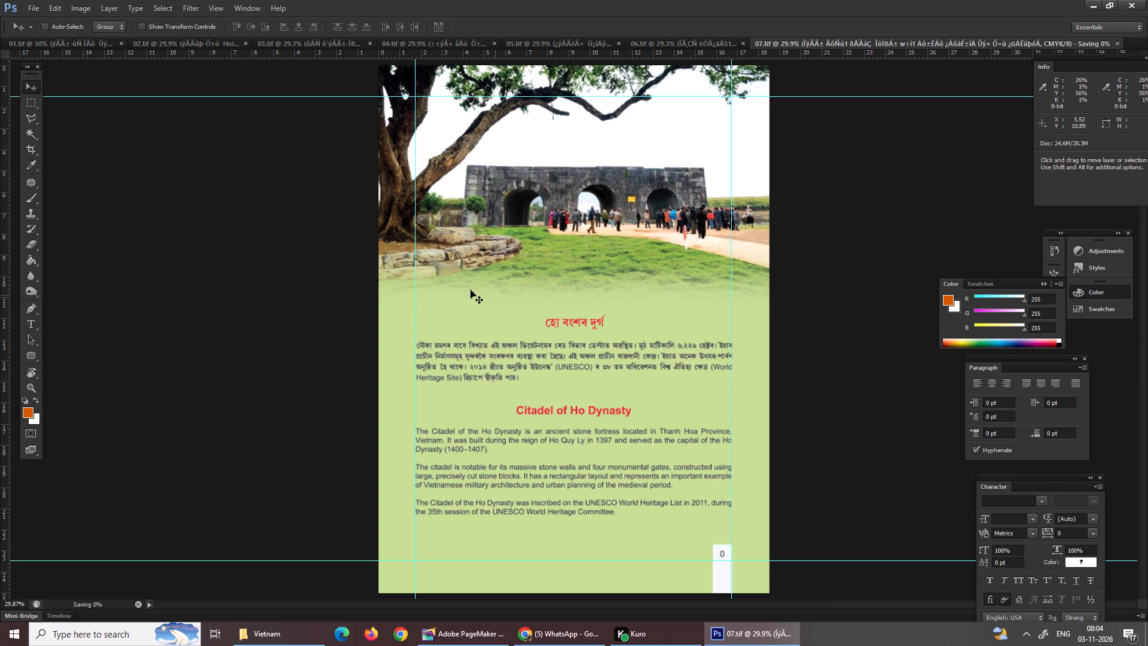
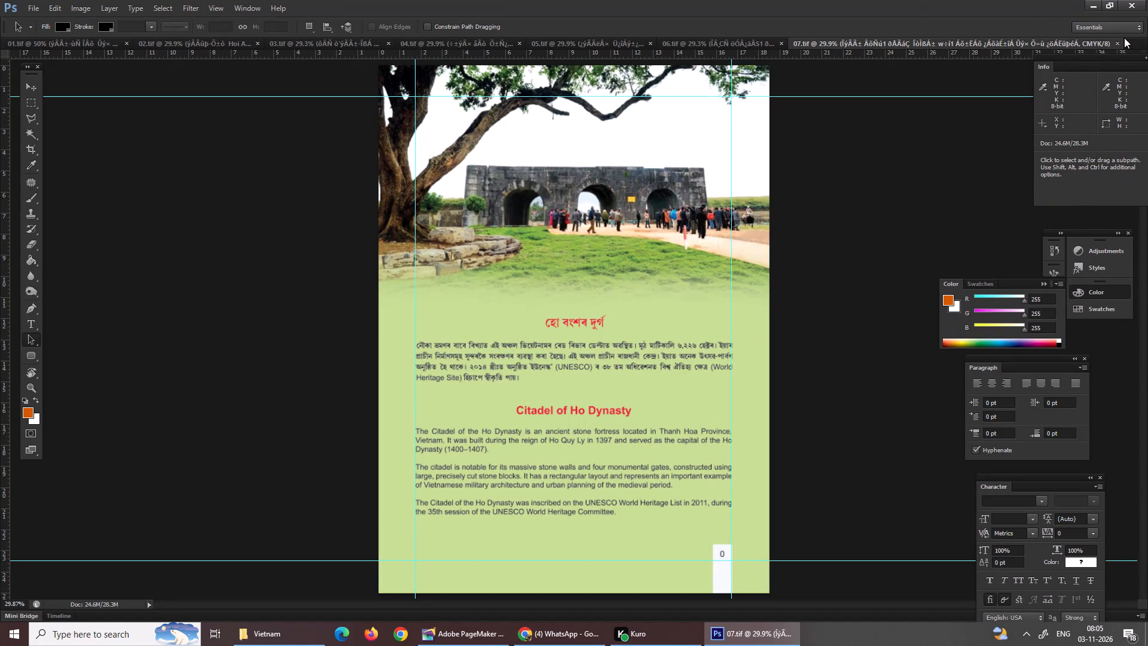
Open the 08 TIFF page from the Vietnam folder in Adobe Photoshop CS6.
click(1119, 39)
click(261, 637)
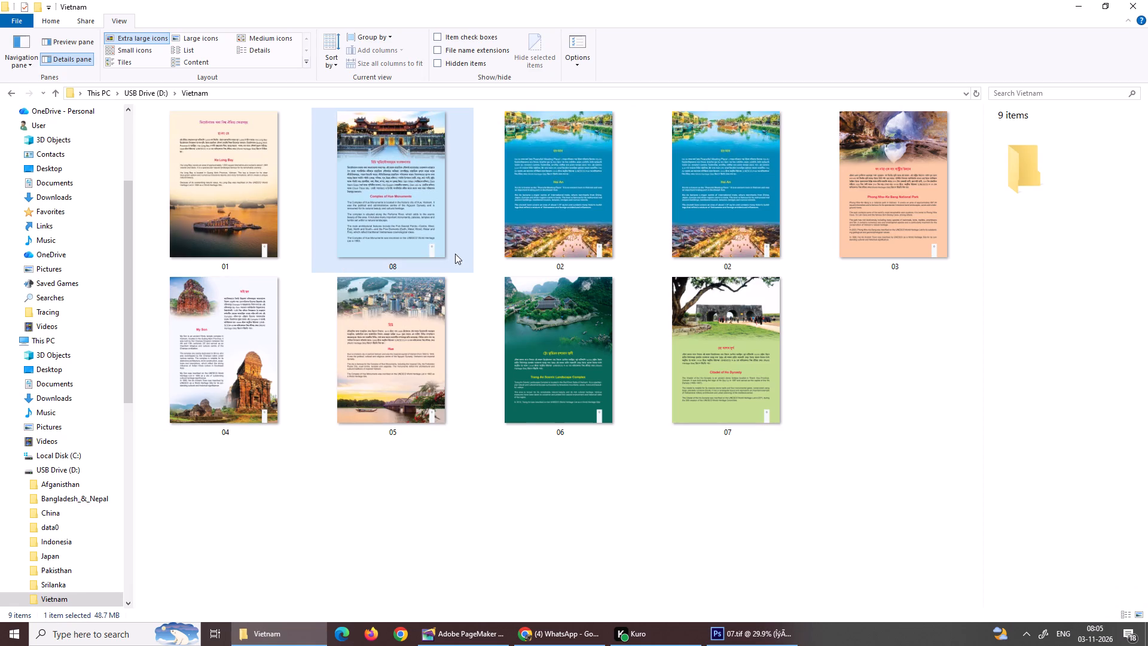
right_click(417, 222)
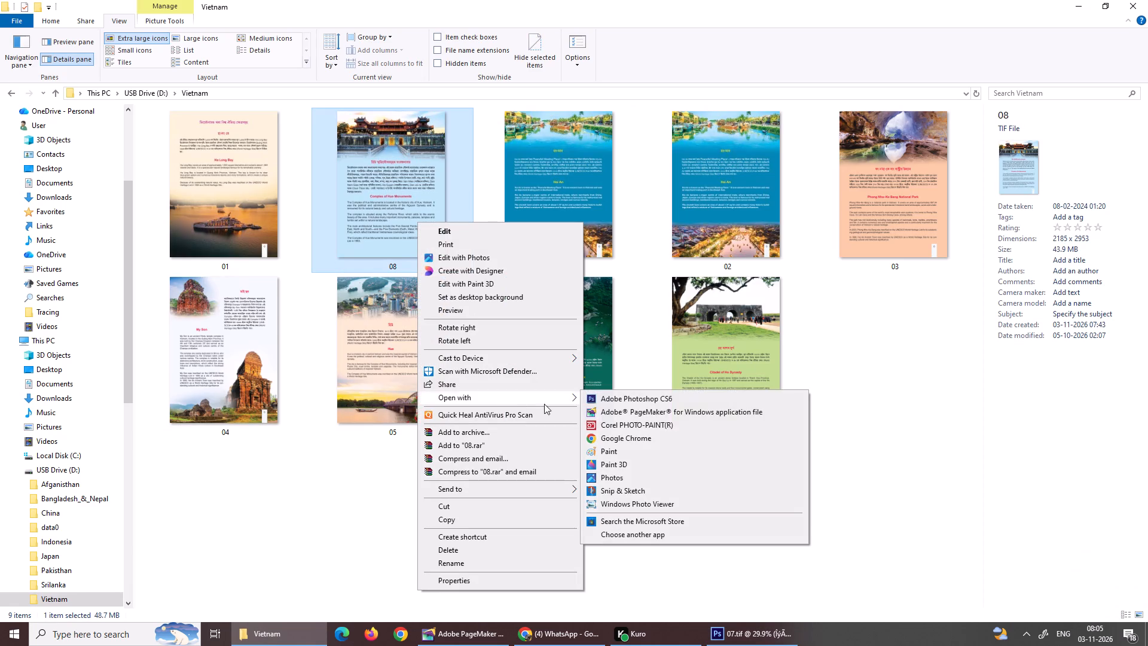
click(596, 401)
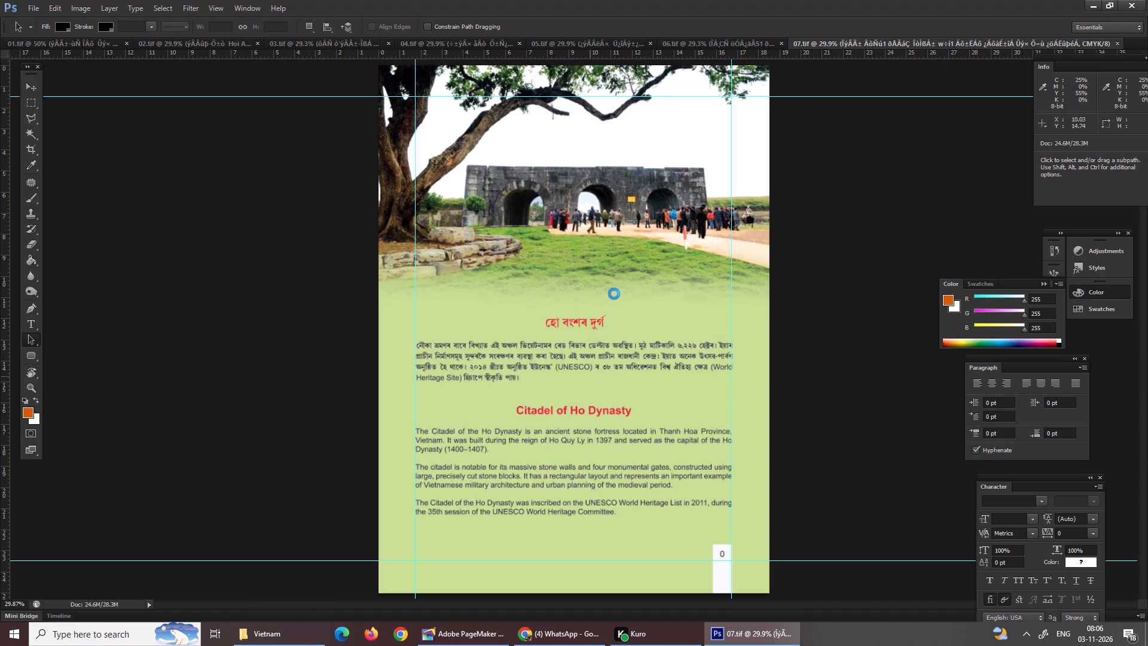
click(560, 239)
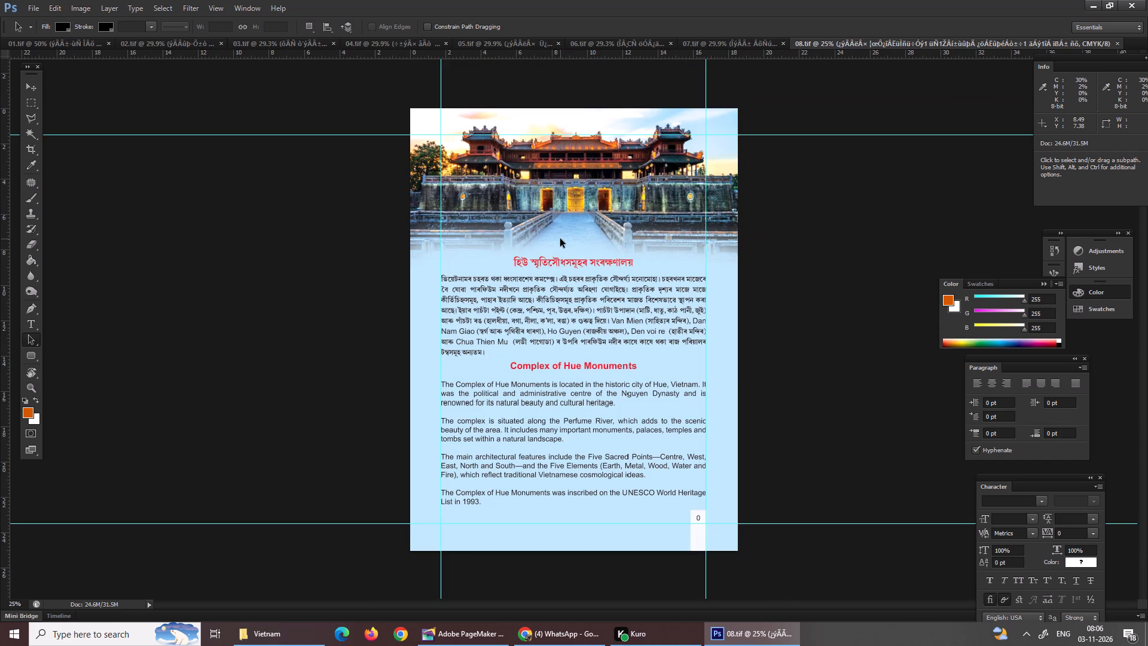
Set the Assamese body paragraph on the 08.tif Hue page to 12 pt, excluding its title, and commit the text.
key(ctrl+equal)
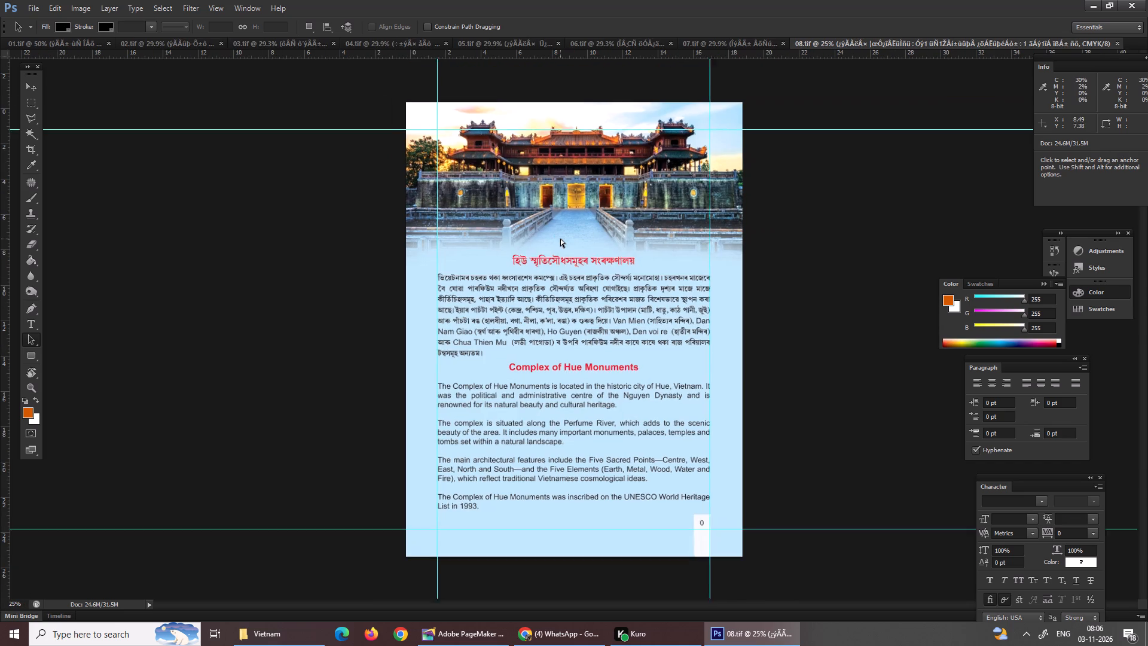
key(ctrl+equal)
right_click(469, 187)
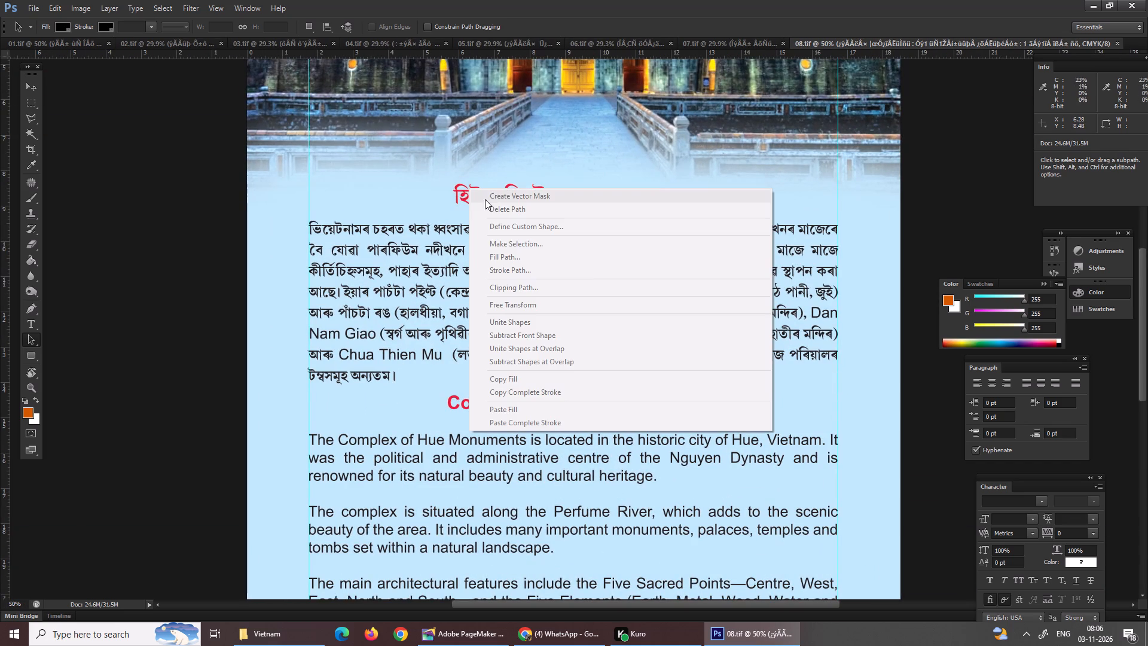
click(416, 198)
key(t)
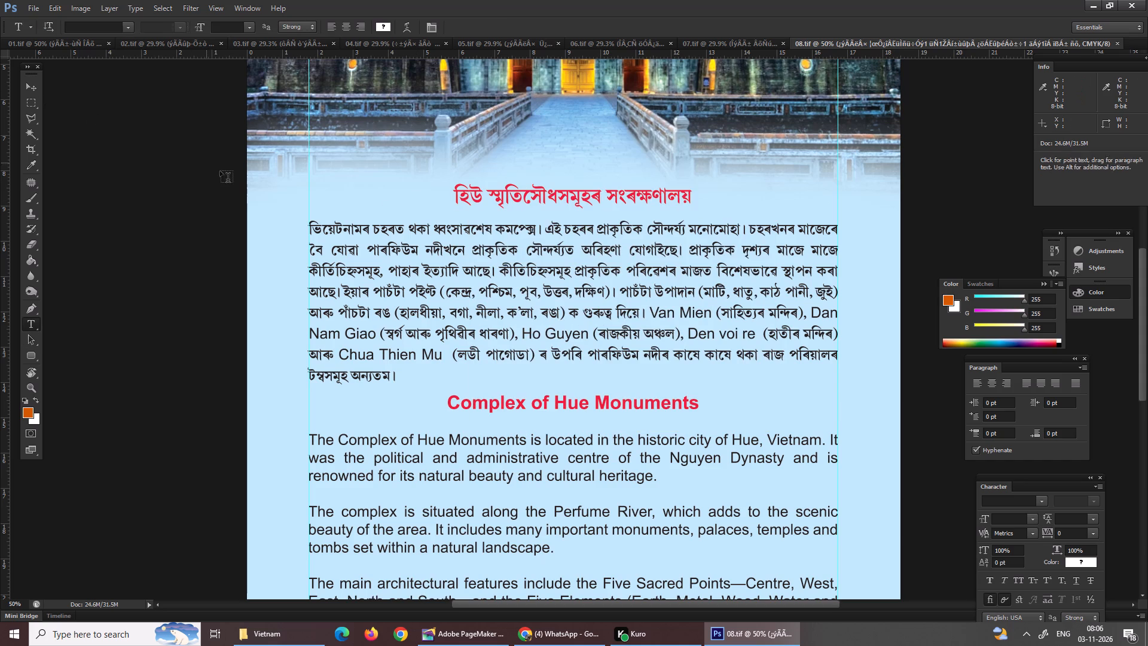
click(499, 230)
drag(445, 191, 731, 194)
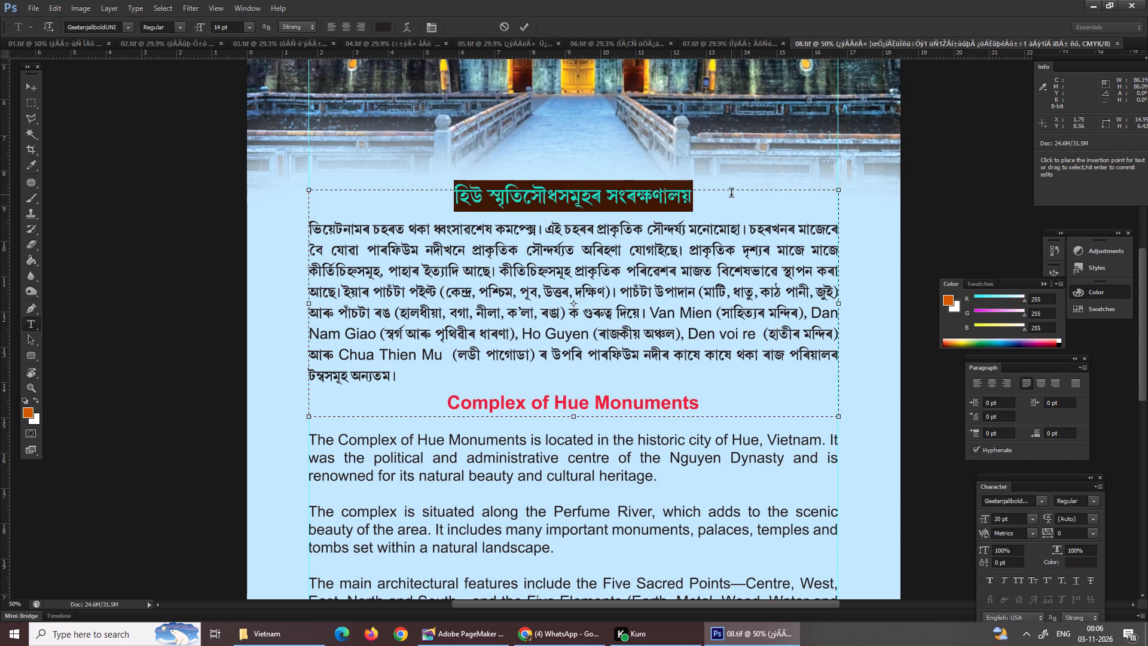
click(313, 273)
drag(421, 380, 394, 368)
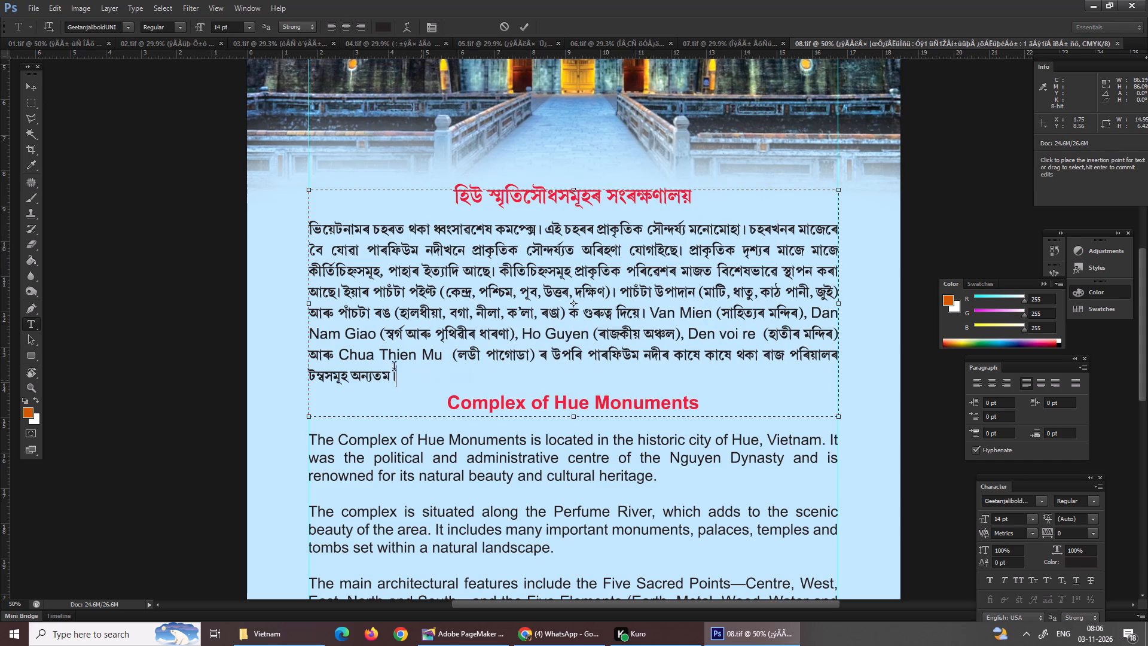
drag(394, 368, 260, 221)
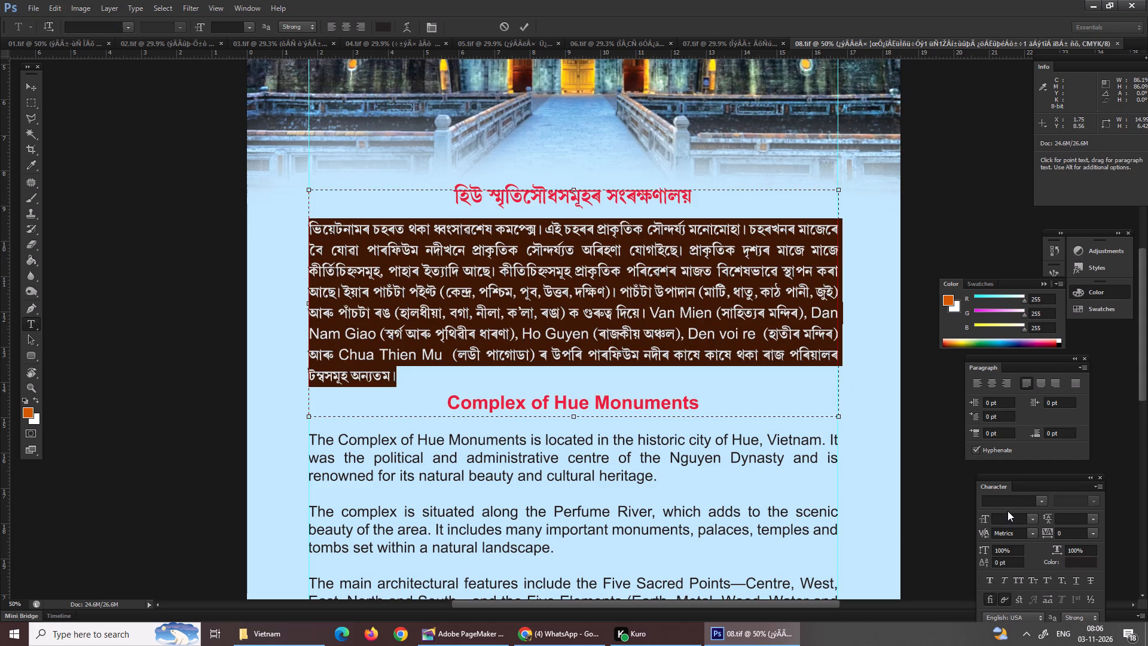
click(1006, 520)
key(1)
key(2)
key(Return)
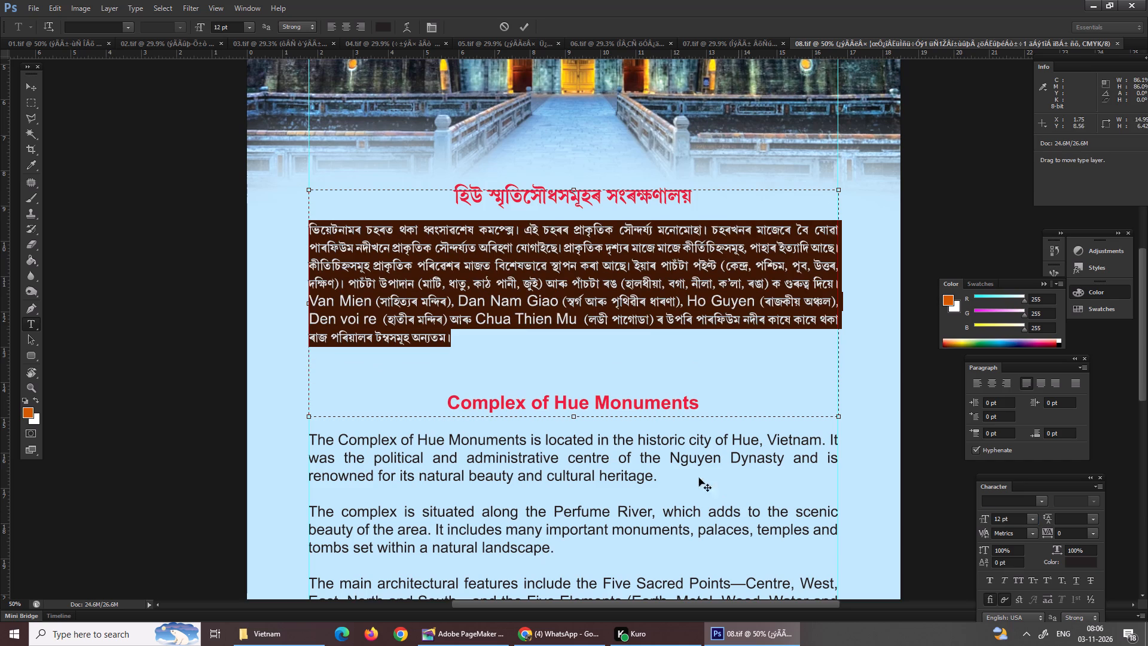
scroll(706, 382, up, 1)
scroll(706, 382, down, 1)
scroll(706, 382, up, 5)
scroll(707, 382, down, 3)
click(497, 413)
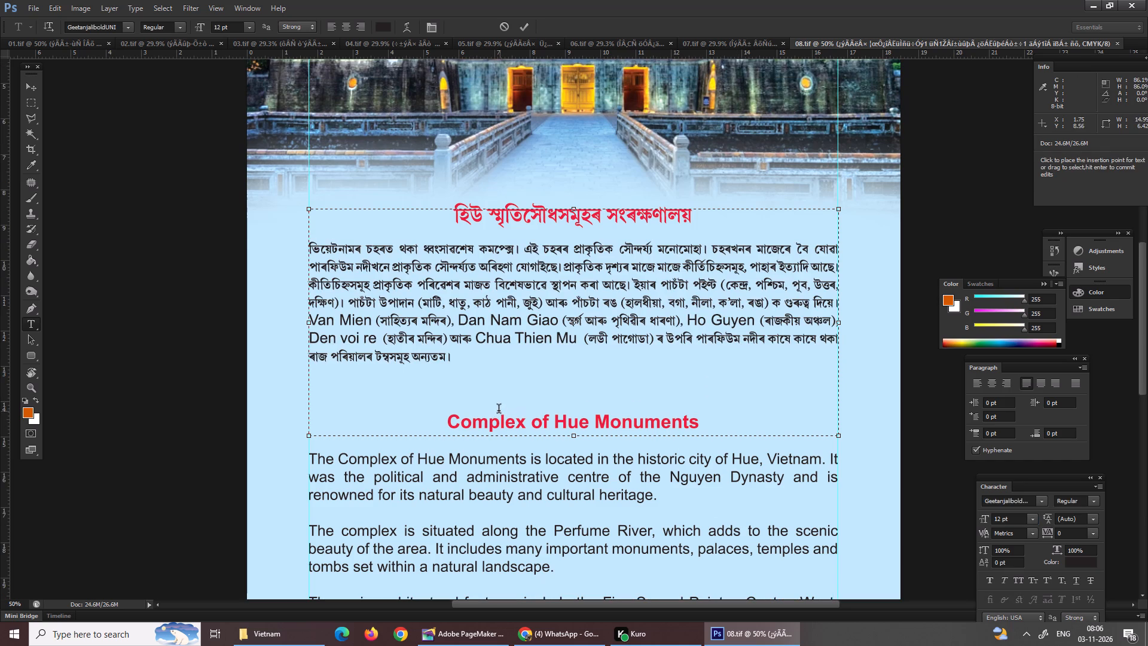
key(Return)
Set all English body paragraphs below the Complex of Hue Monuments heading to 10 pt.
click(486, 428)
drag(458, 423, 720, 425)
click(622, 429)
scroll(558, 441, down, 10)
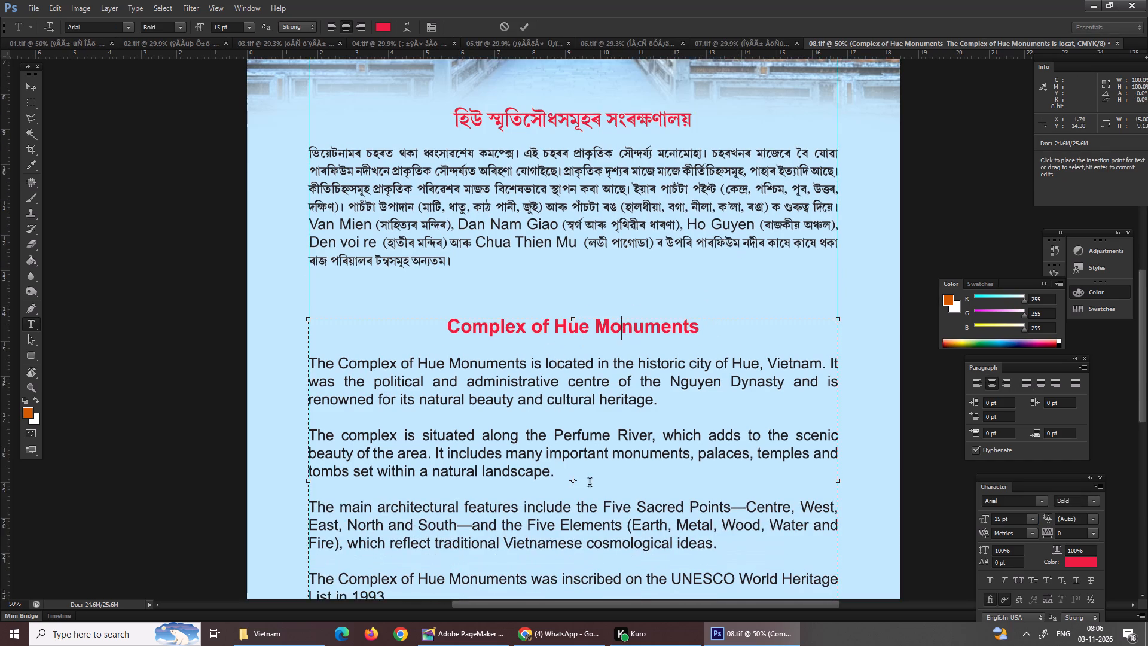
scroll(625, 495, down, 7)
scroll(612, 519, up, 1)
scroll(606, 523, down, 2)
drag(416, 529, 317, 421)
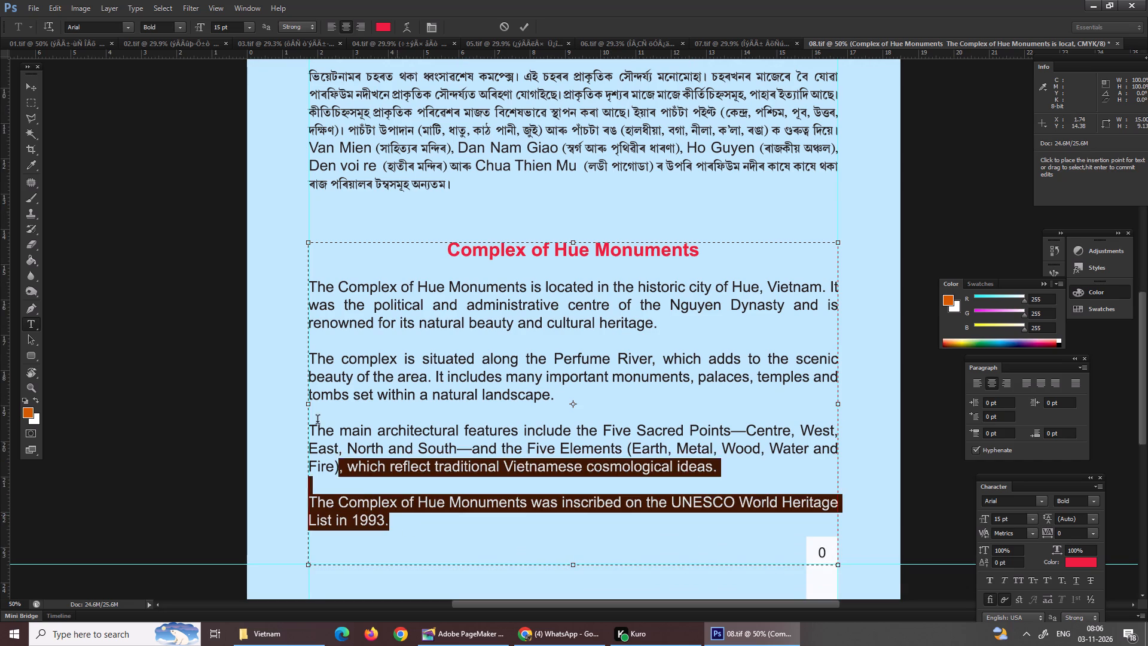
drag(317, 421, 289, 280)
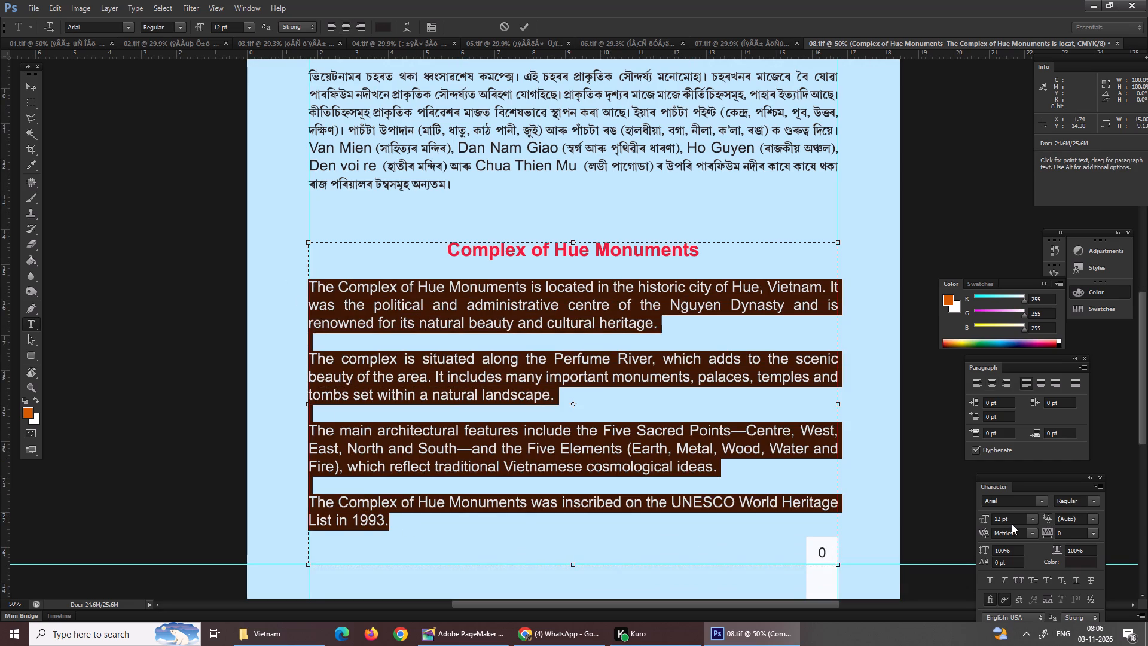
drag(1012, 523, 960, 522)
key(1)
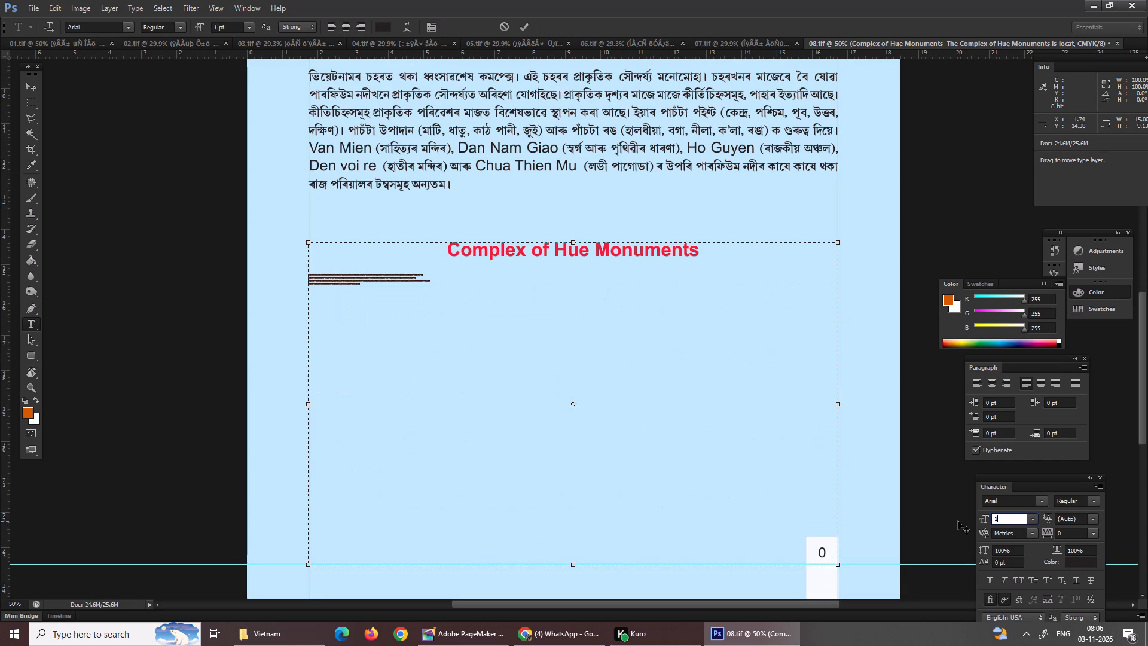
key(0)
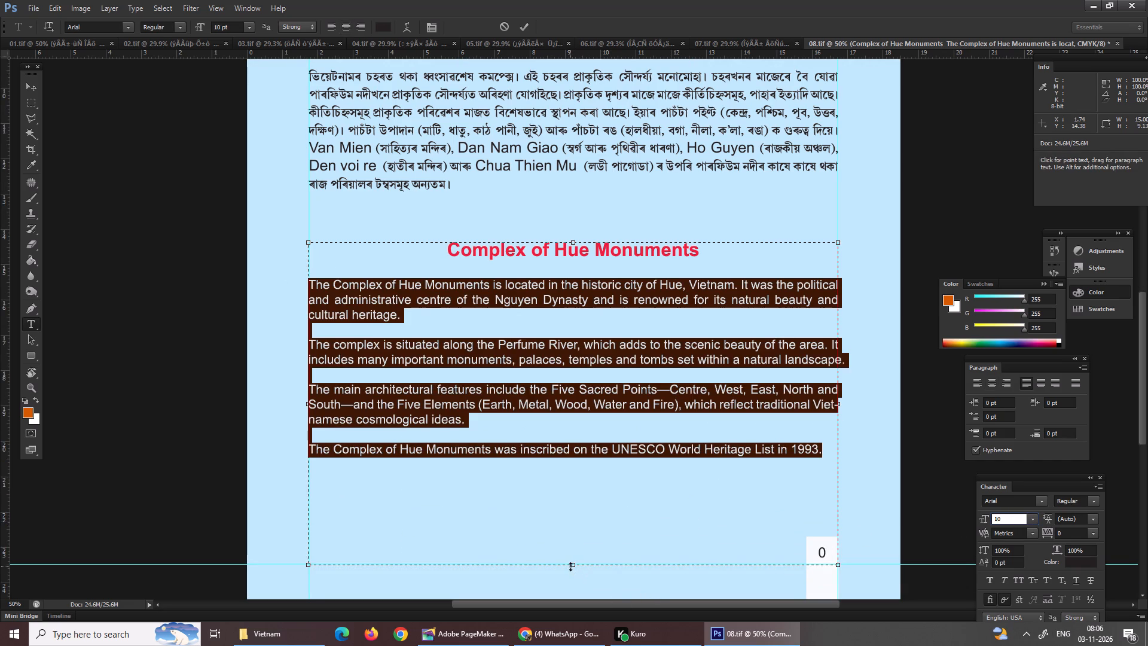
Shorten the English text frame to about 7.2 cm tall by raising its bottom edge, and commit the text.
drag(570, 566, 569, 497)
scroll(584, 501, up, 4)
scroll(584, 501, down, 1)
scroll(584, 501, up, 2)
scroll(584, 501, down, 1)
scroll(584, 501, up, 8)
scroll(584, 501, down, 2)
scroll(584, 501, up, 2)
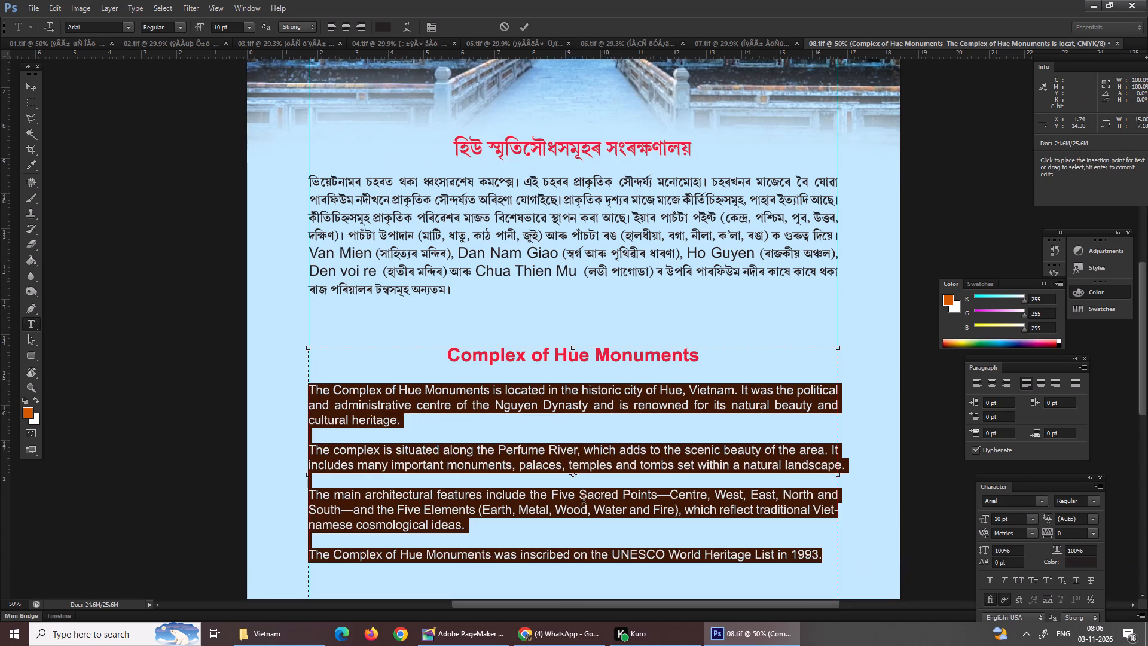
scroll(584, 501, up, 2)
key(Return)
Set the Latin names Van Mien, Dan Nam Giao, Ho Guyen and Den voi re in the Assamese paragraph to 10 pt.
click(499, 292)
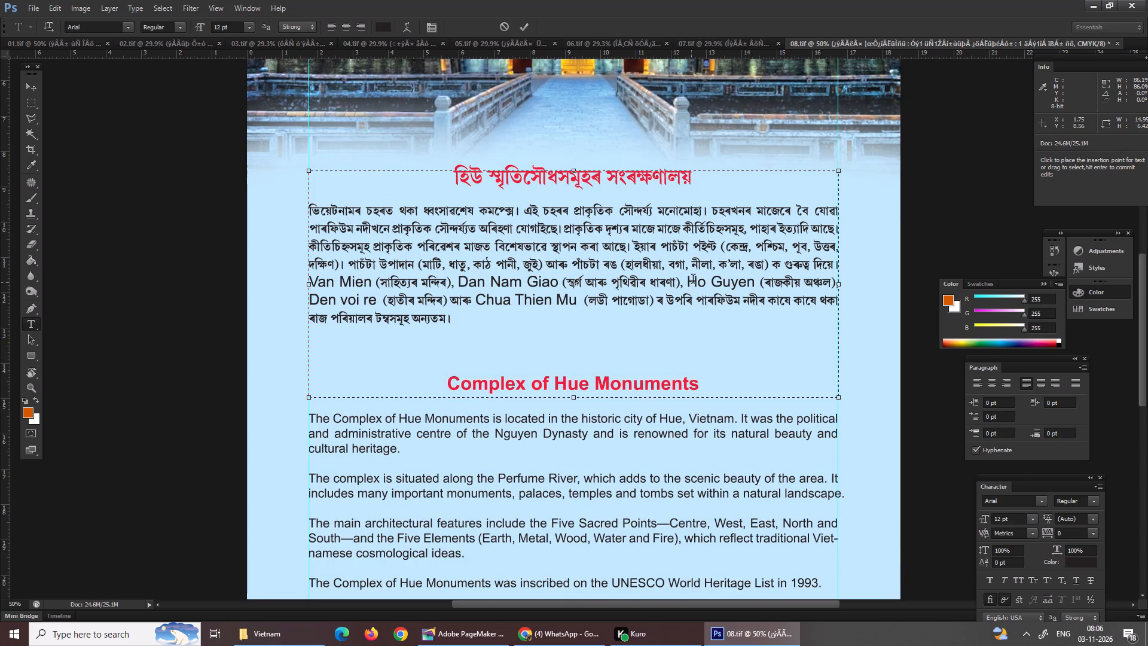
drag(372, 284, 307, 286)
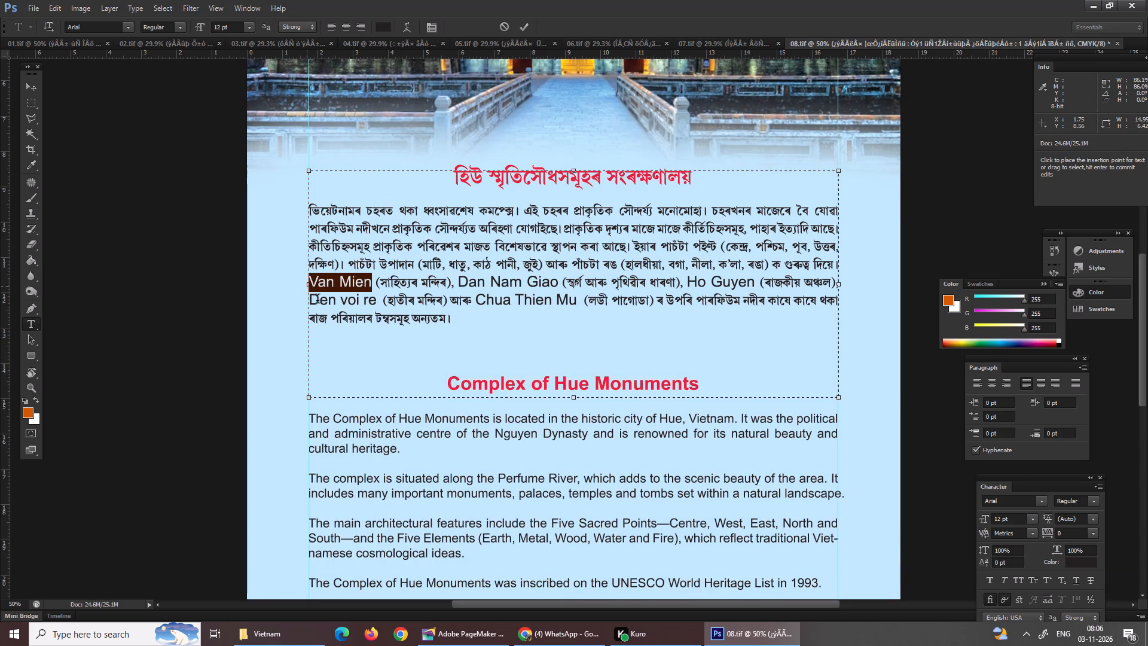
drag(1013, 515, 977, 515)
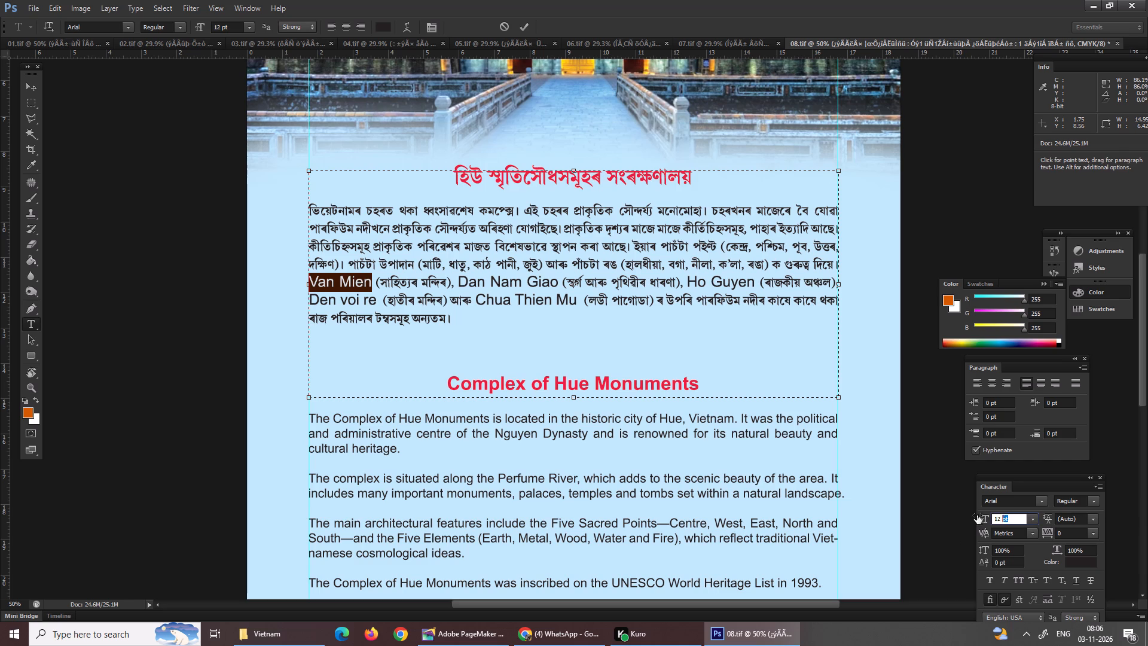
drag(977, 515, 930, 514)
text(10)
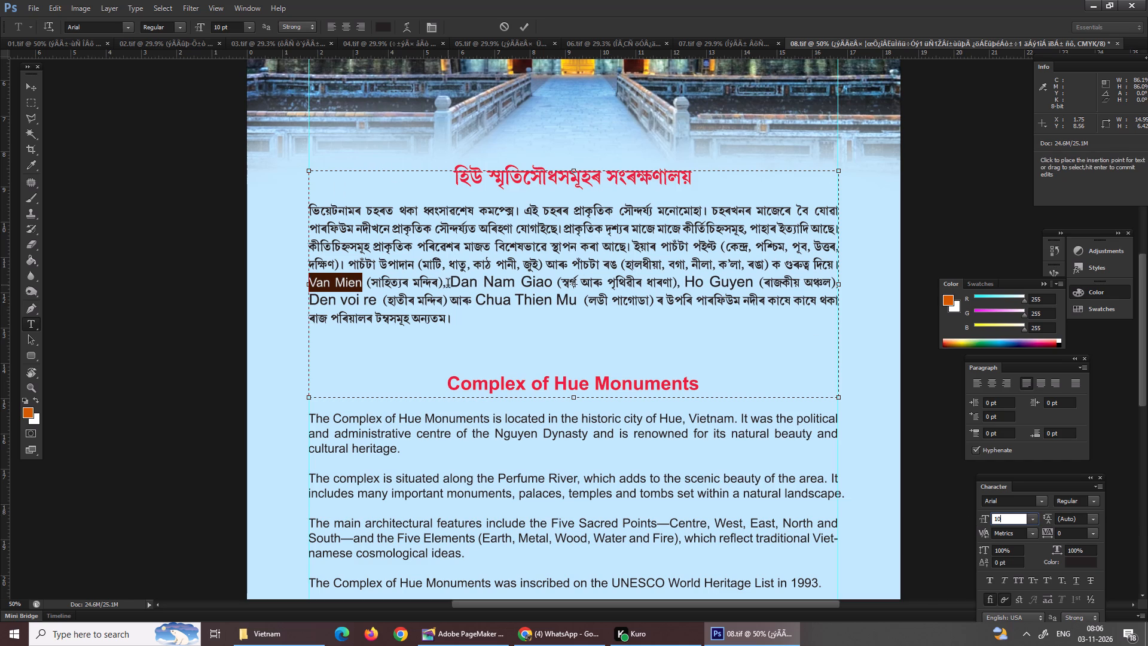
drag(450, 285, 552, 282)
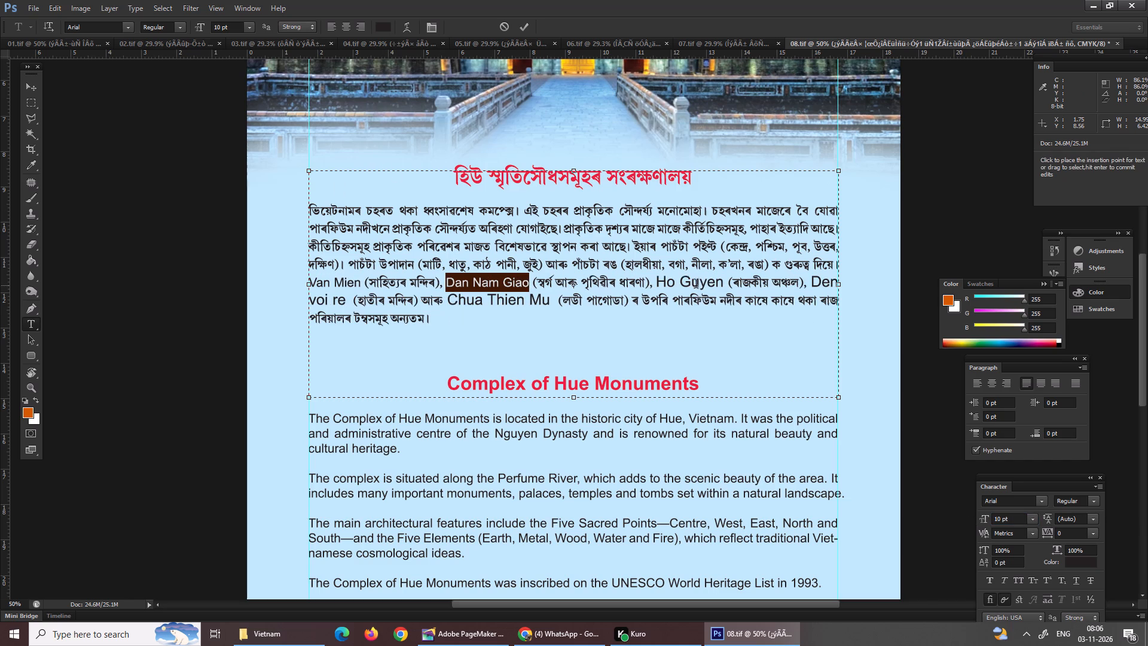
drag(657, 282, 723, 284)
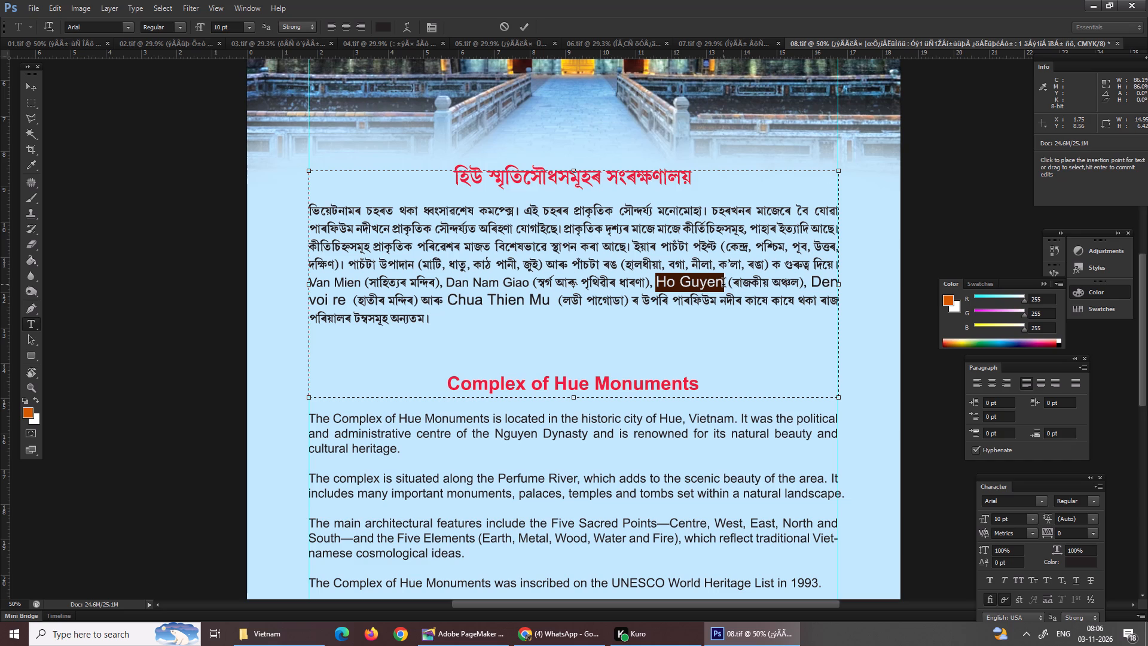
drag(1017, 520, 957, 522)
text(10)
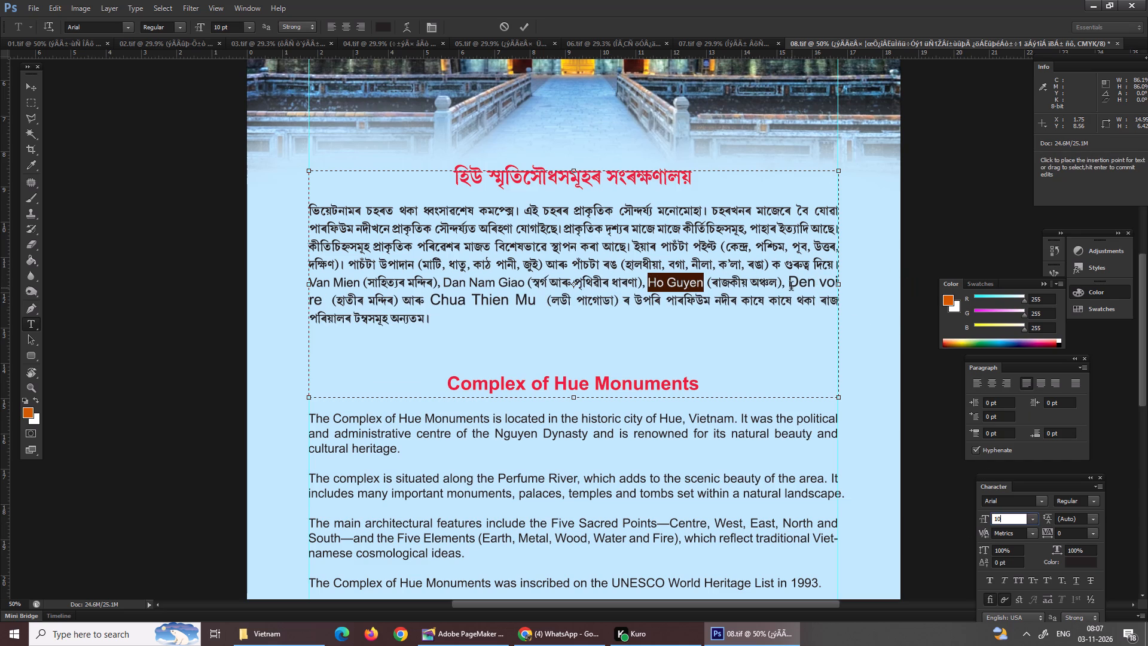
drag(790, 286, 337, 303)
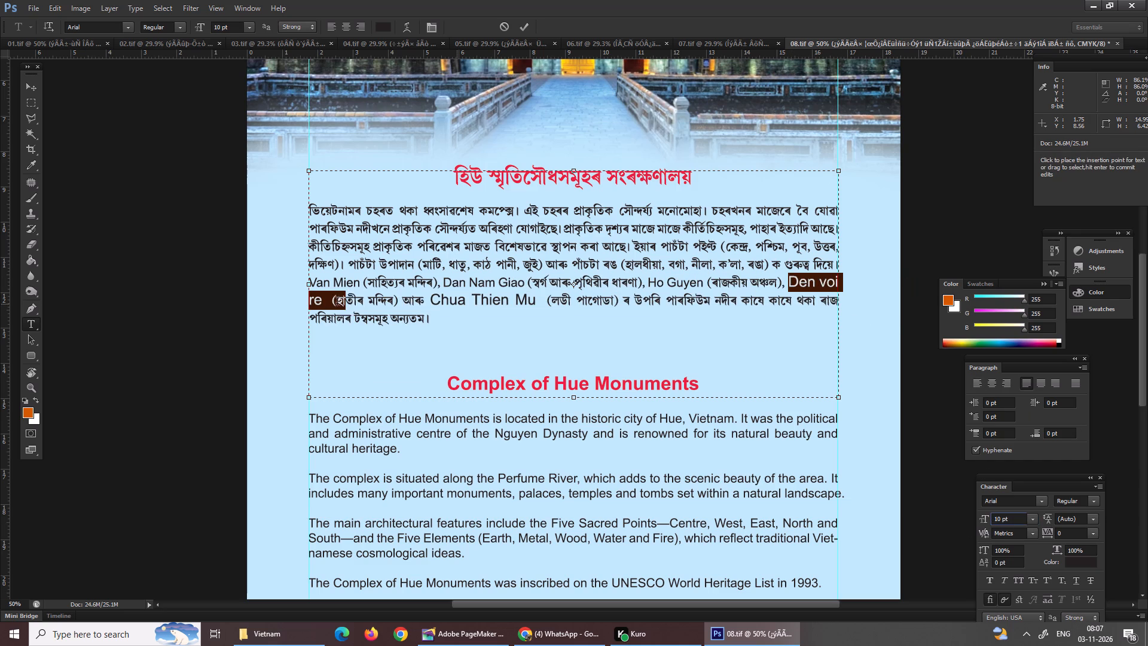
drag(337, 303, 322, 306)
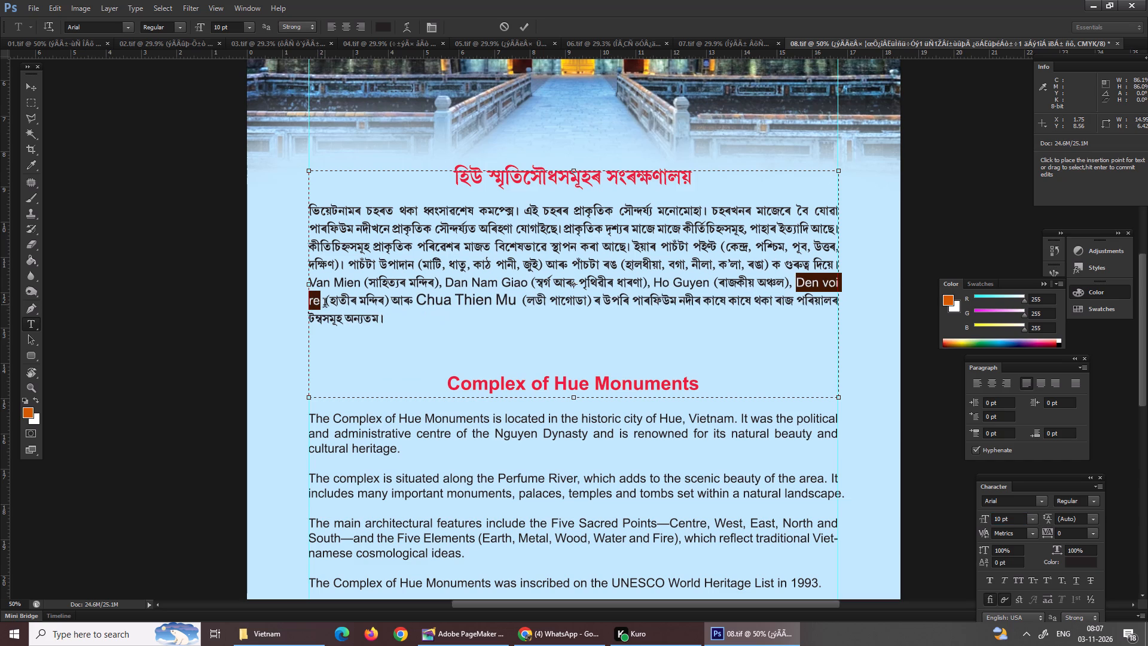
click(325, 304)
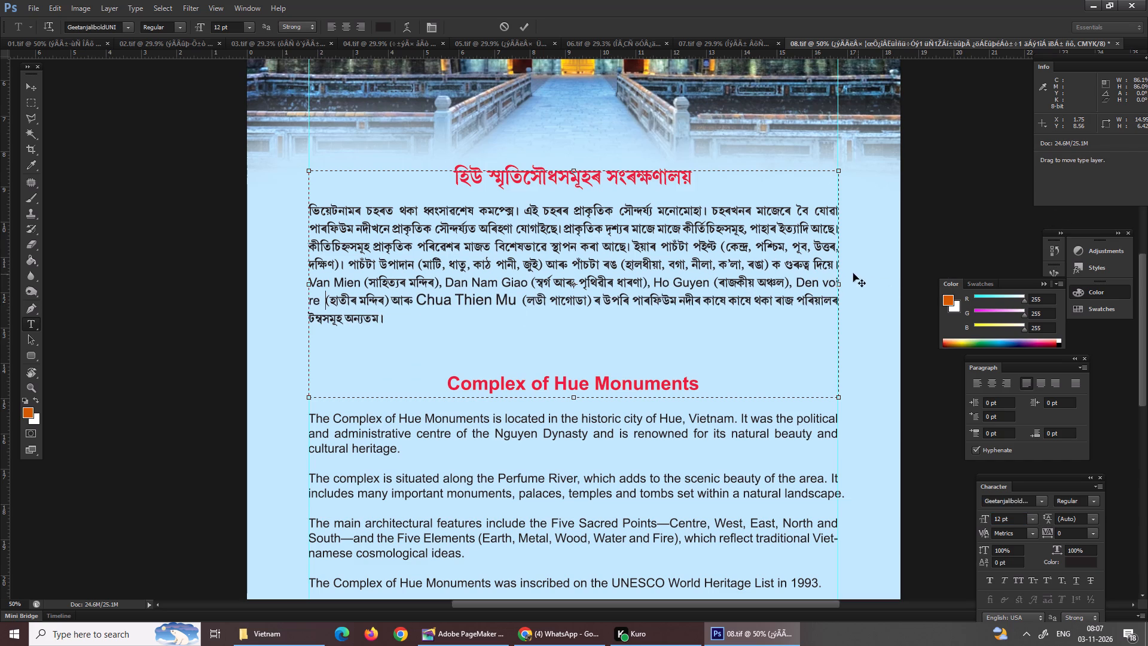
Narrow the Assamese text frame to about 14.65 cm wide by pulling in its right edge.
drag(841, 285, 839, 285)
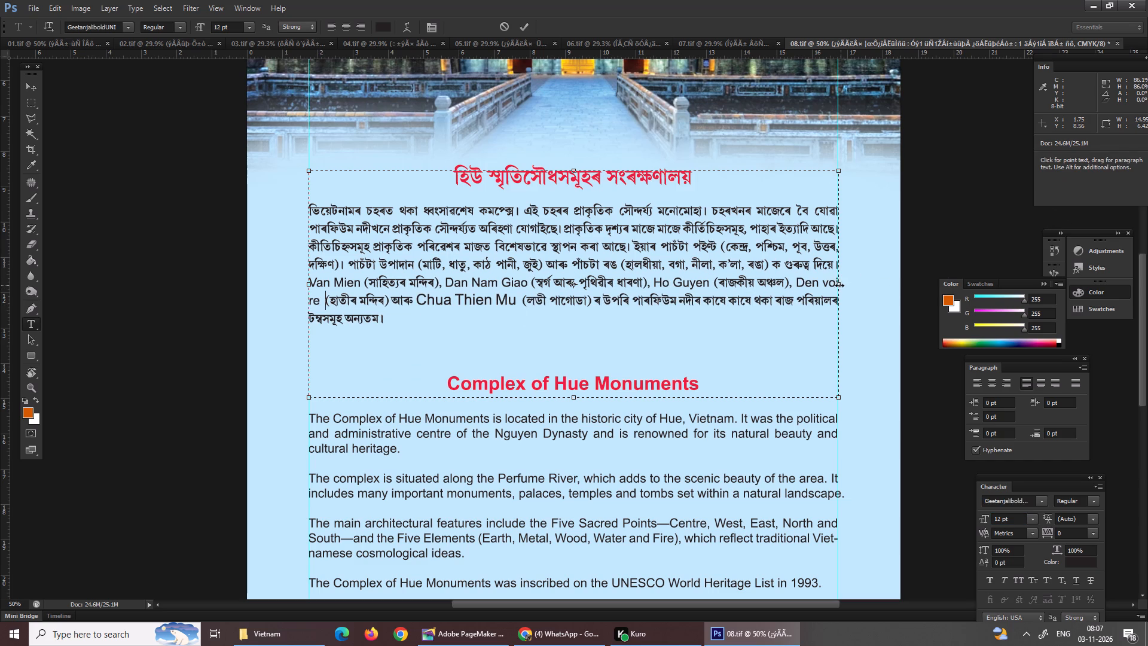
drag(839, 285, 831, 287)
click(414, 315)
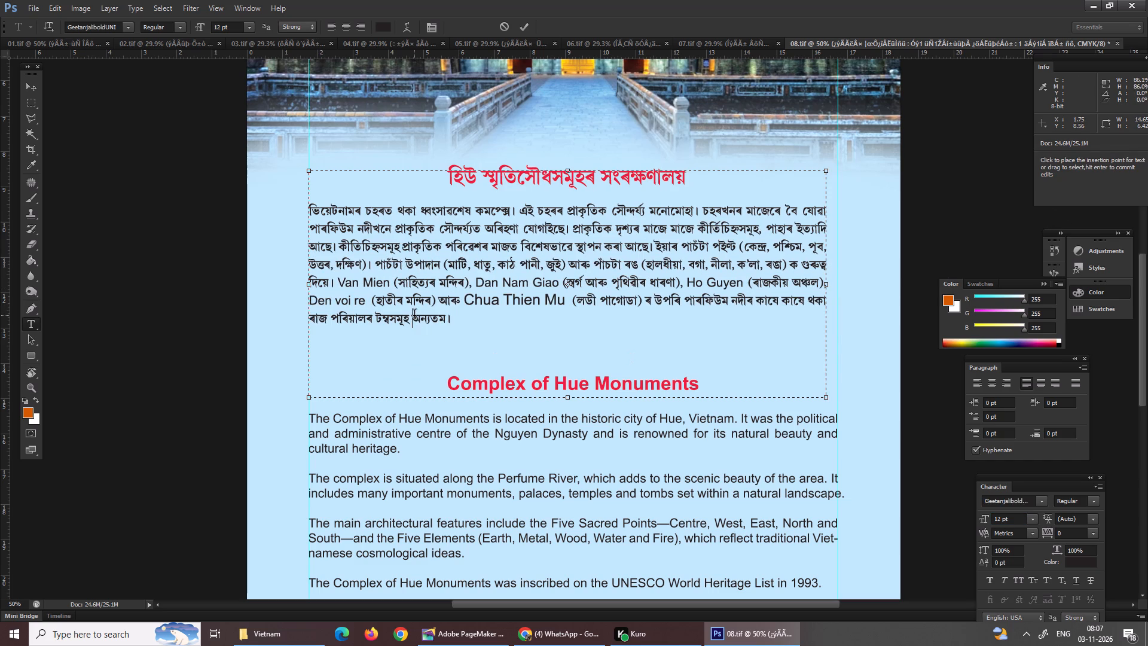
Select the Latin name Chua Thien Mu in the Assamese paragraph.
drag(466, 306, 552, 299)
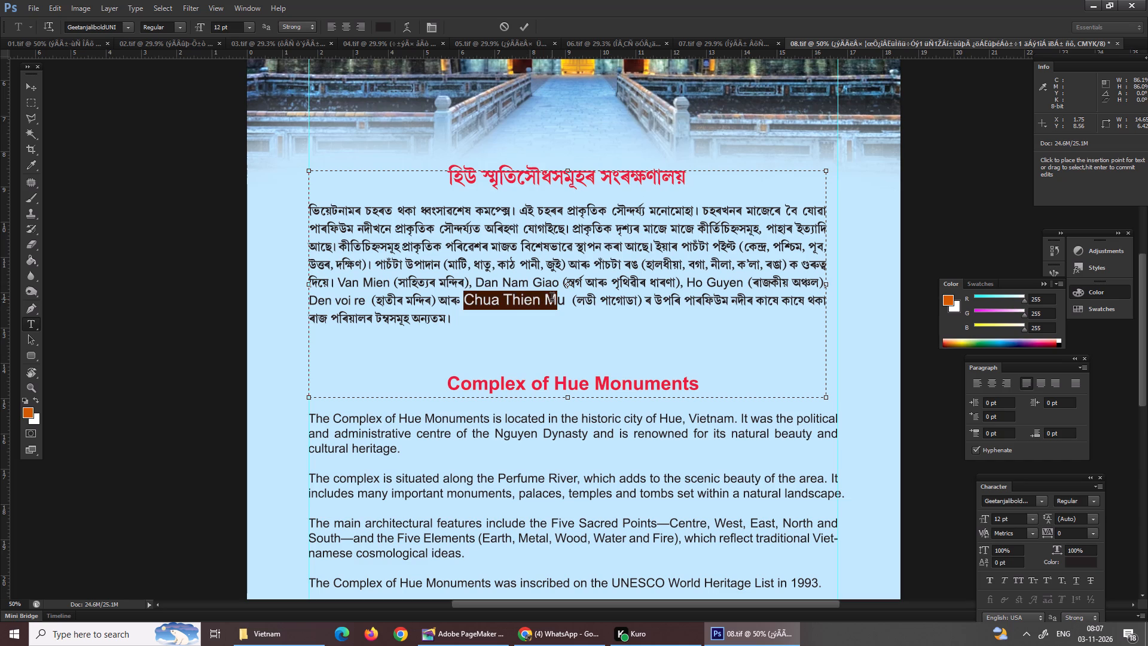
drag(552, 299, 563, 306)
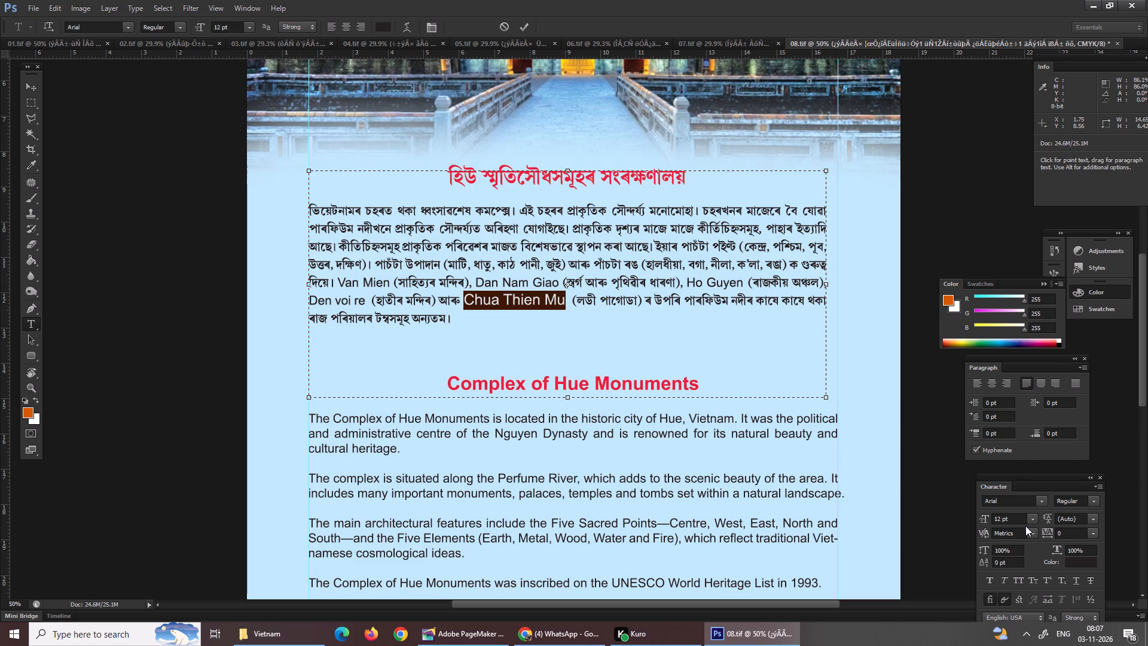
Set the selected Latin name Chua Thien Mu in the Assamese paragraph to 10 pt.
drag(1017, 519, 932, 519)
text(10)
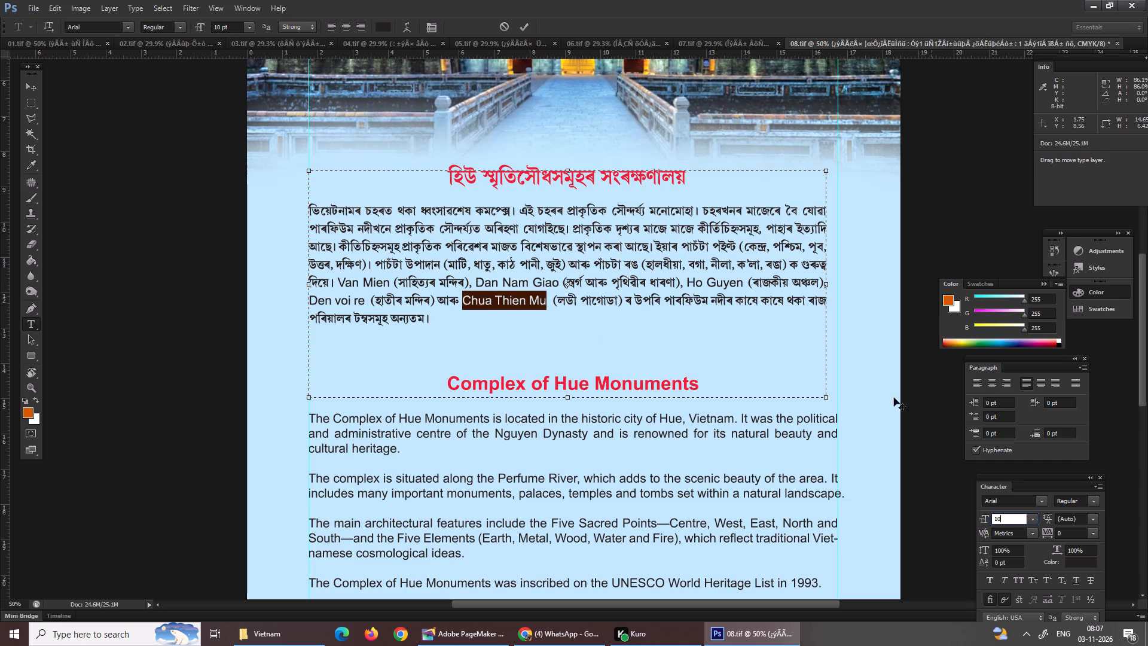
Shorten the Assamese text frame to about 5 cm tall by raising its bottom edge, and commit the text.
drag(567, 398, 559, 352)
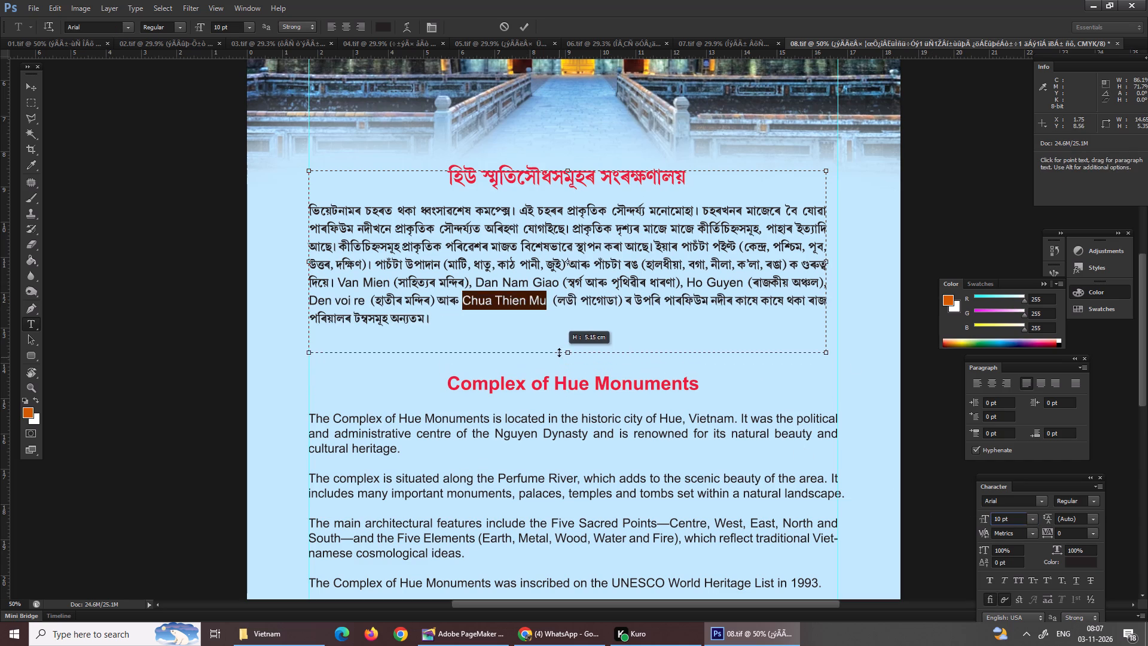
drag(559, 352, 559, 347)
key(Return)
Shorten the English Complex of Hue Monuments text frame by raising its bottom edge to just below the UNESCO line.
scroll(569, 380, down, 6)
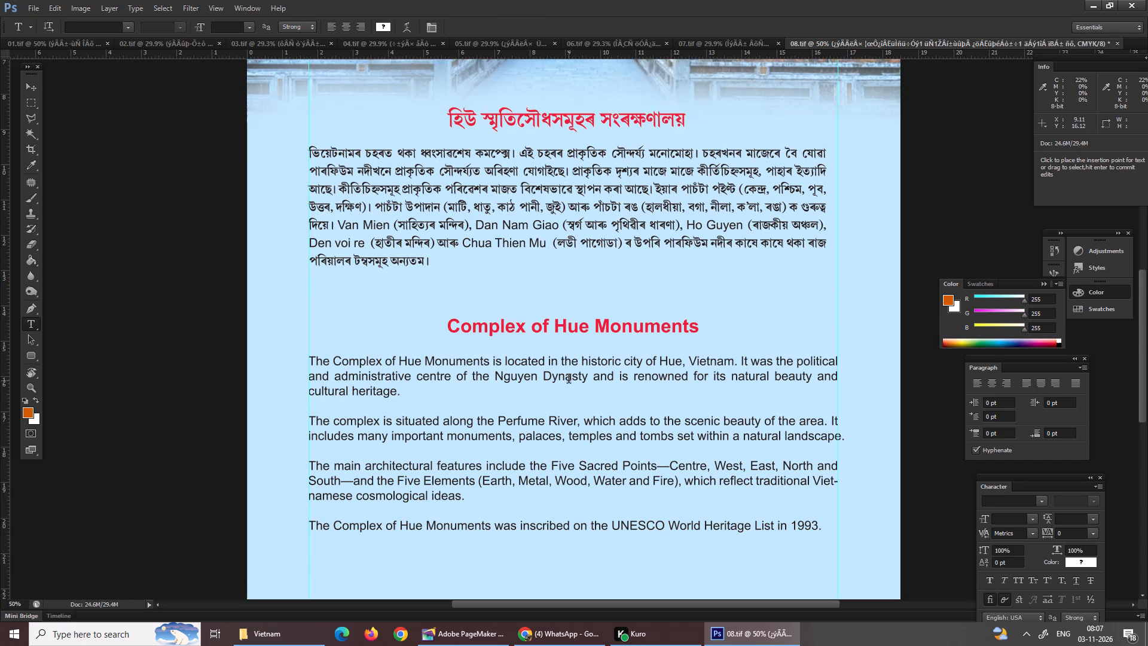
scroll(569, 380, up, 1)
scroll(569, 380, down, 4)
click(565, 380)
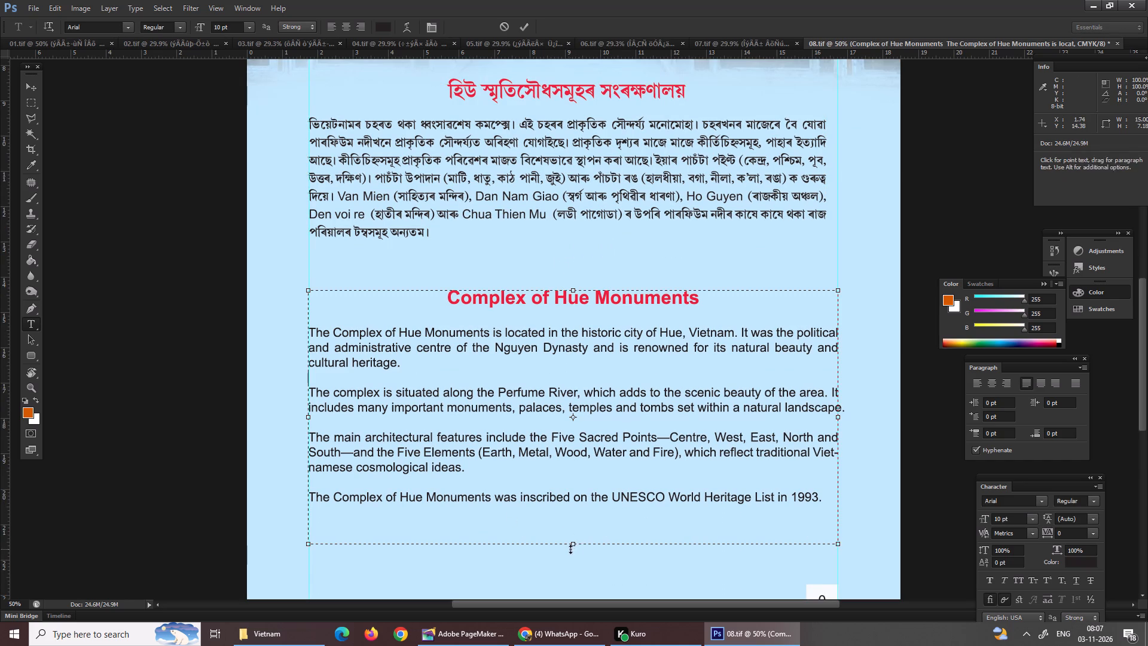
drag(572, 548, 573, 522)
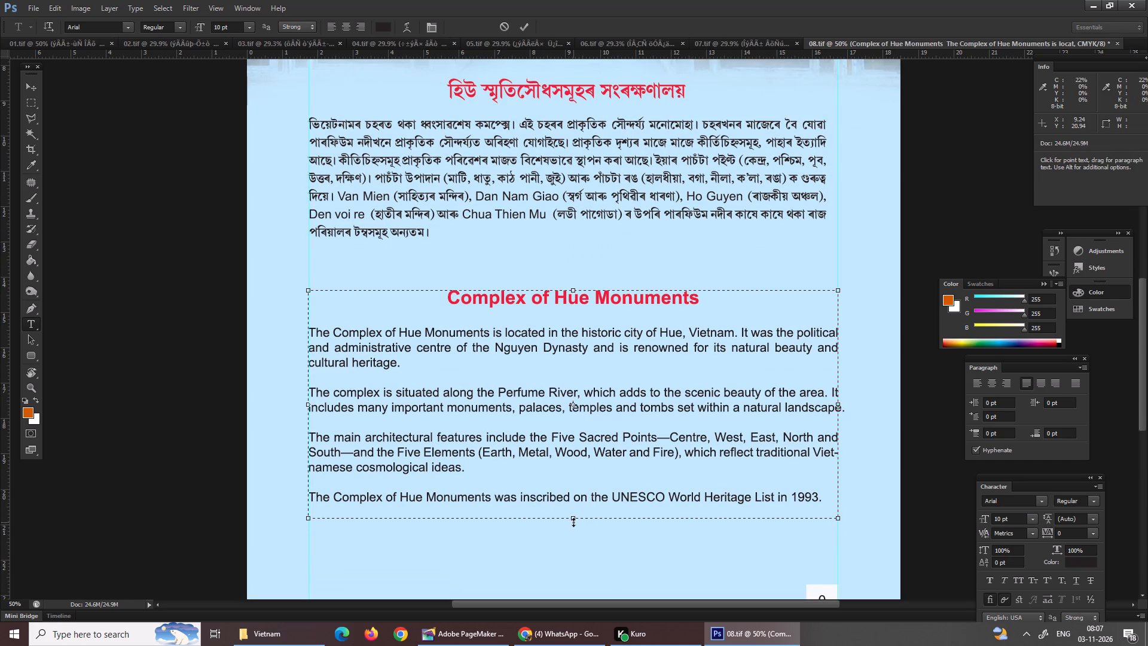
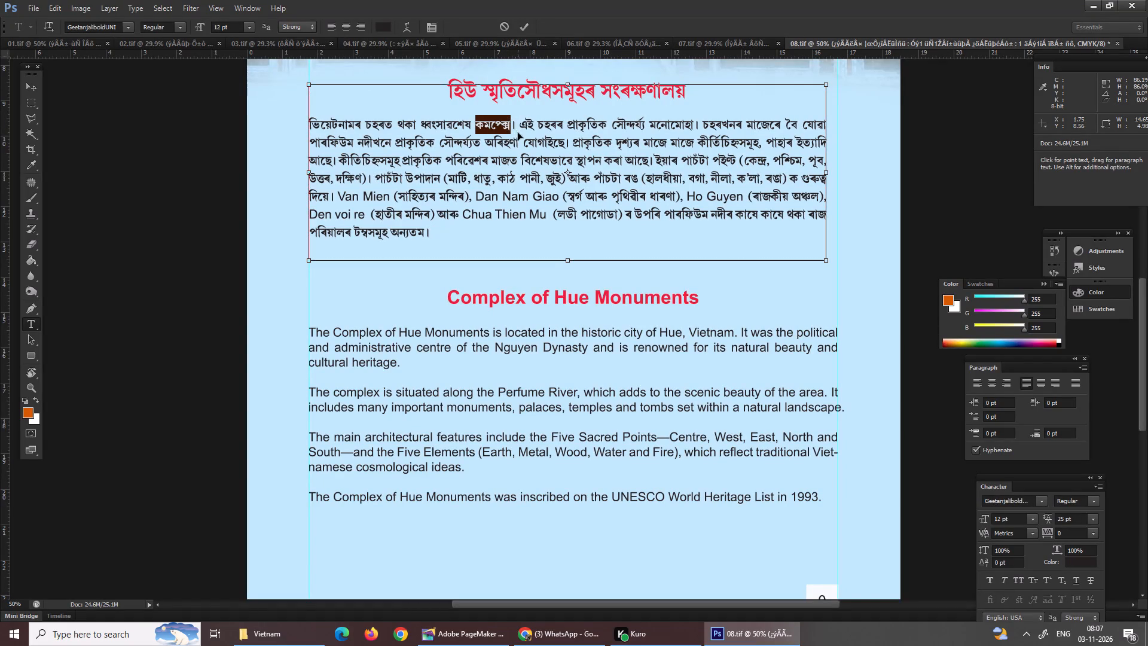
Replace the highlighted word in the first line of the Assamese paragraph with the copied text.
key(ctrl+v)
Select the whole pasted word in the Assamese paragraph's first line and open the font choices for it.
drag(469, 124, 505, 121)
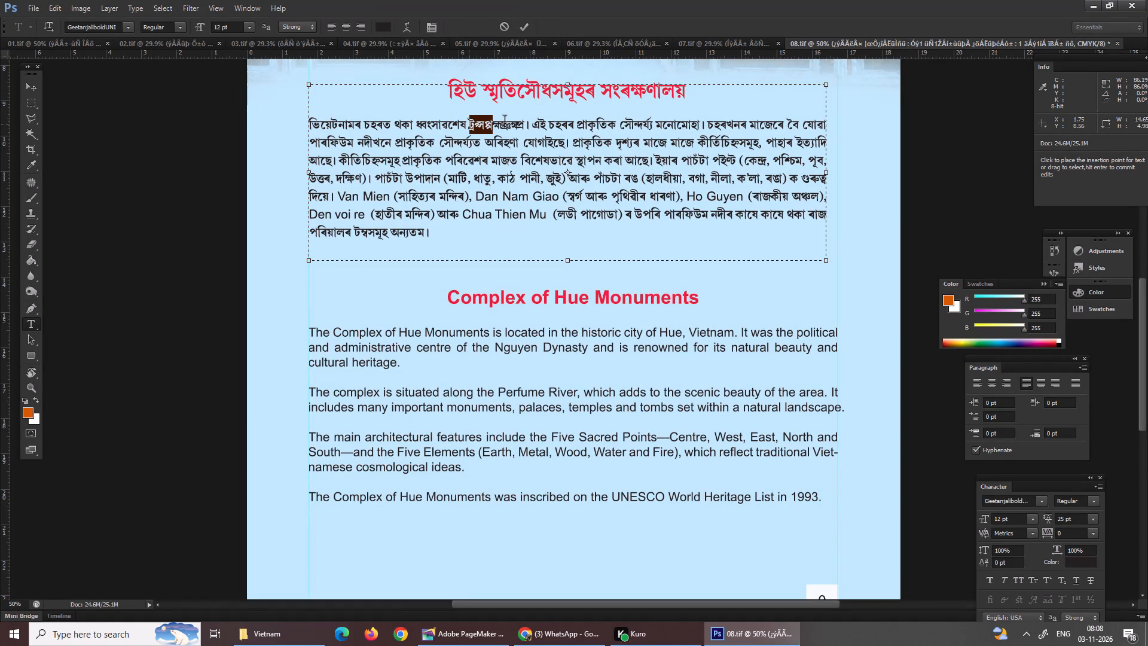
drag(505, 121, 525, 123)
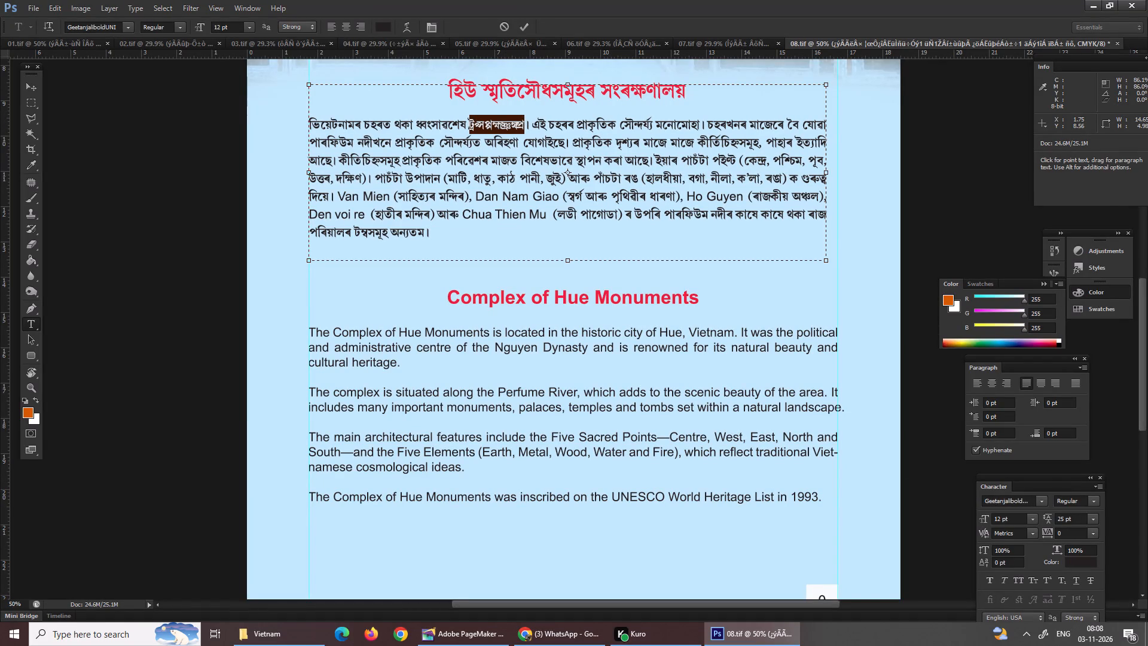
click(1046, 501)
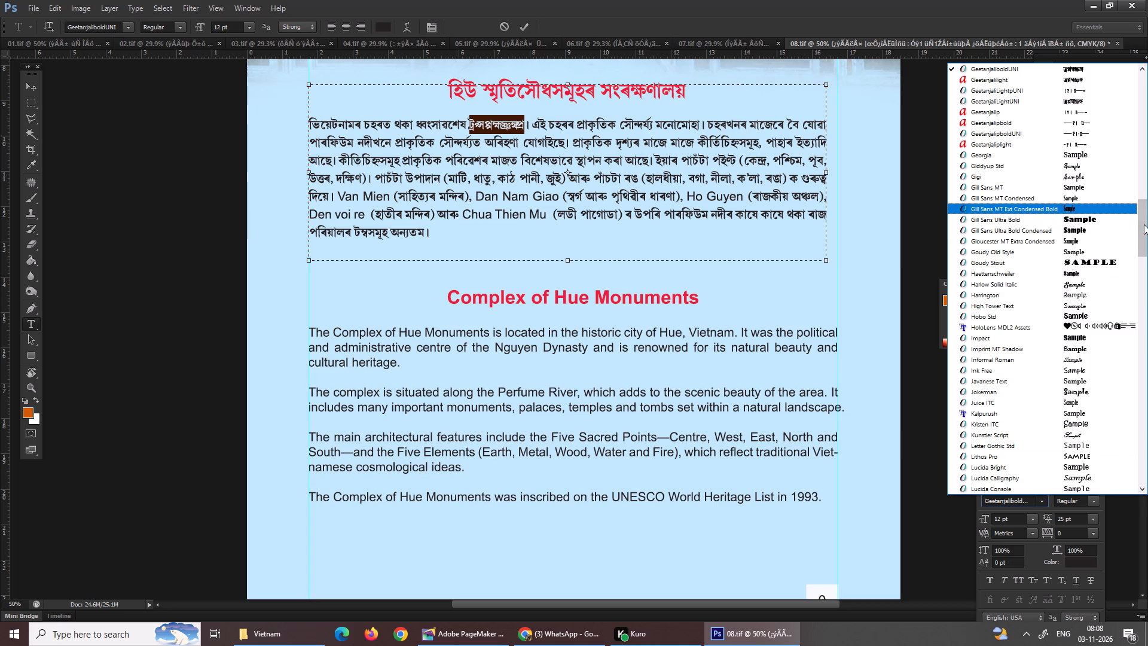
Set the garbled Latin word after ধ্বংসাবশেষ in the Assamese paragraph to Arial at 10 pt.
drag(1139, 224, 1147, 57)
click(1024, 121)
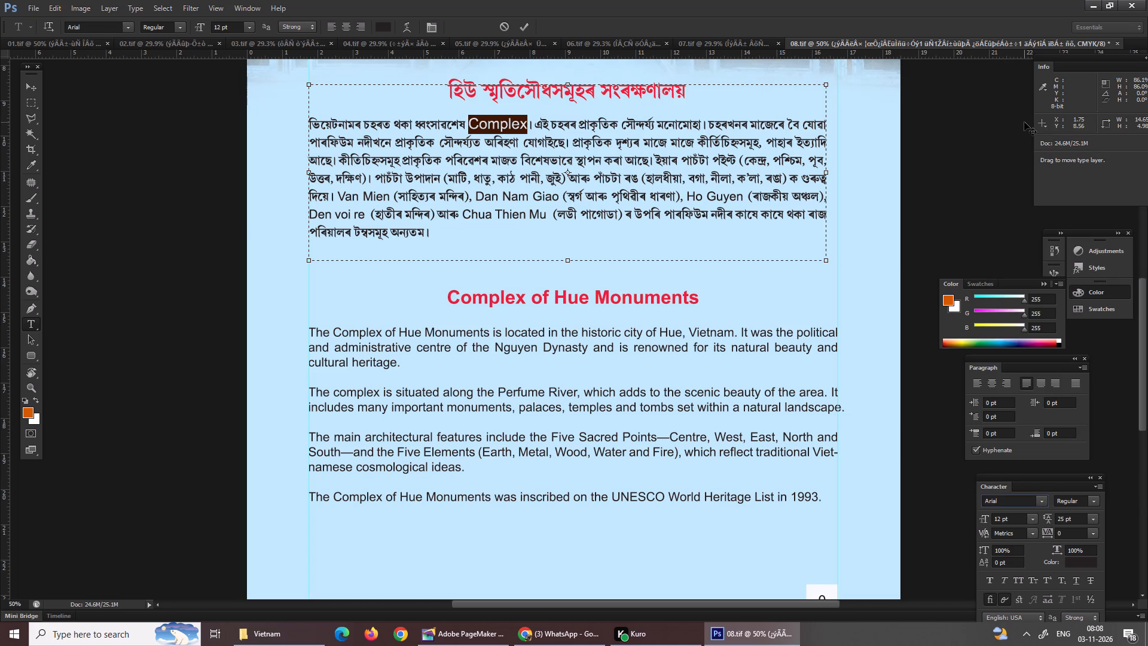
drag(1012, 520, 948, 524)
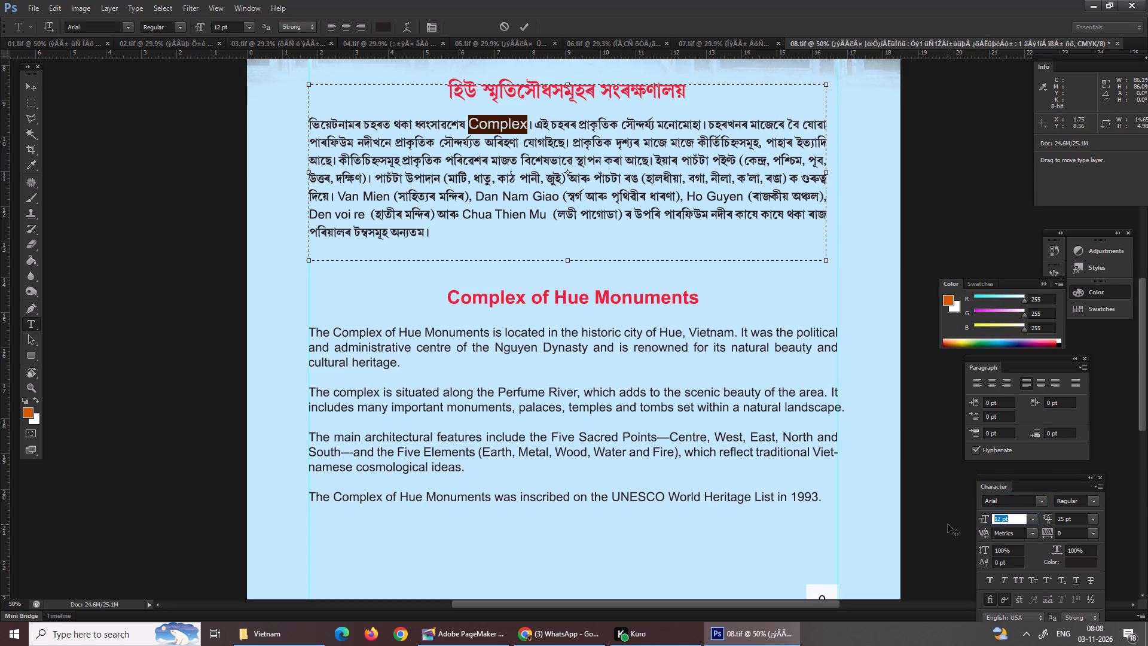
text(10)
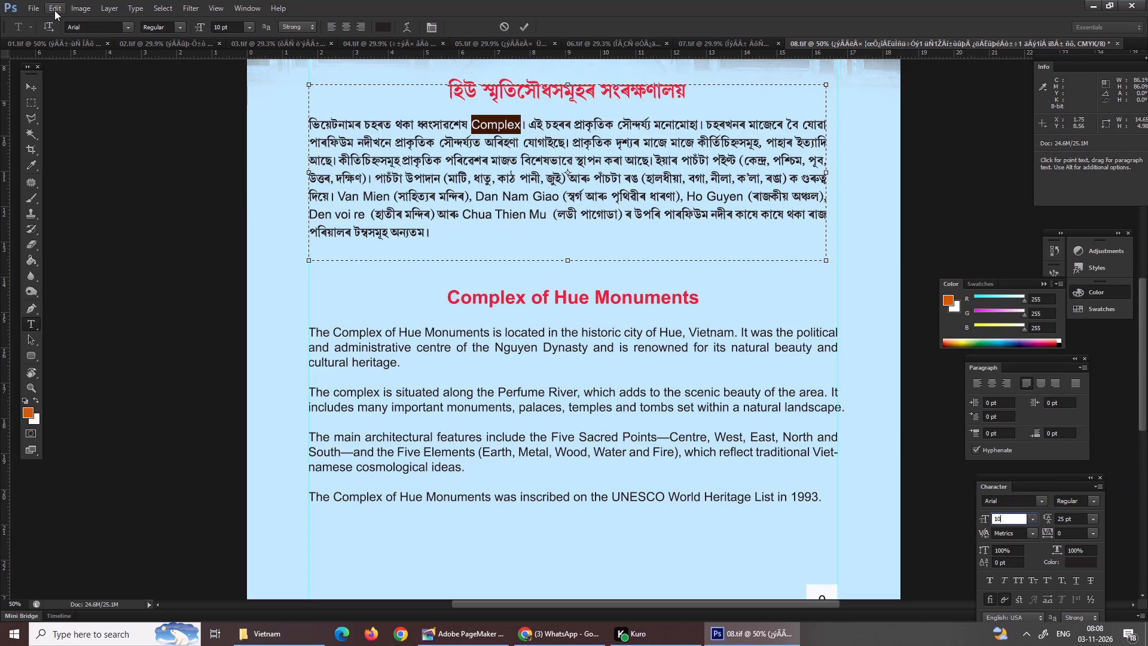
click(730, 169)
Copy the comma after ক'লা and insert it after কাঠ in the list of elements.
click(761, 179)
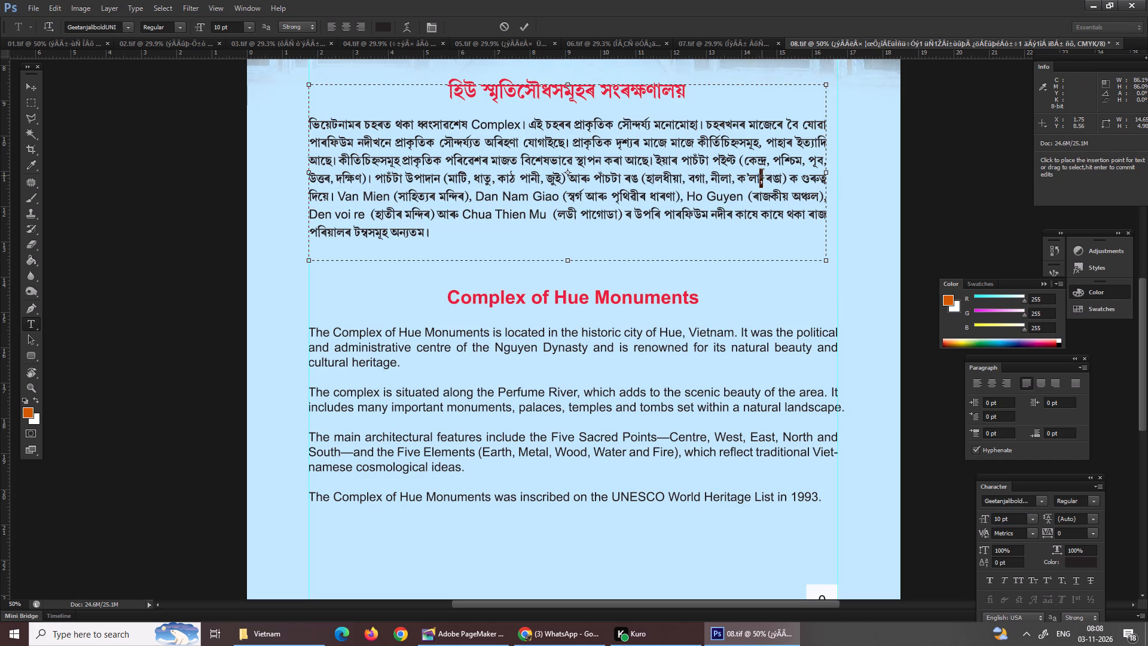
key(ctrl+c)
key(ctrl+c)
key(ctrl+c)
click(517, 181)
key(ctrl+v)
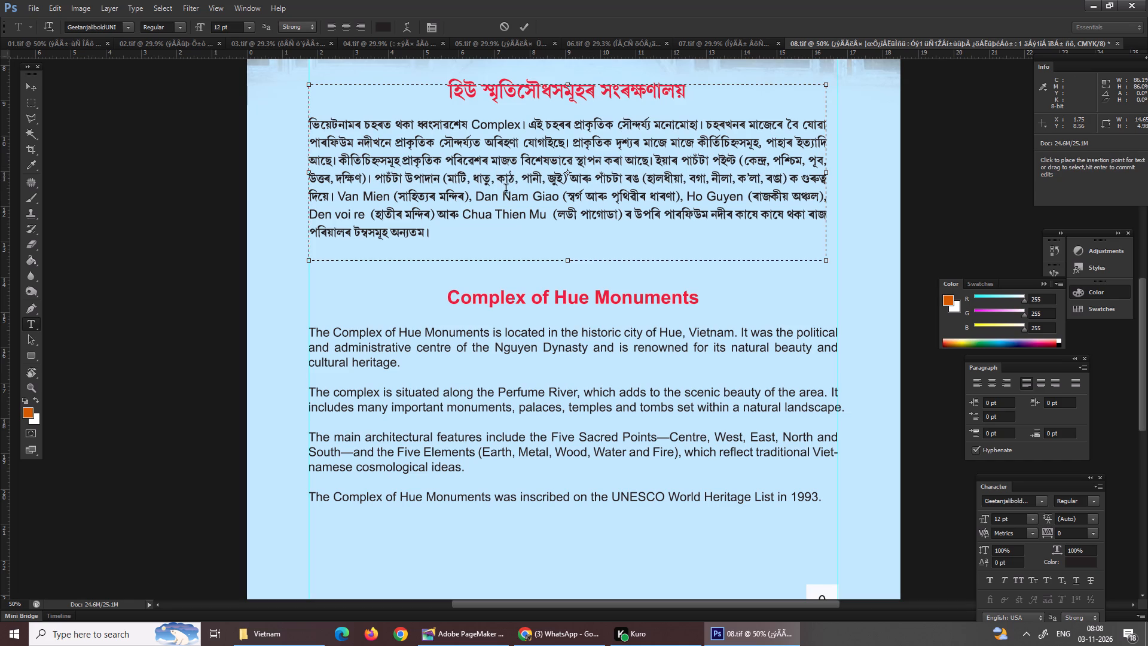
Switch to PageMaker, write the Assamese word পাঁচটা on a new line below the existing text, and copy it.
click(473, 645)
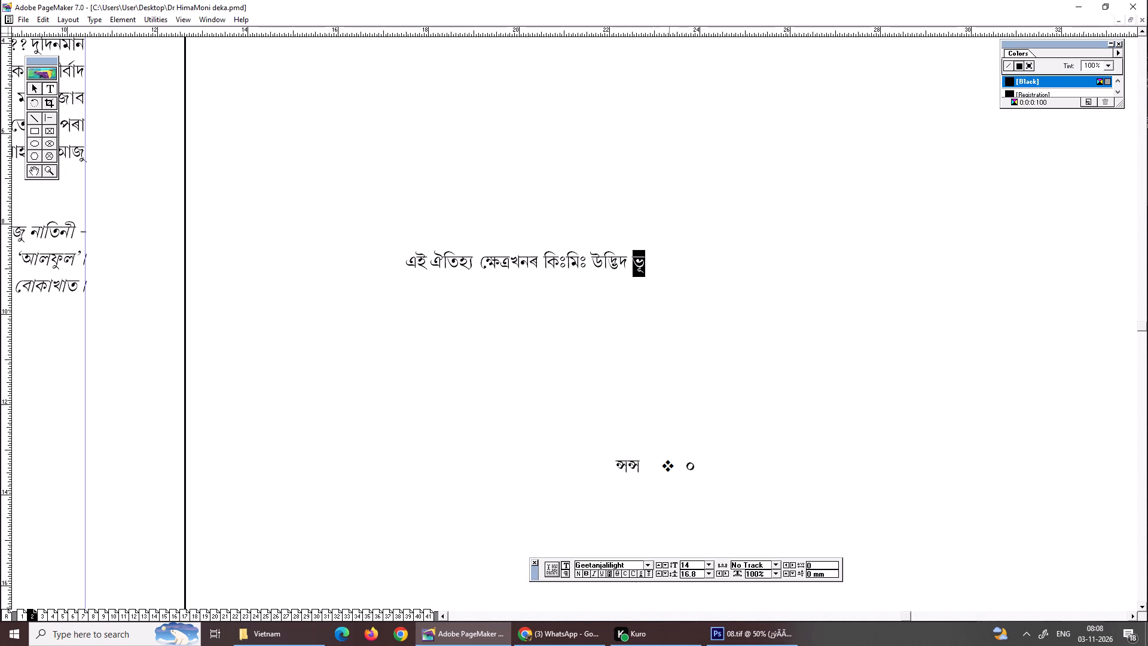
click(669, 262)
key(space)
key(space)
key(Return)
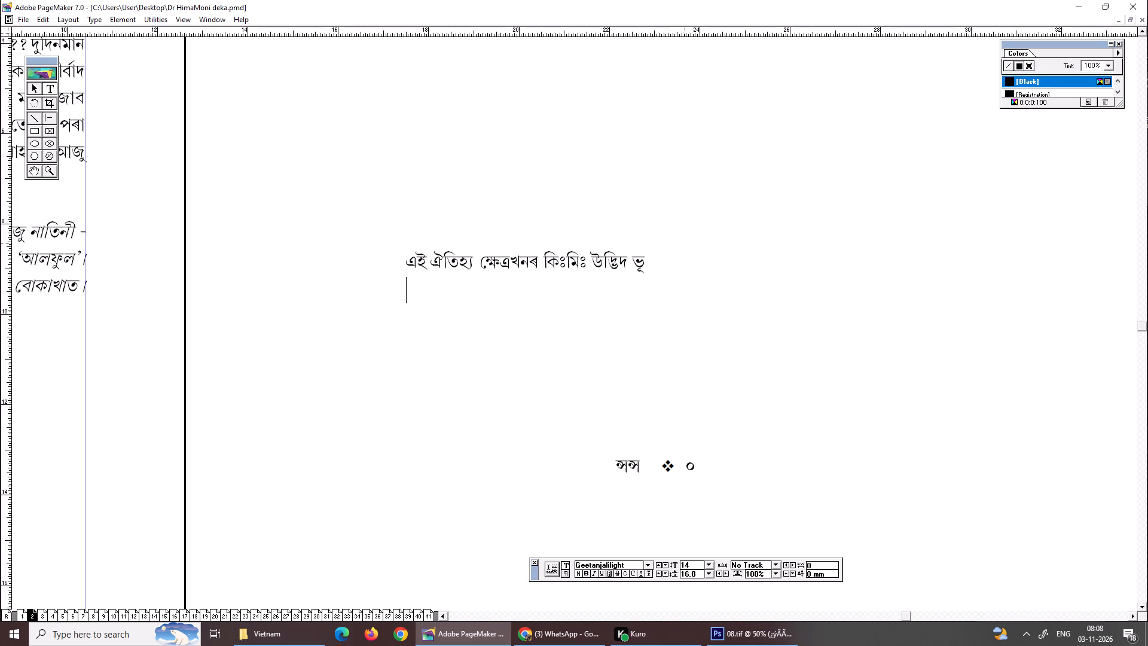
key(j)
key(BackSpace)
text(he)
key(BackSpace)
text(Xe)
text(;'e)
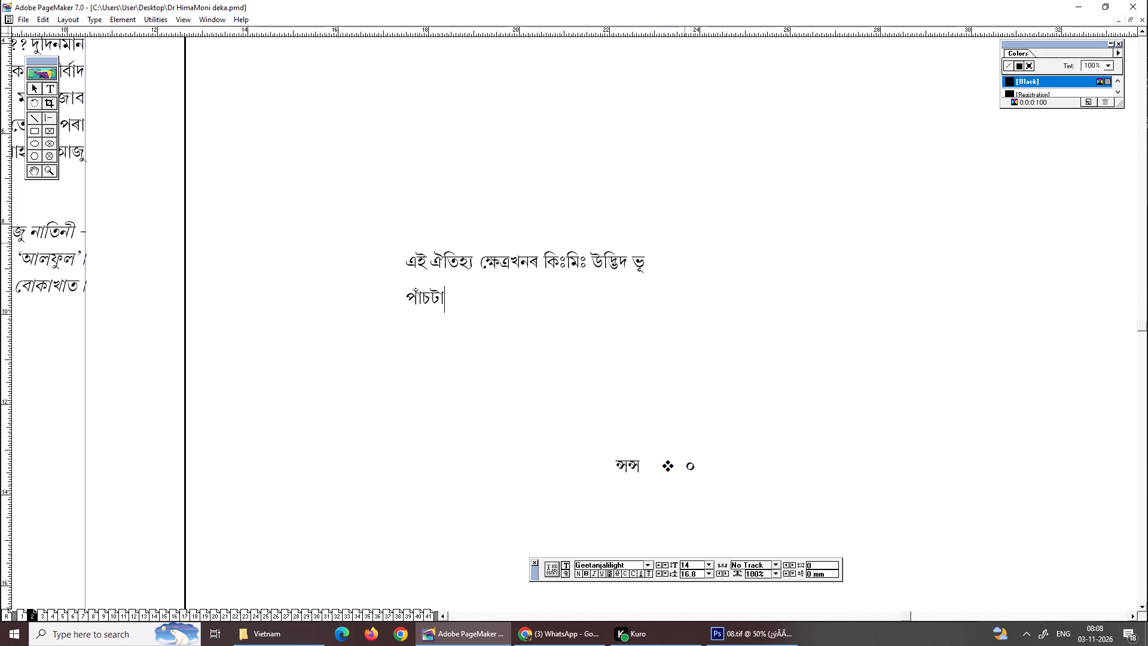
drag(459, 300, 353, 299)
key(ctrl+c)
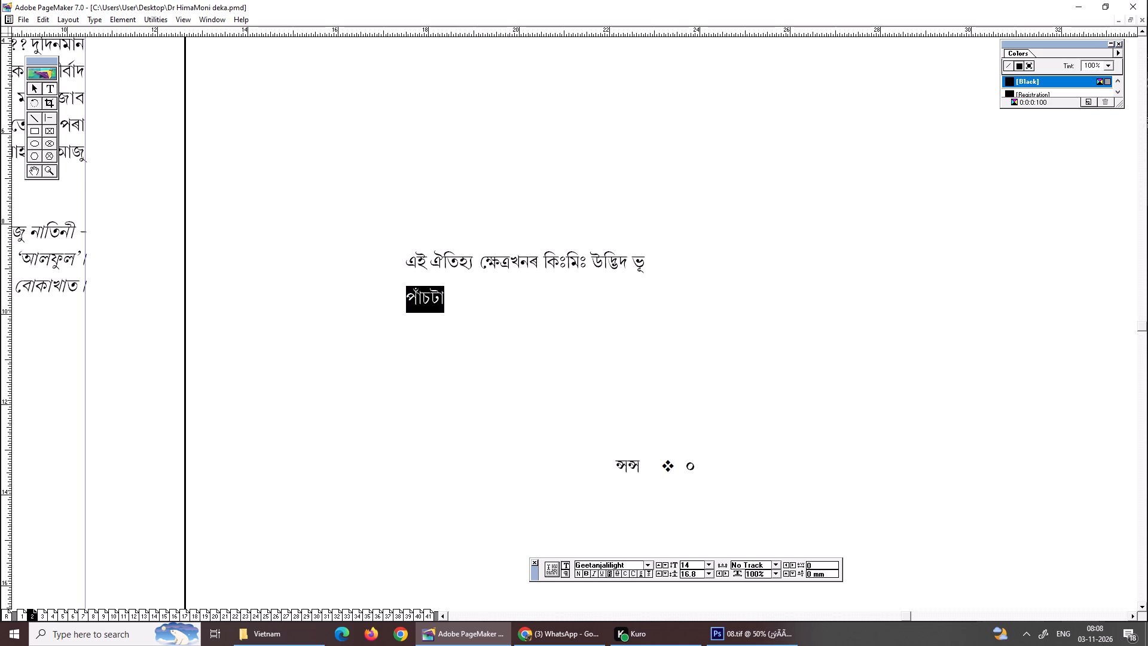
key(ctrl+c)
key(ctrl+c)
Back in Photoshop, replace the misspelled word before পইন্ট and before উপাদান with the copied পাঁচটা.
click(770, 630)
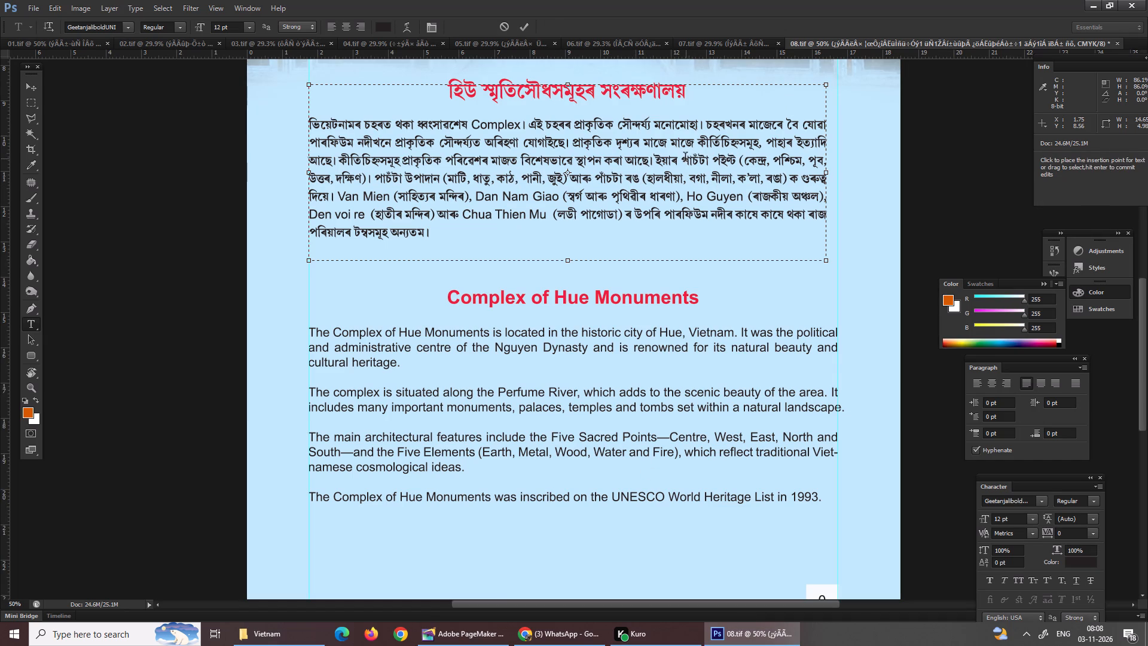
drag(684, 161, 707, 159)
key(ctrl+v)
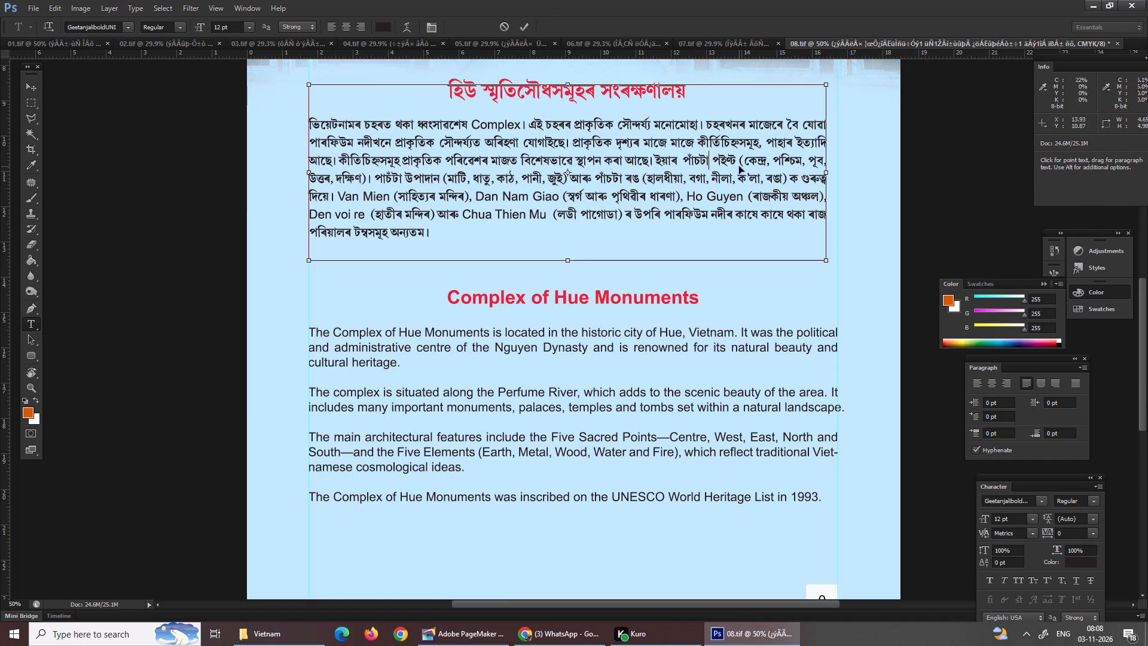
drag(374, 182, 401, 177)
key(ctrl+v)
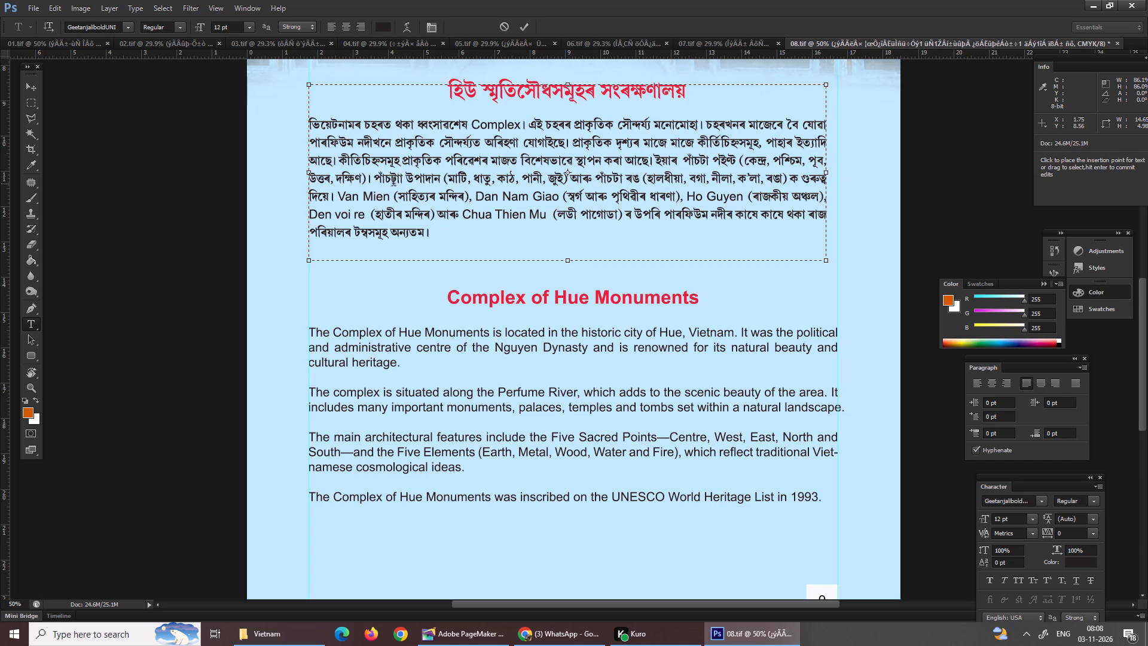
key(BackSpace)
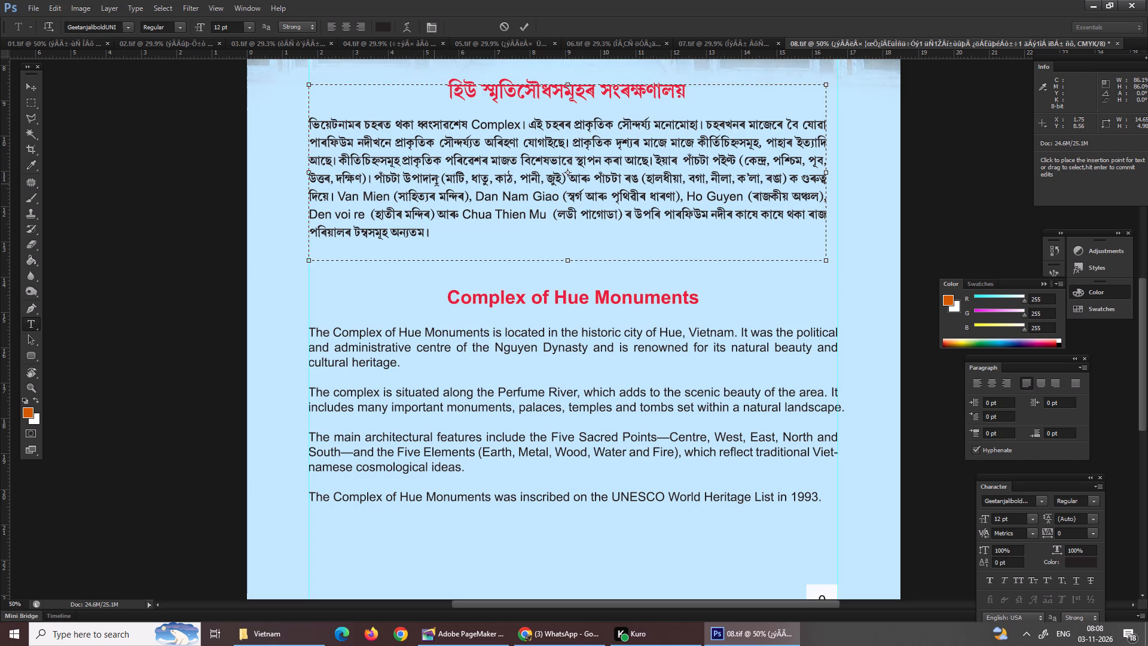
Switch to PageMaker, overwrite the word on the second line with ৰং, and copy it.
click(451, 645)
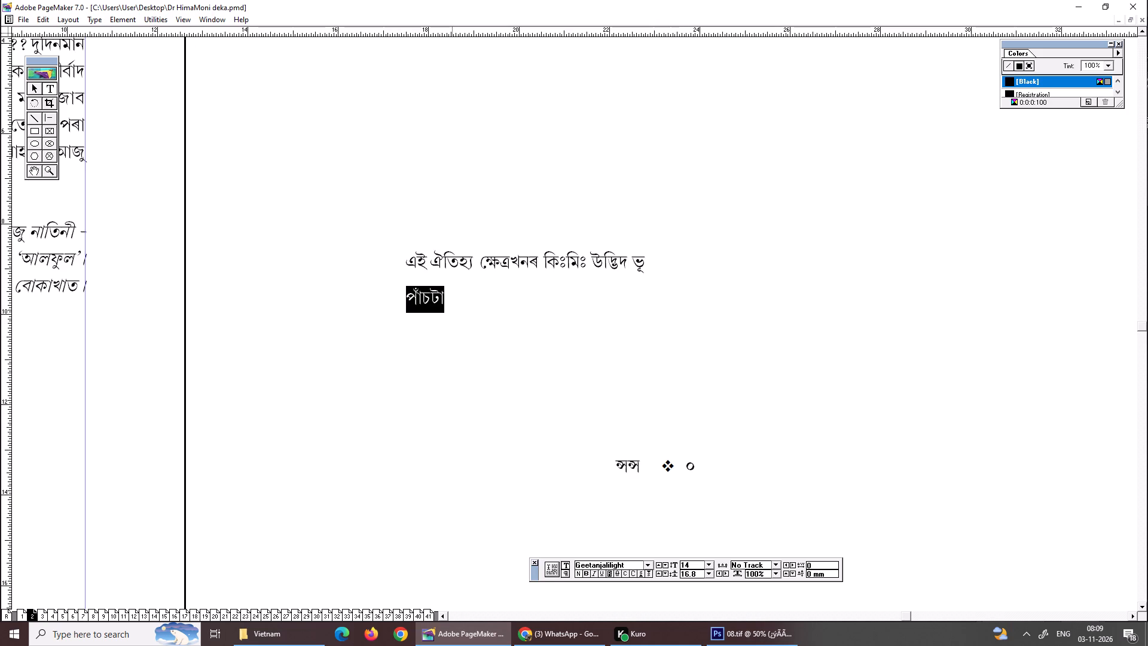
key(j)
key(c)
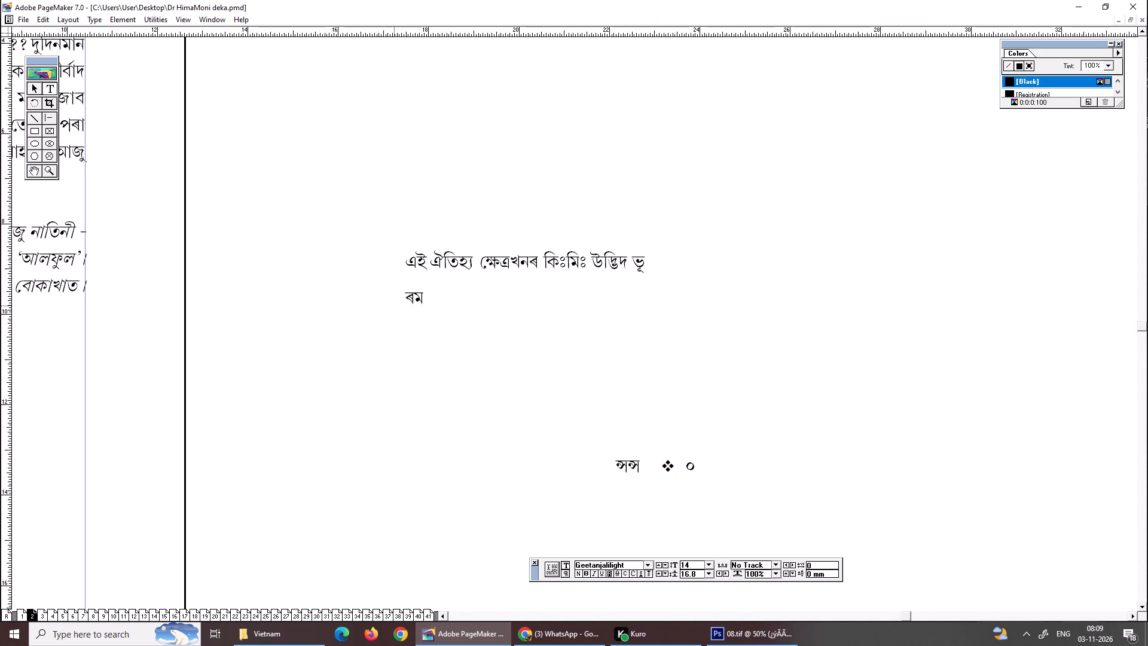
key(BackSpace)
key(x)
drag(433, 294, 390, 301)
key(ctrl+c)
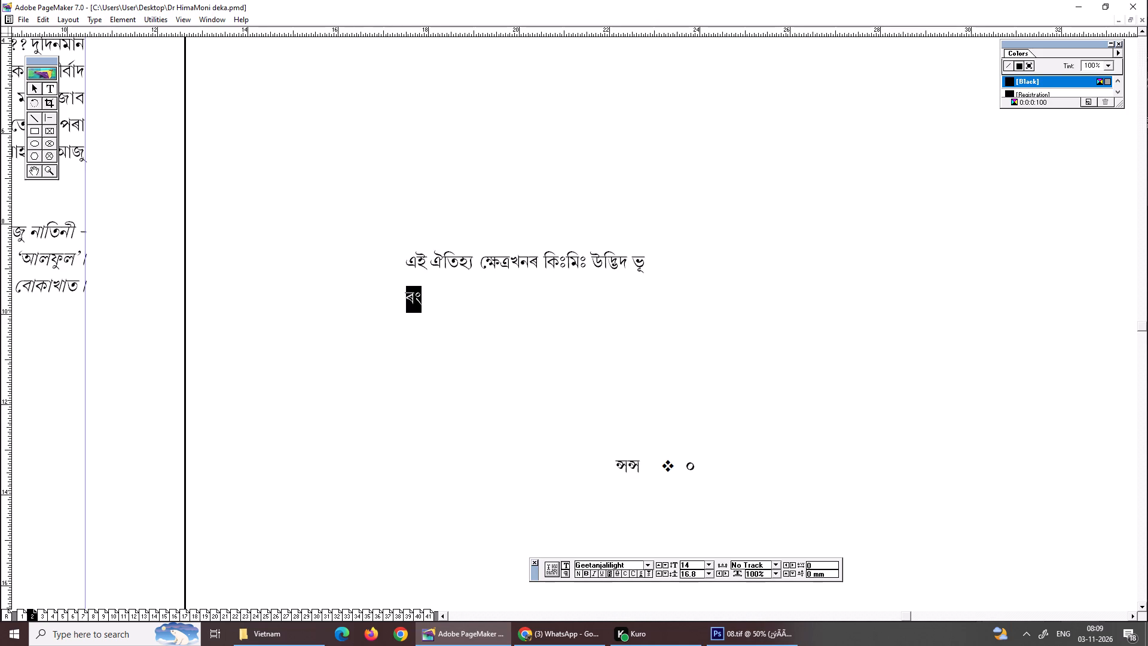
key(ctrl+c)
Back in Photoshop, replace ৰঙ before the bracketed colour list with the copied ৰং, followed by a space.
click(746, 638)
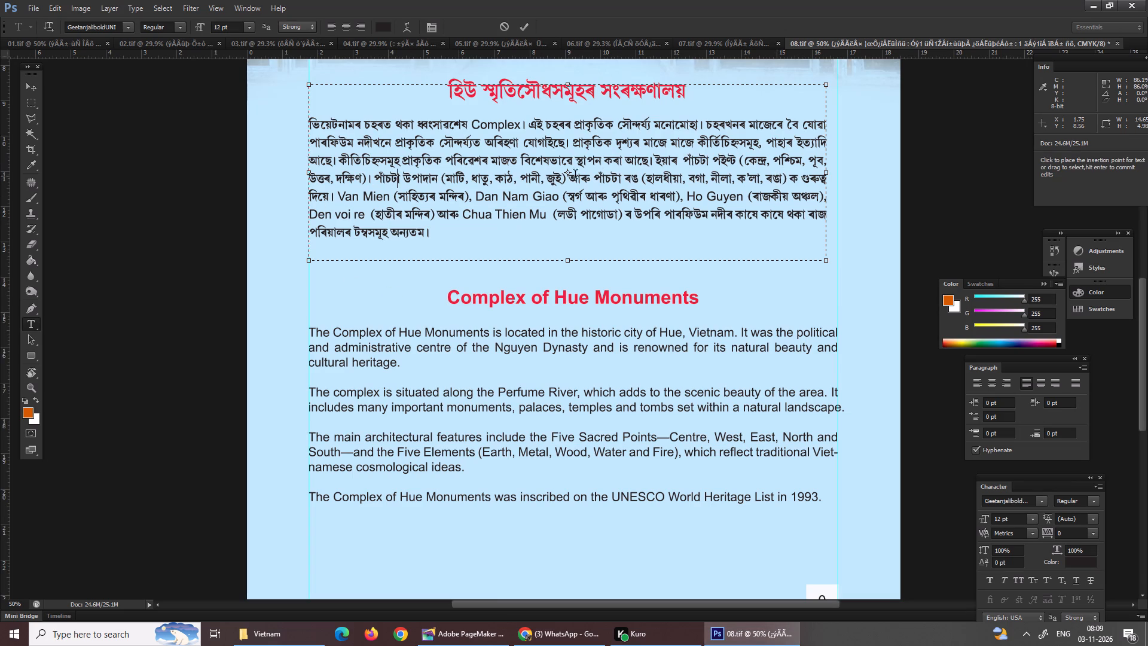
drag(625, 179, 641, 179)
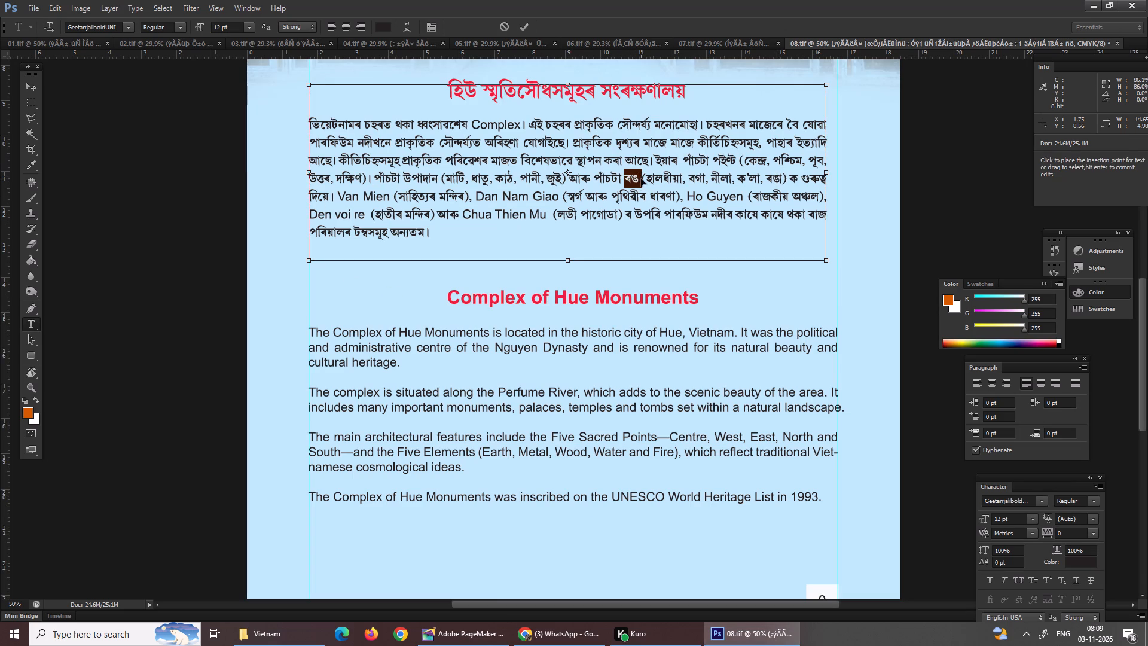
key(ctrl+v)
key(space)
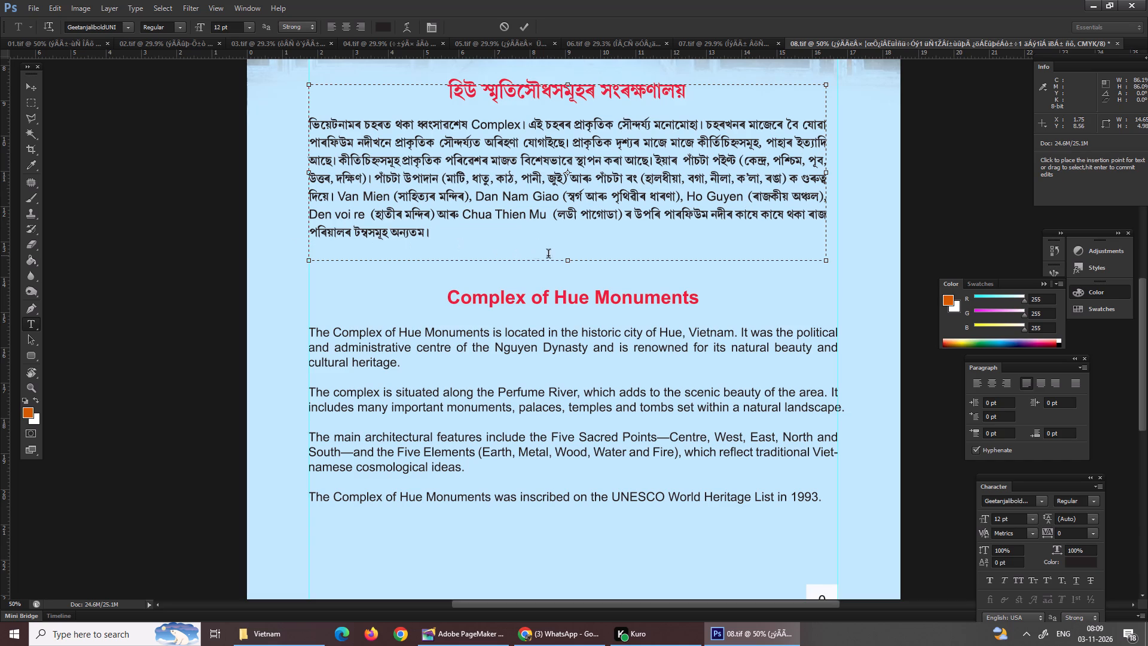
Shorten the Assamese text frame to about 4.6 cm tall by raising its bottom edge.
drag(569, 259, 569, 249)
drag(567, 262, 570, 248)
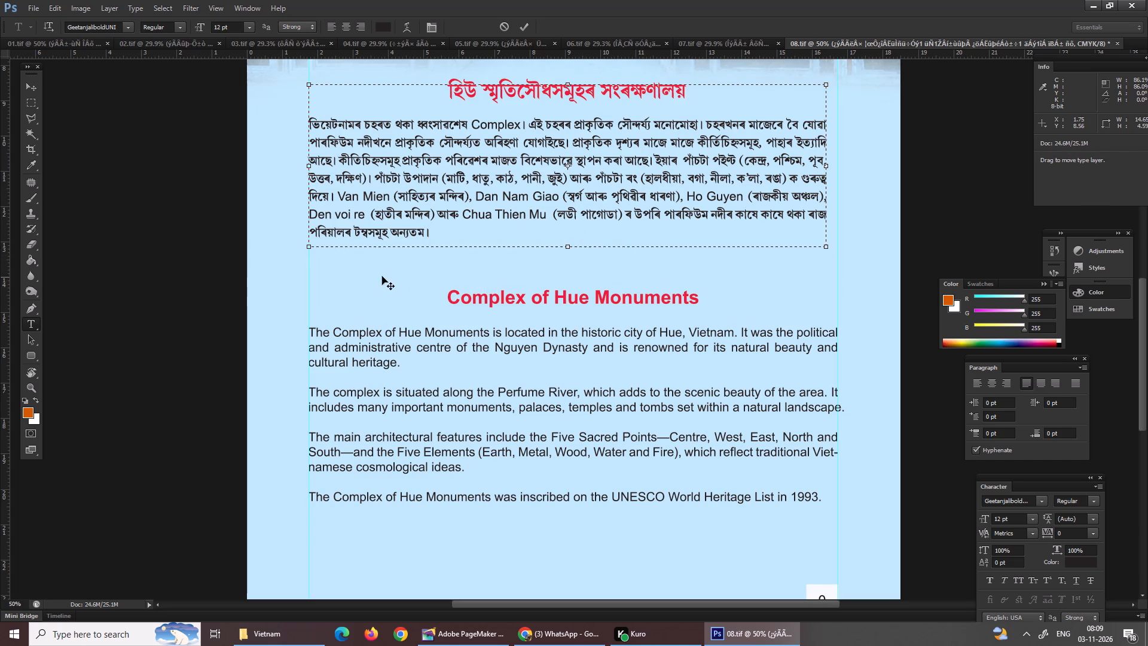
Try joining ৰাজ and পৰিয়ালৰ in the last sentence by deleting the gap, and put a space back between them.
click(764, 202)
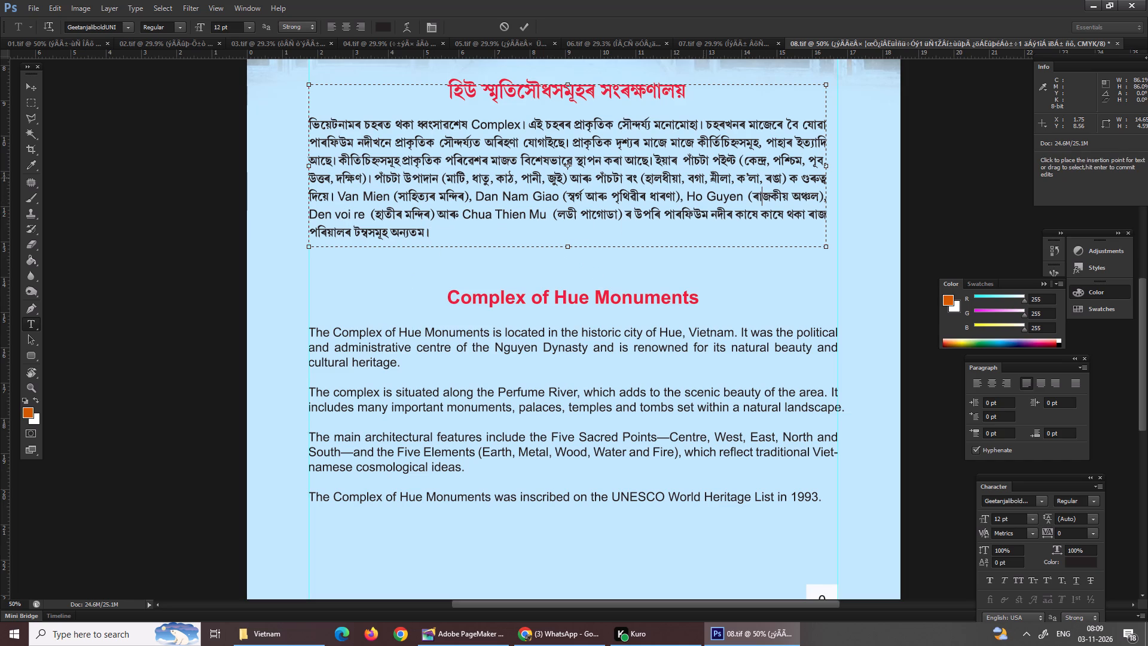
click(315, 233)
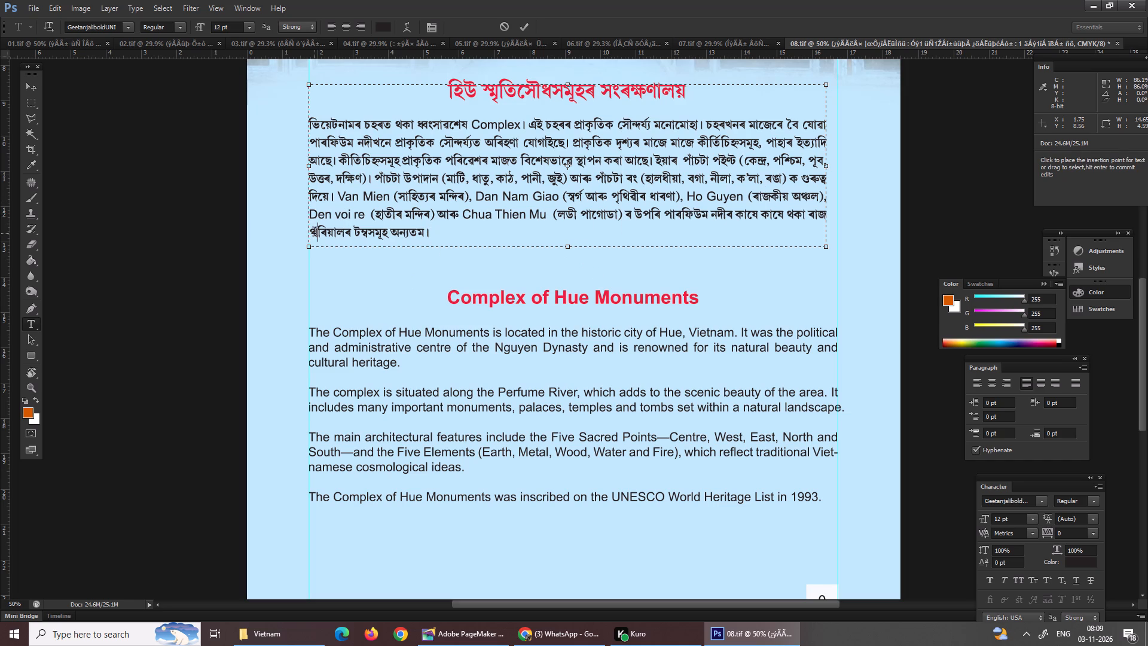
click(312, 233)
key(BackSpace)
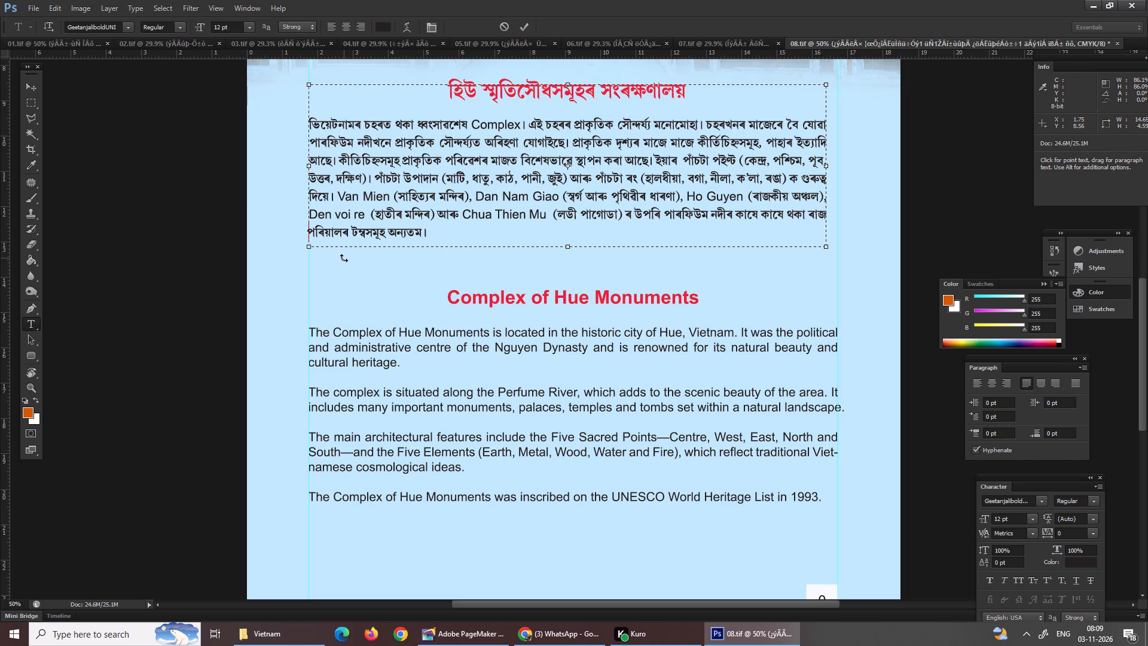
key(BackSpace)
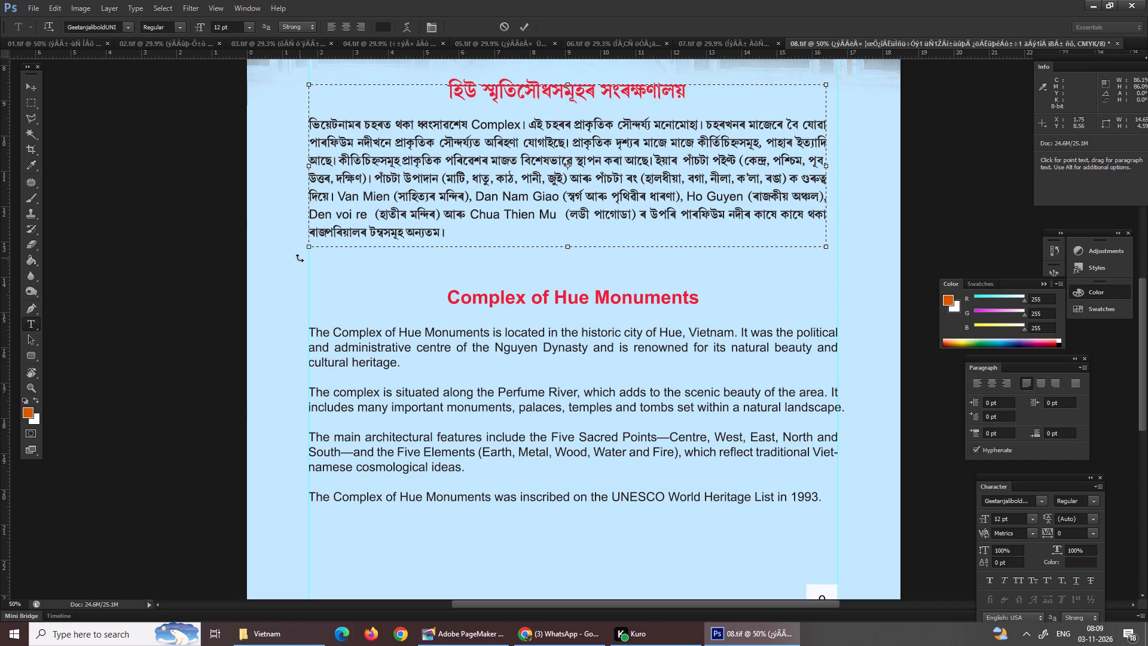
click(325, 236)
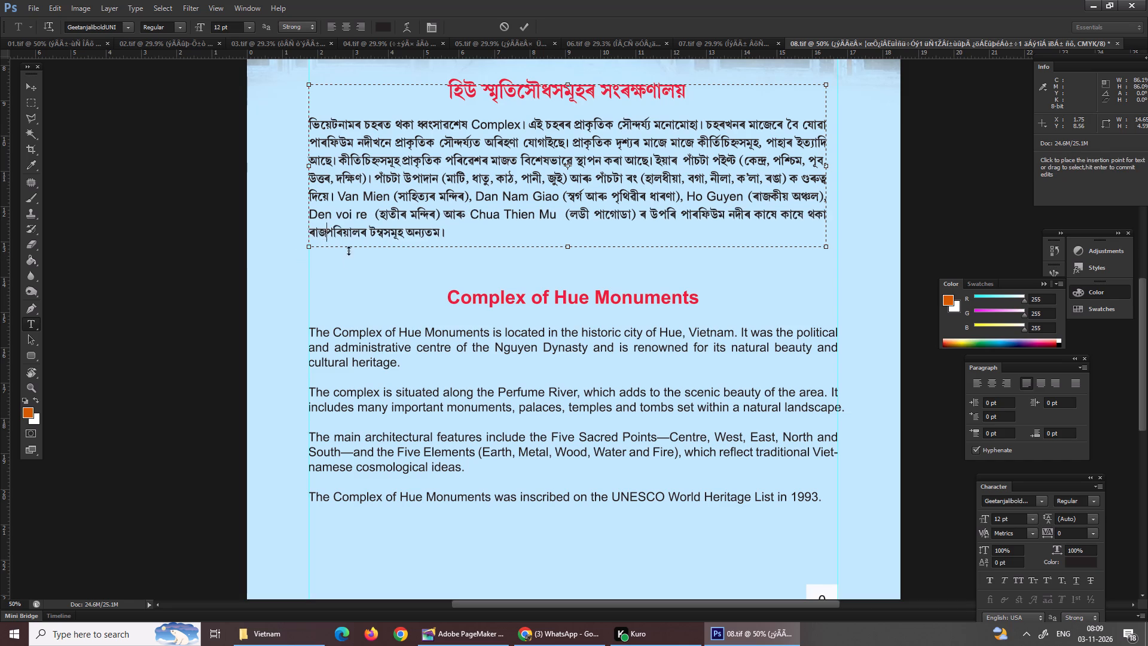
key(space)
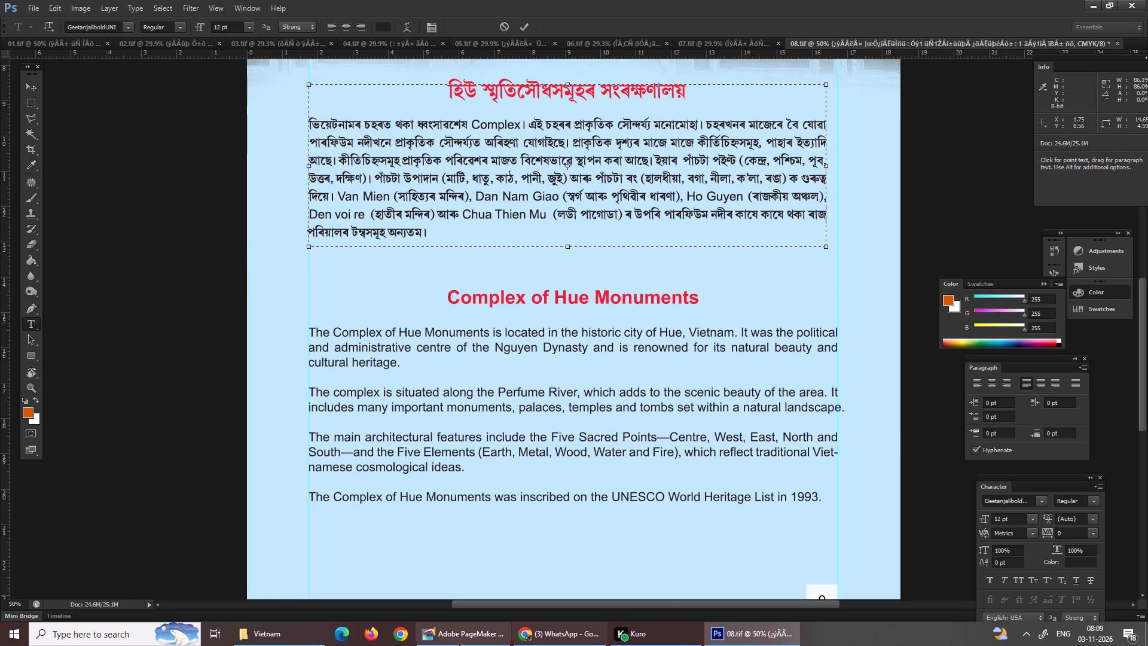
Switch to PageMaker, overwrite the word on the second line with ৰাজপৰিয়াল, and copy it.
click(459, 643)
text(jephfj/en)
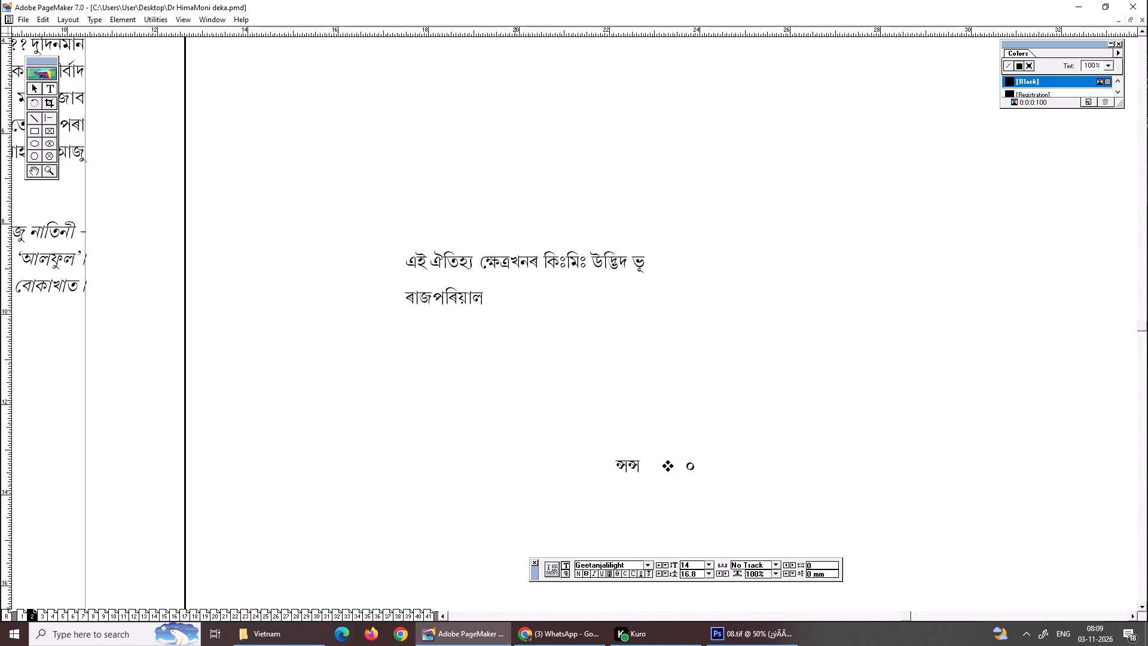
drag(502, 309, 352, 310)
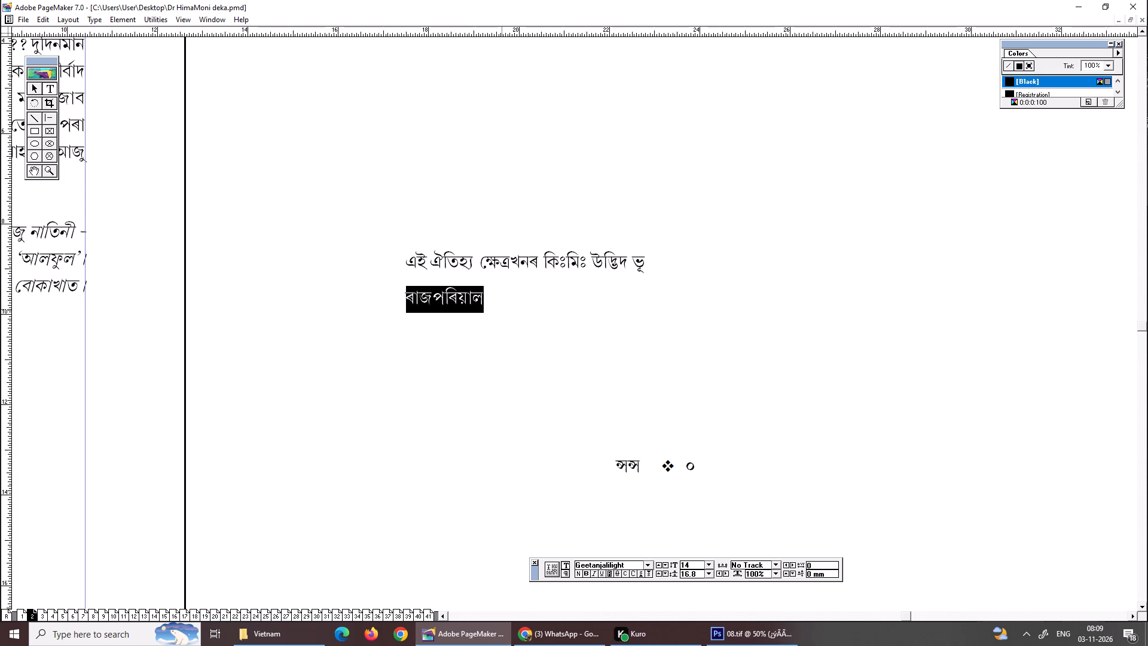
drag(352, 310, 337, 312)
key(ctrl+c)
key(ctrl+c)
Switch to Photoshop and replace ৰাজ পৰিয়ালৰ in the last Assamese sentence with the copied ৰাজপৰিয়াল.
click(753, 644)
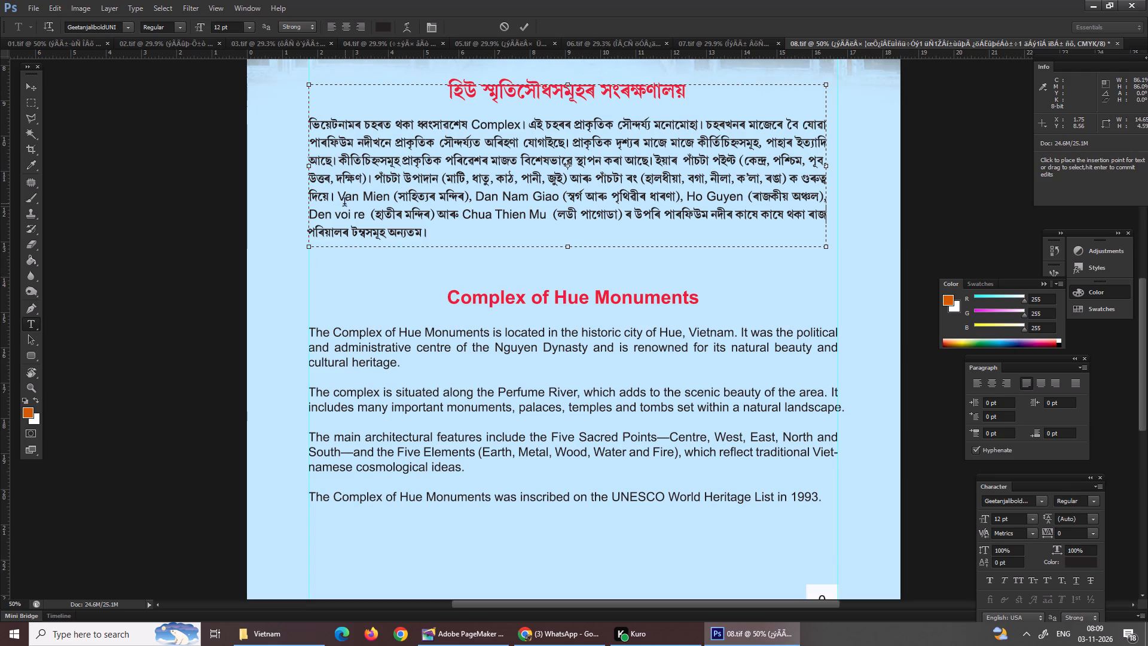
drag(808, 214, 356, 259)
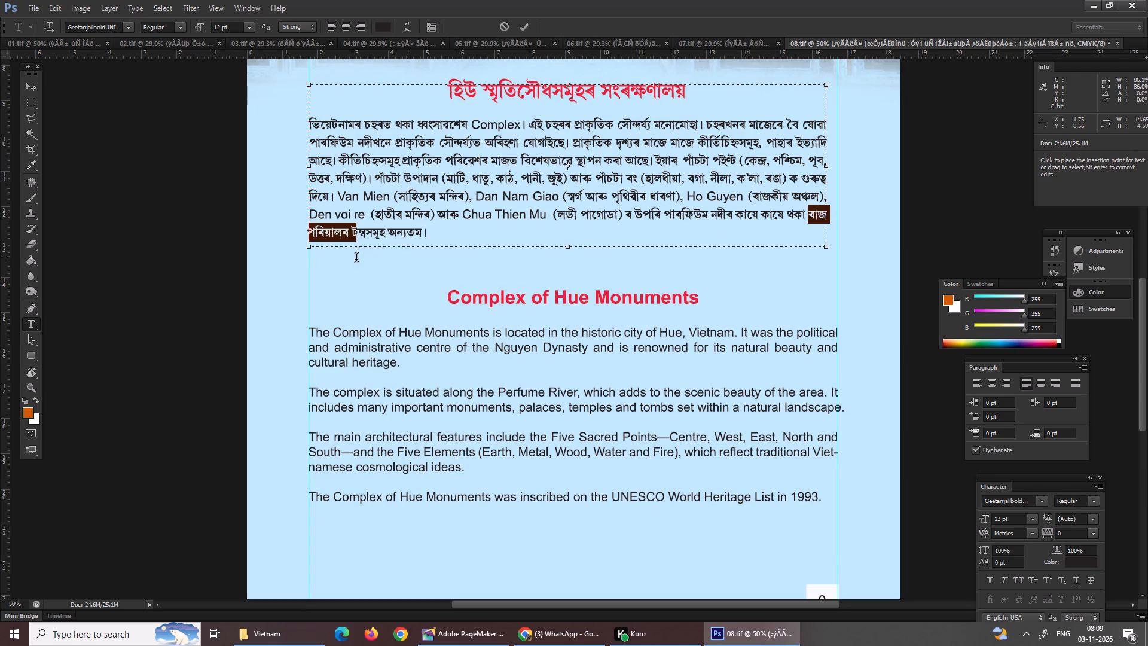
drag(356, 259, 347, 245)
key(ctrl+v)
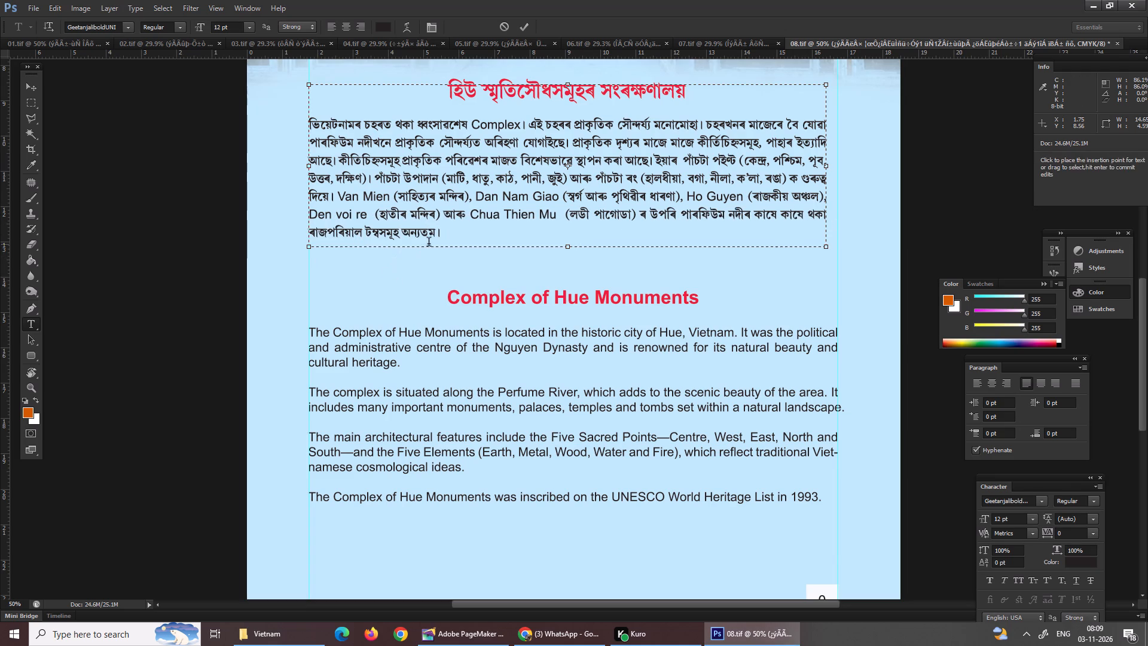
key(Return)
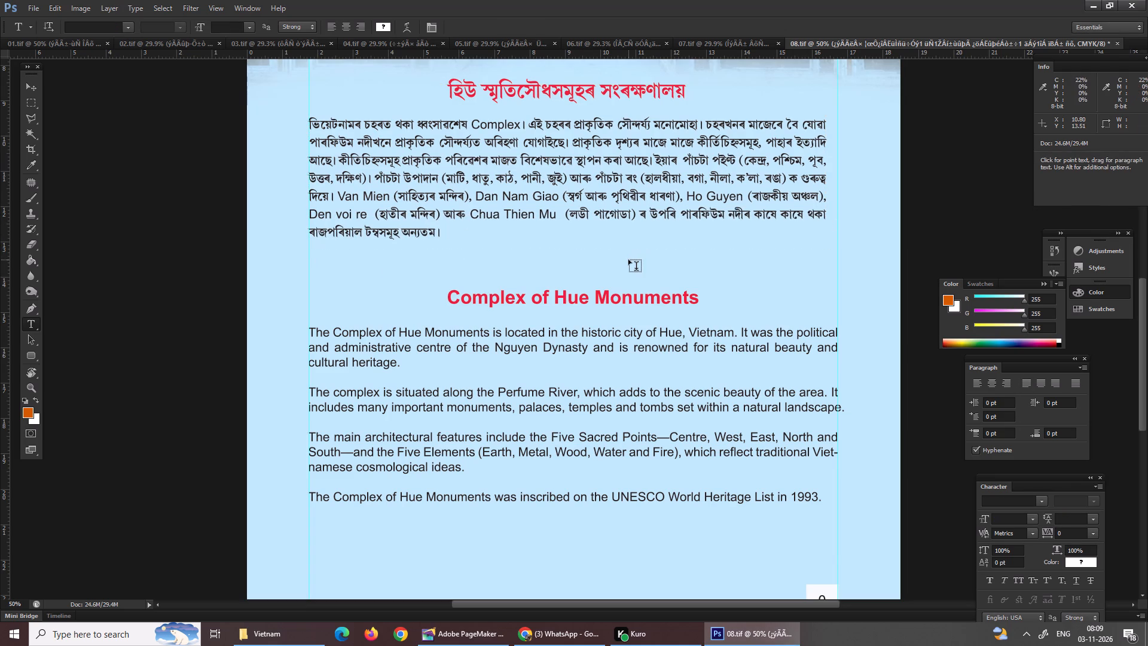
Save the corrected Complex of Hue Monuments page, 08.tif.
key(ctrl+0)
key(ctrl+s)
key(ctrl+s)
key(ctrl+s)
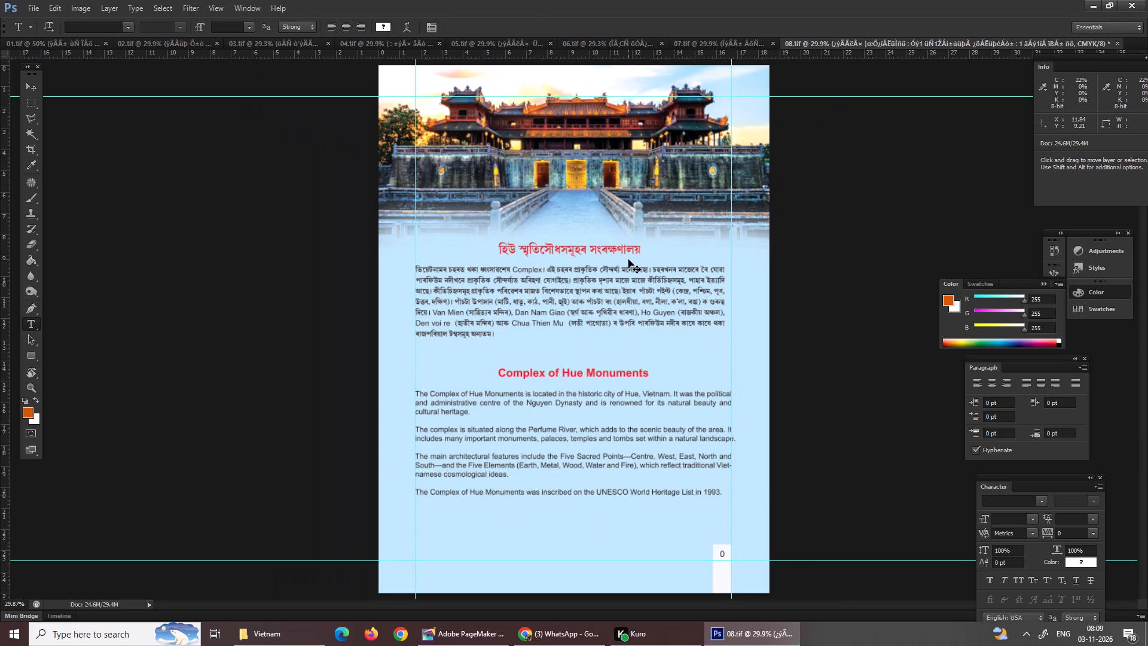
key(ctrl+s)
key(ctrl+s)
Move the Assamese heading and its paragraph together about 0.9 cm down, closer to the English heading.
right_click(552, 307)
right_click(593, 311)
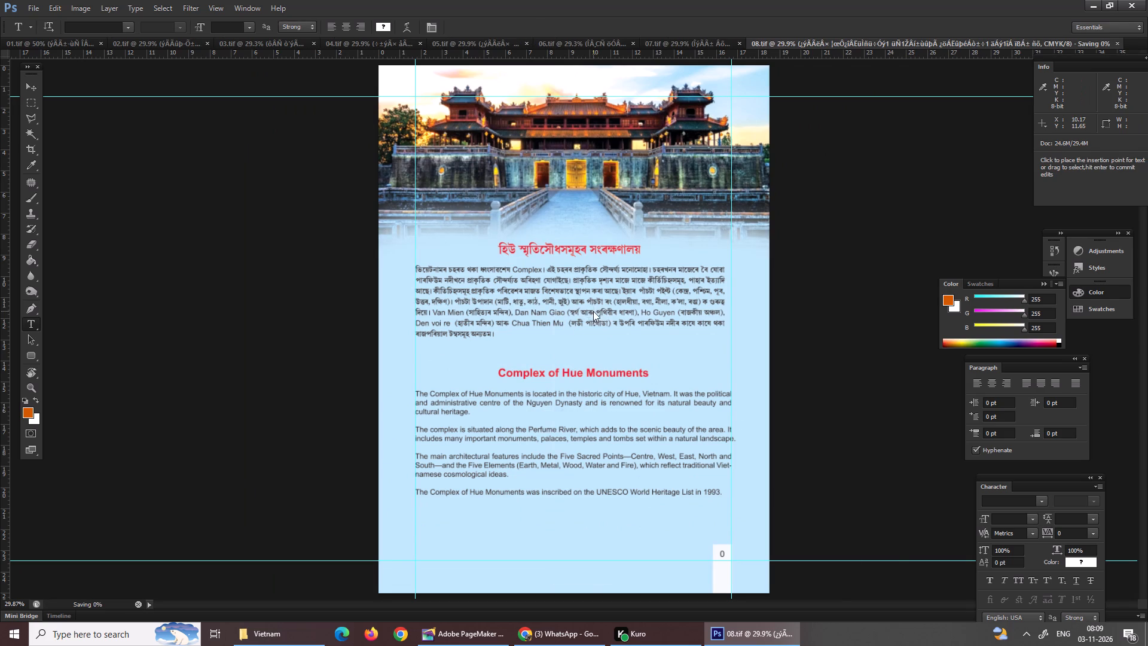
double_click(35, 83)
right_click(587, 279)
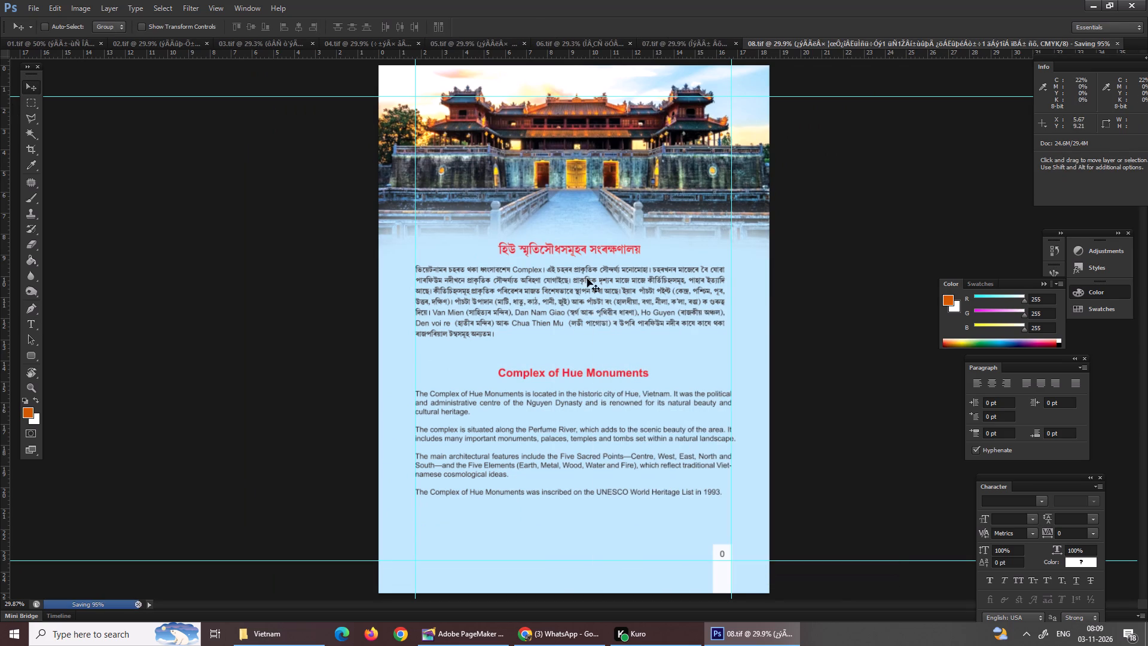
click(621, 286)
drag(616, 285, 615, 306)
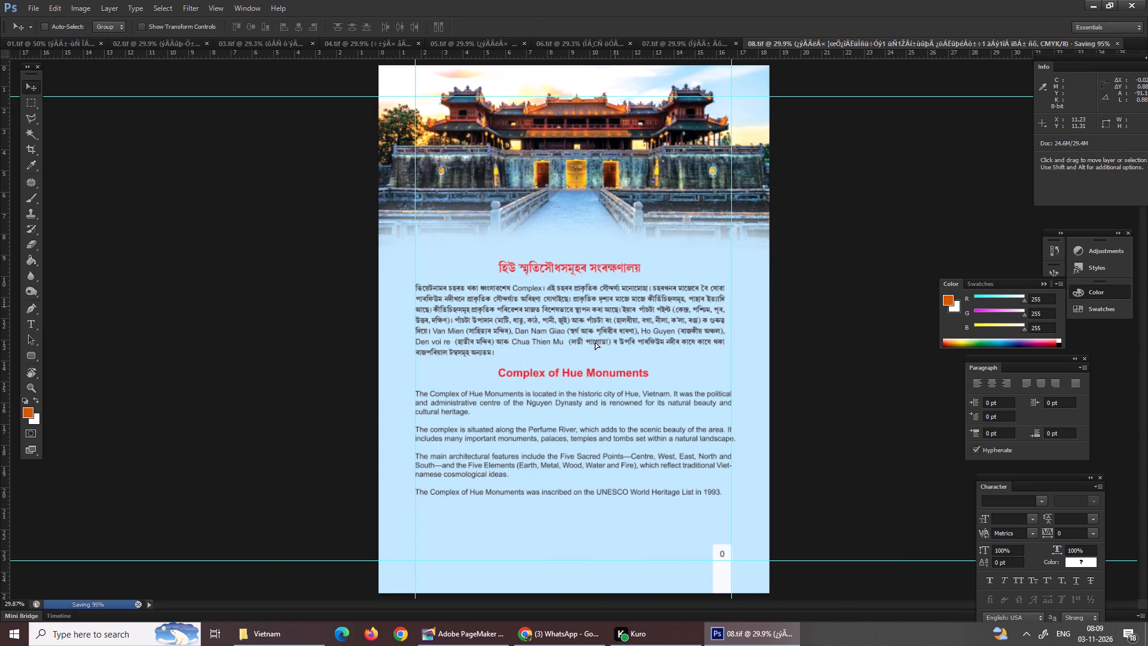
Select the whole Hue Monuments page and copy it merged from all visible layers.
key(ctrl+a)
key(ctrl+a)
key(Return)
key(ctrl+a)
key(ctrl+a)
key(ctrl+a)
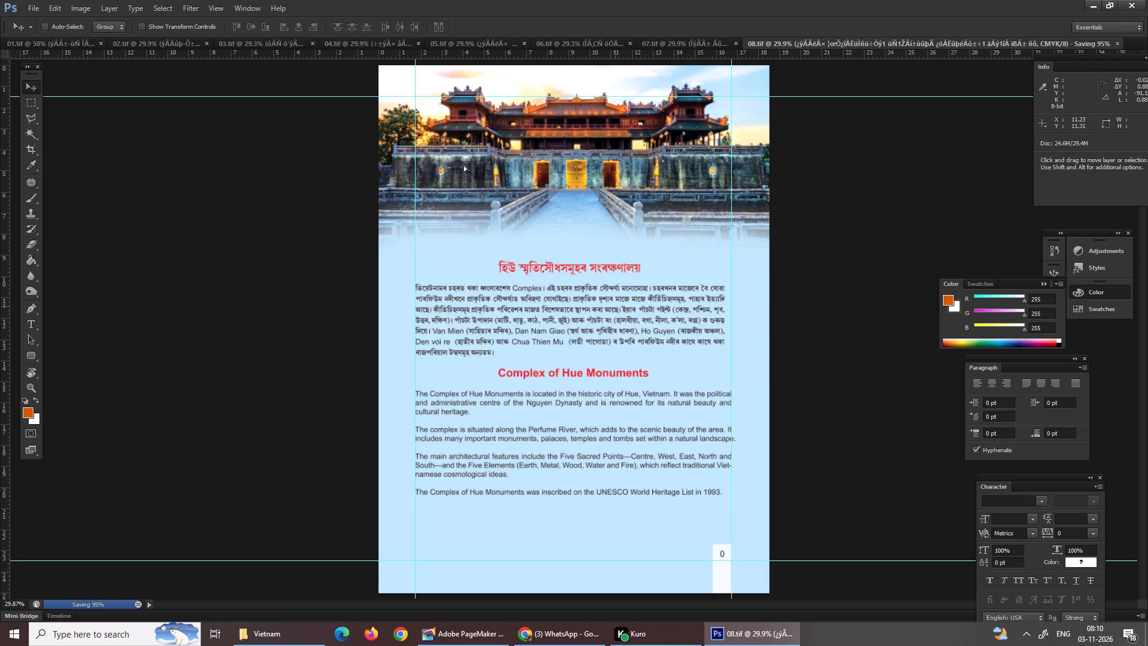
ctrl+click(463, 164)
key(ctrl+a)
click(396, 172)
key(ctrl+a)
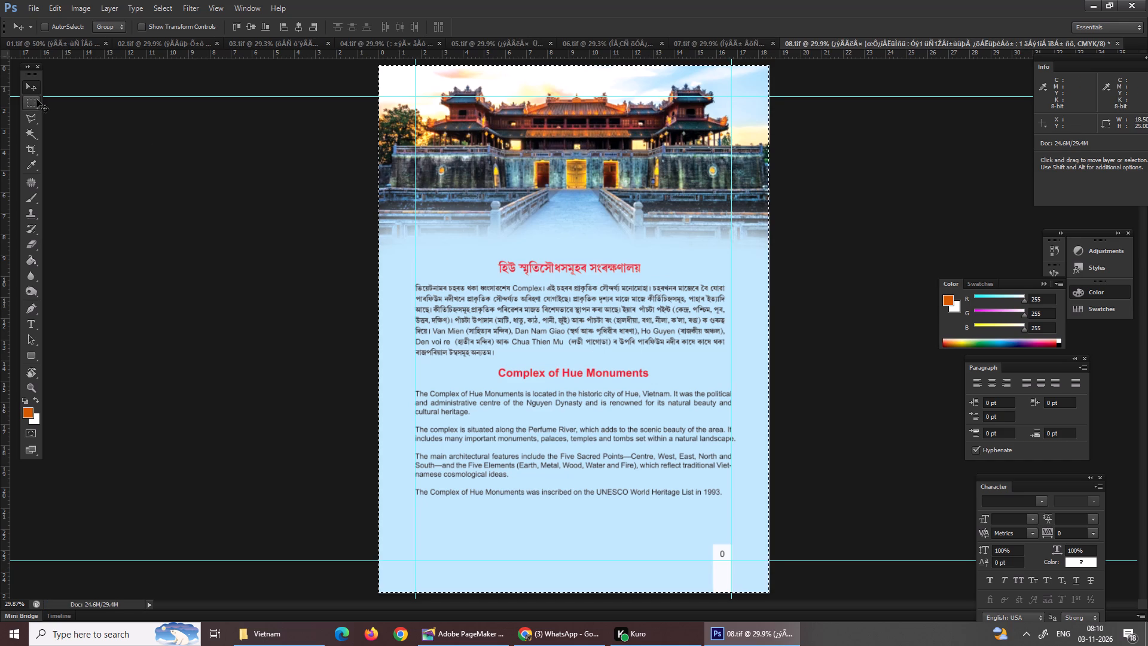
key(ctrl+shift+c)
key(ctrl+shift+c)
key(ctrl+shift+c)
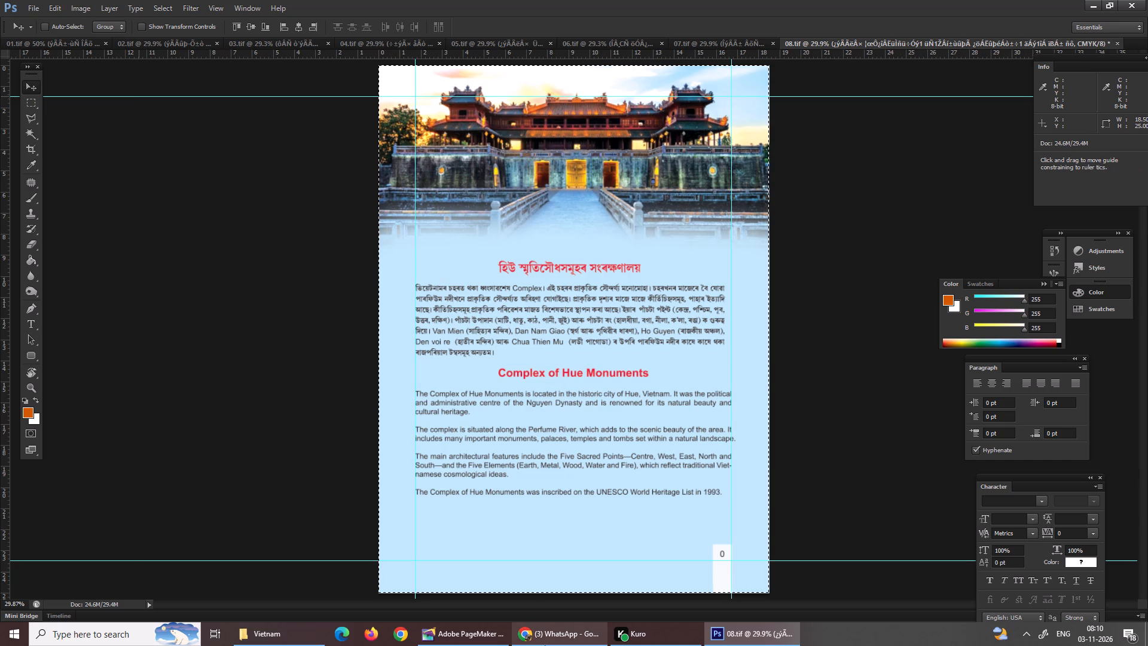